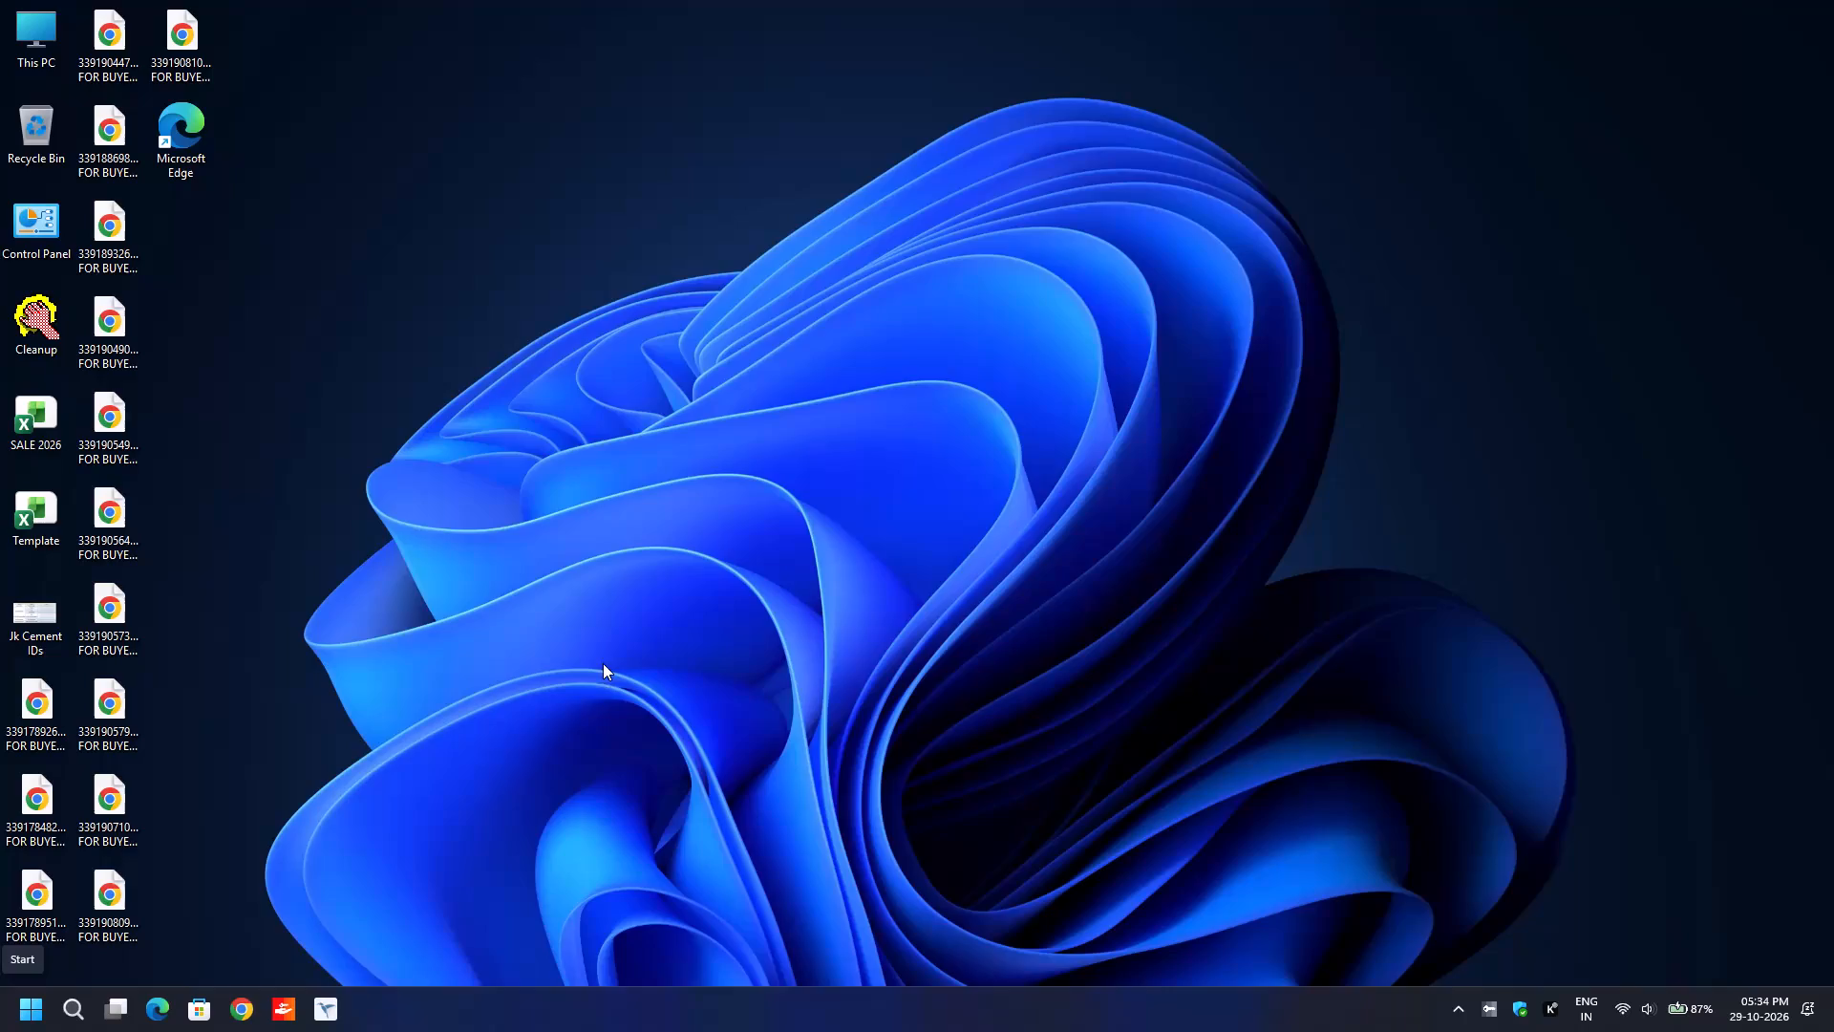
# Open a new Google Chrome browser window.
pyautogui.click(248, 1002)
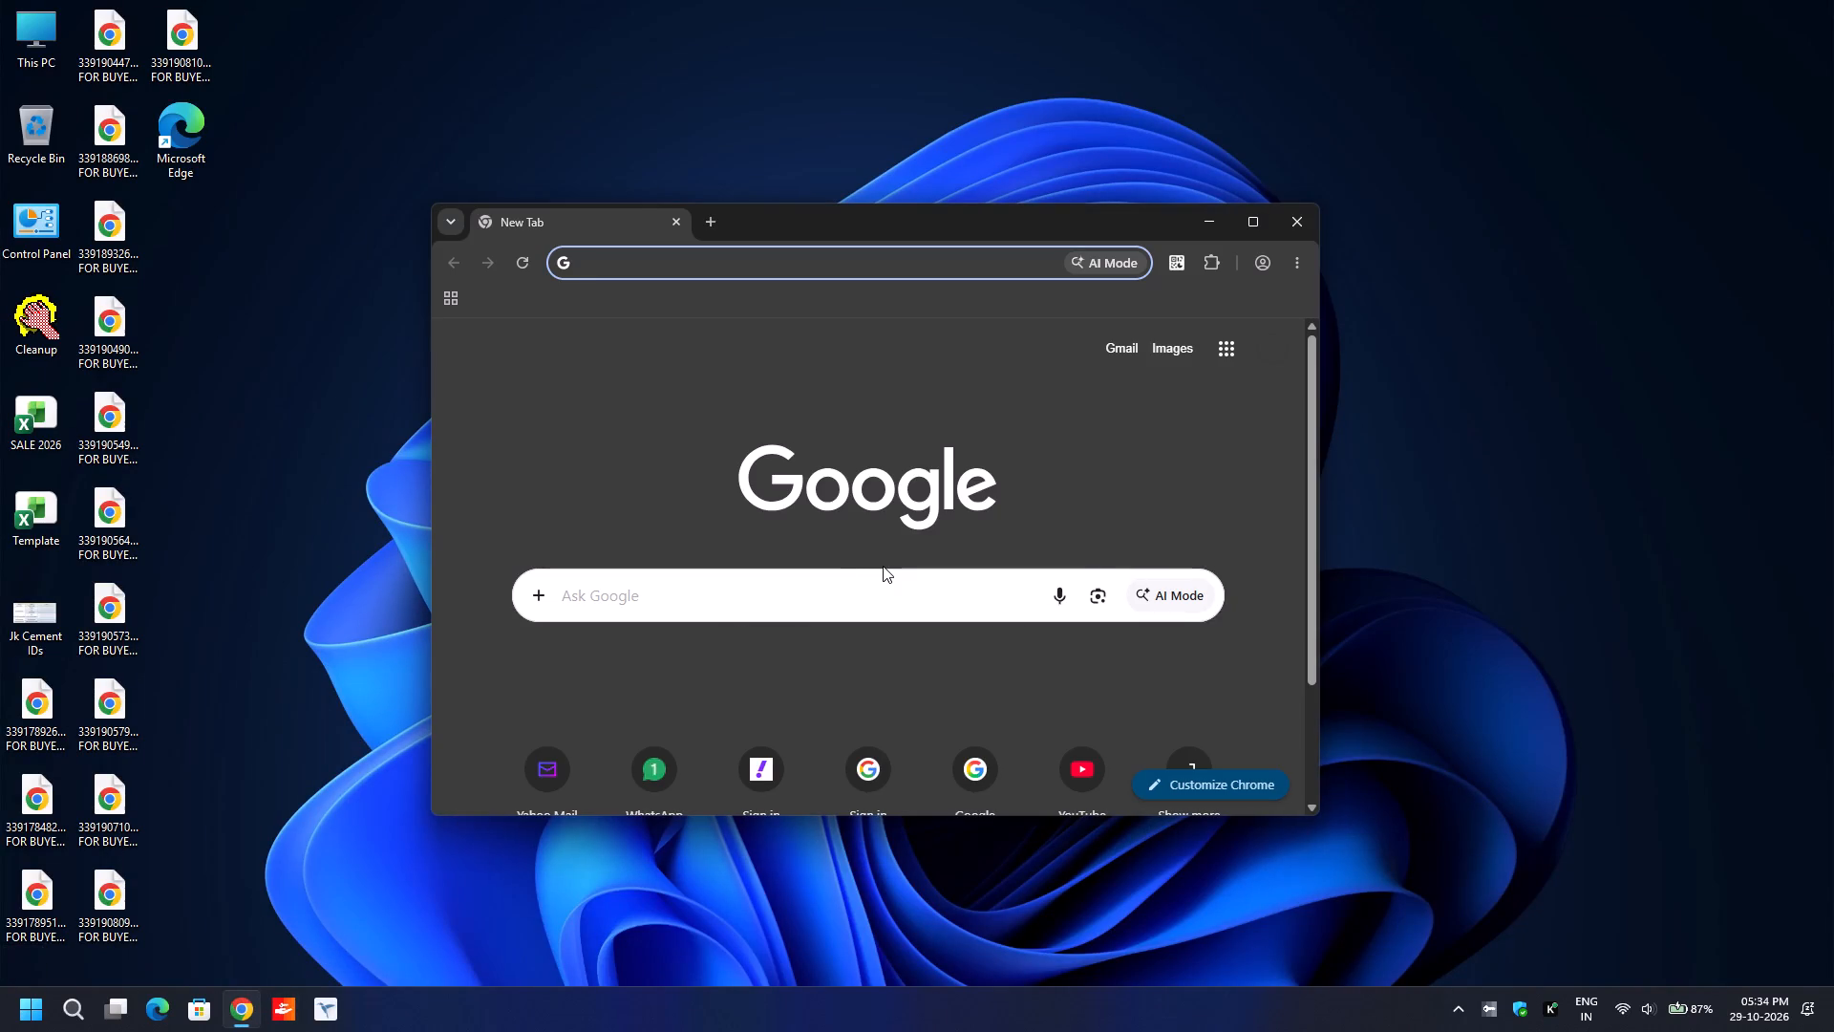
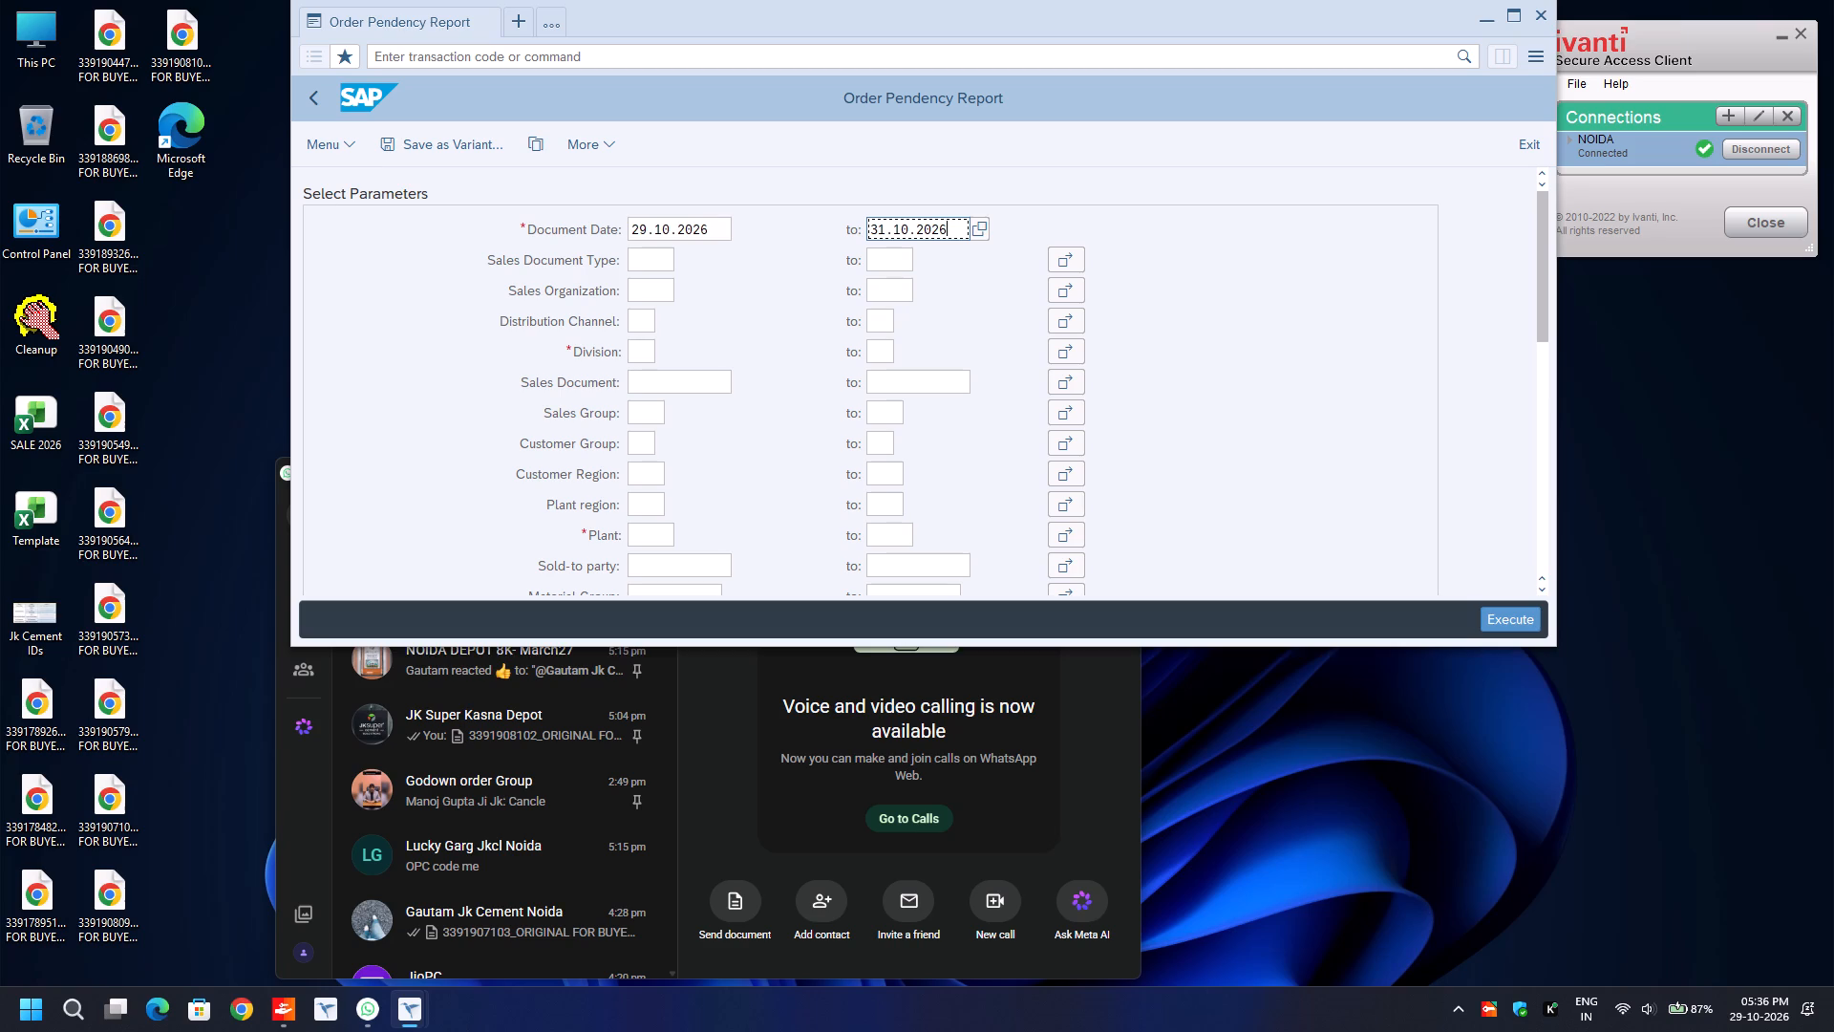
# Set the Division range in the report's selection parameters from 00 to 99.
pyautogui.press('Return')
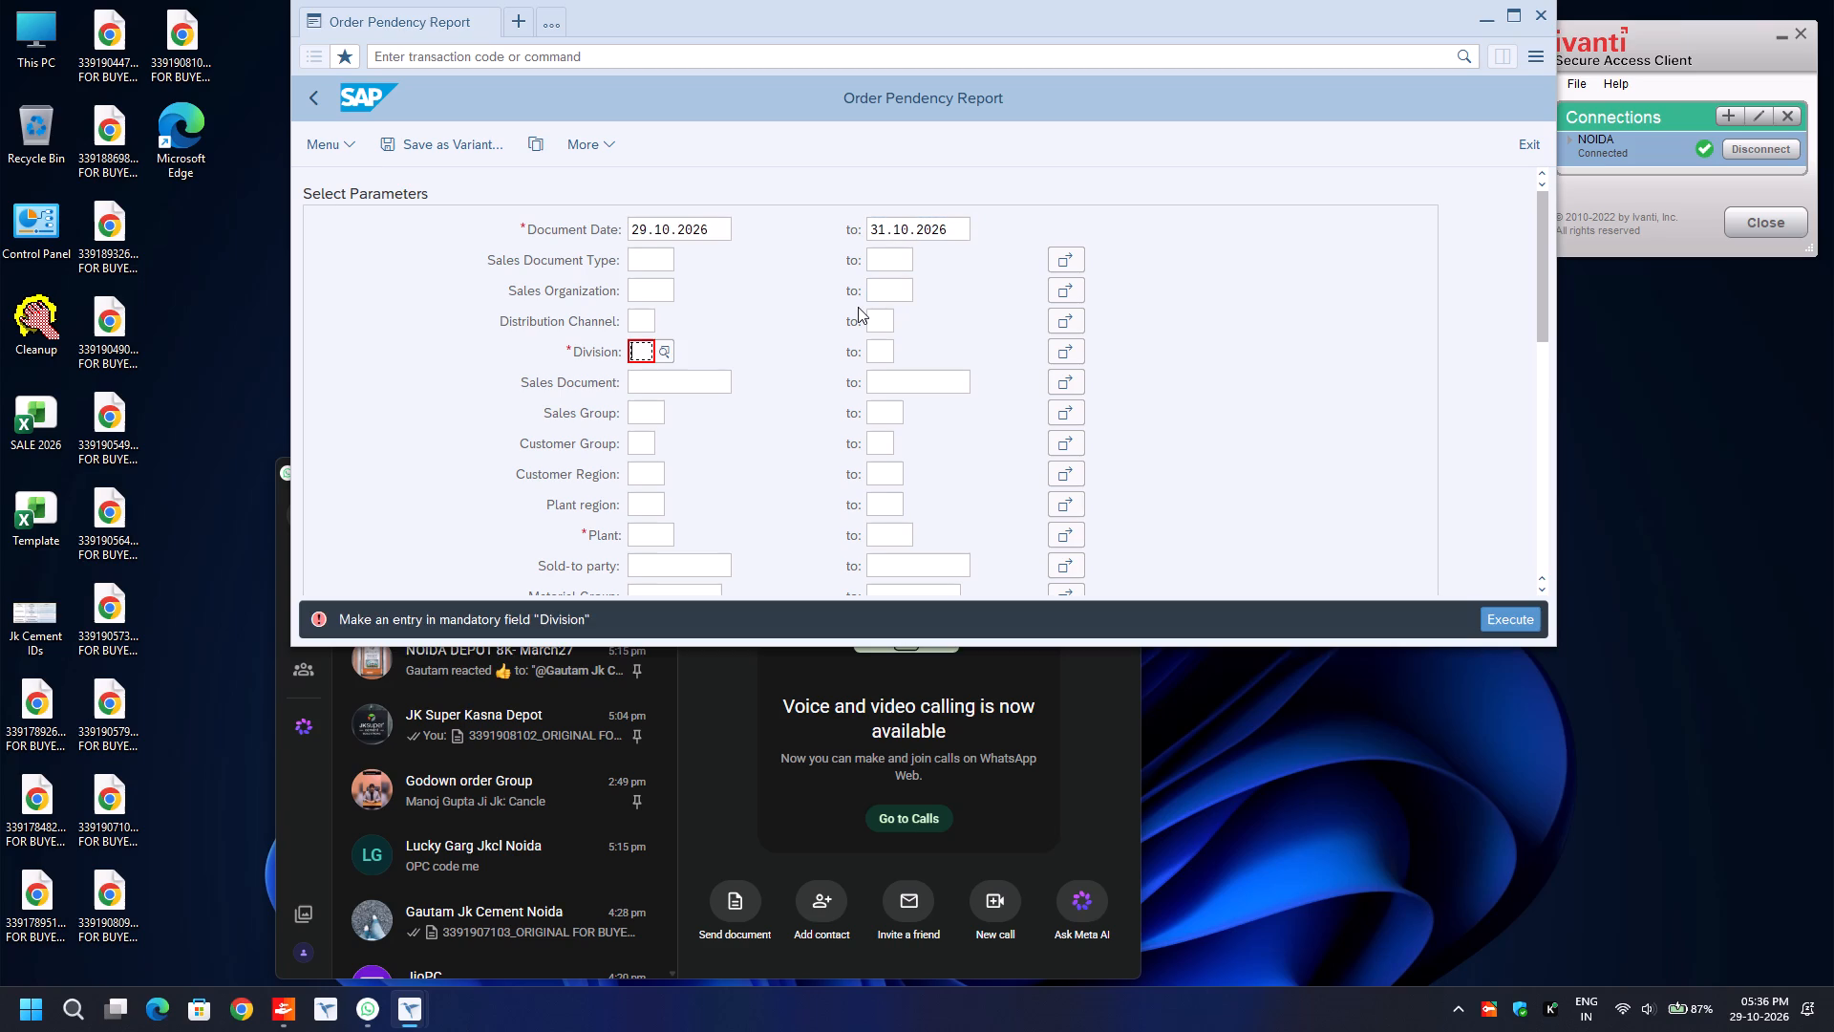
pyautogui.press('BackSpace')
pyautogui.press('Down')
pyautogui.press('Return')
pyautogui.press('Tab')
pyautogui.press('BackSpace')
pyautogui.press('Down')
pyautogui.press('Return')
pyautogui.press('Return')
# Fill the mandatory Plant parameter with the wildcard * from the previously used entries.
pyautogui.press('BackSpace')
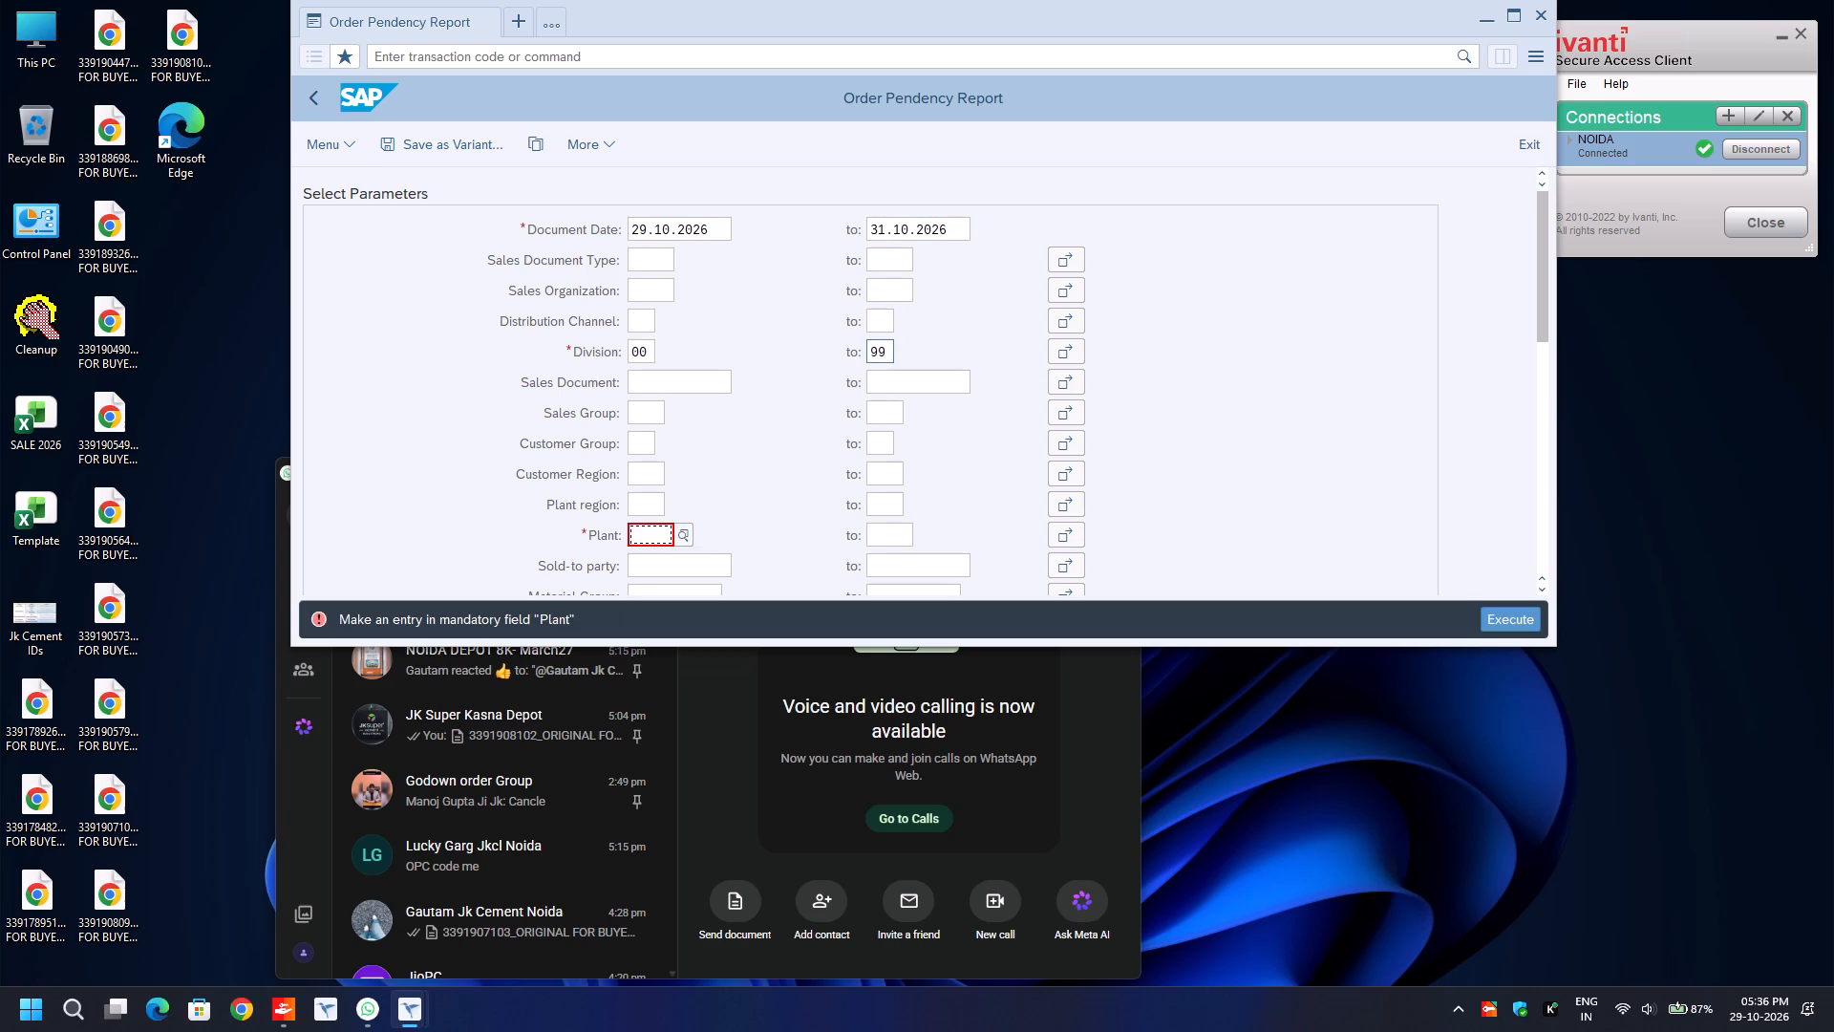
pyautogui.press('Down')
pyautogui.press('Return')
pyautogui.press('Return')
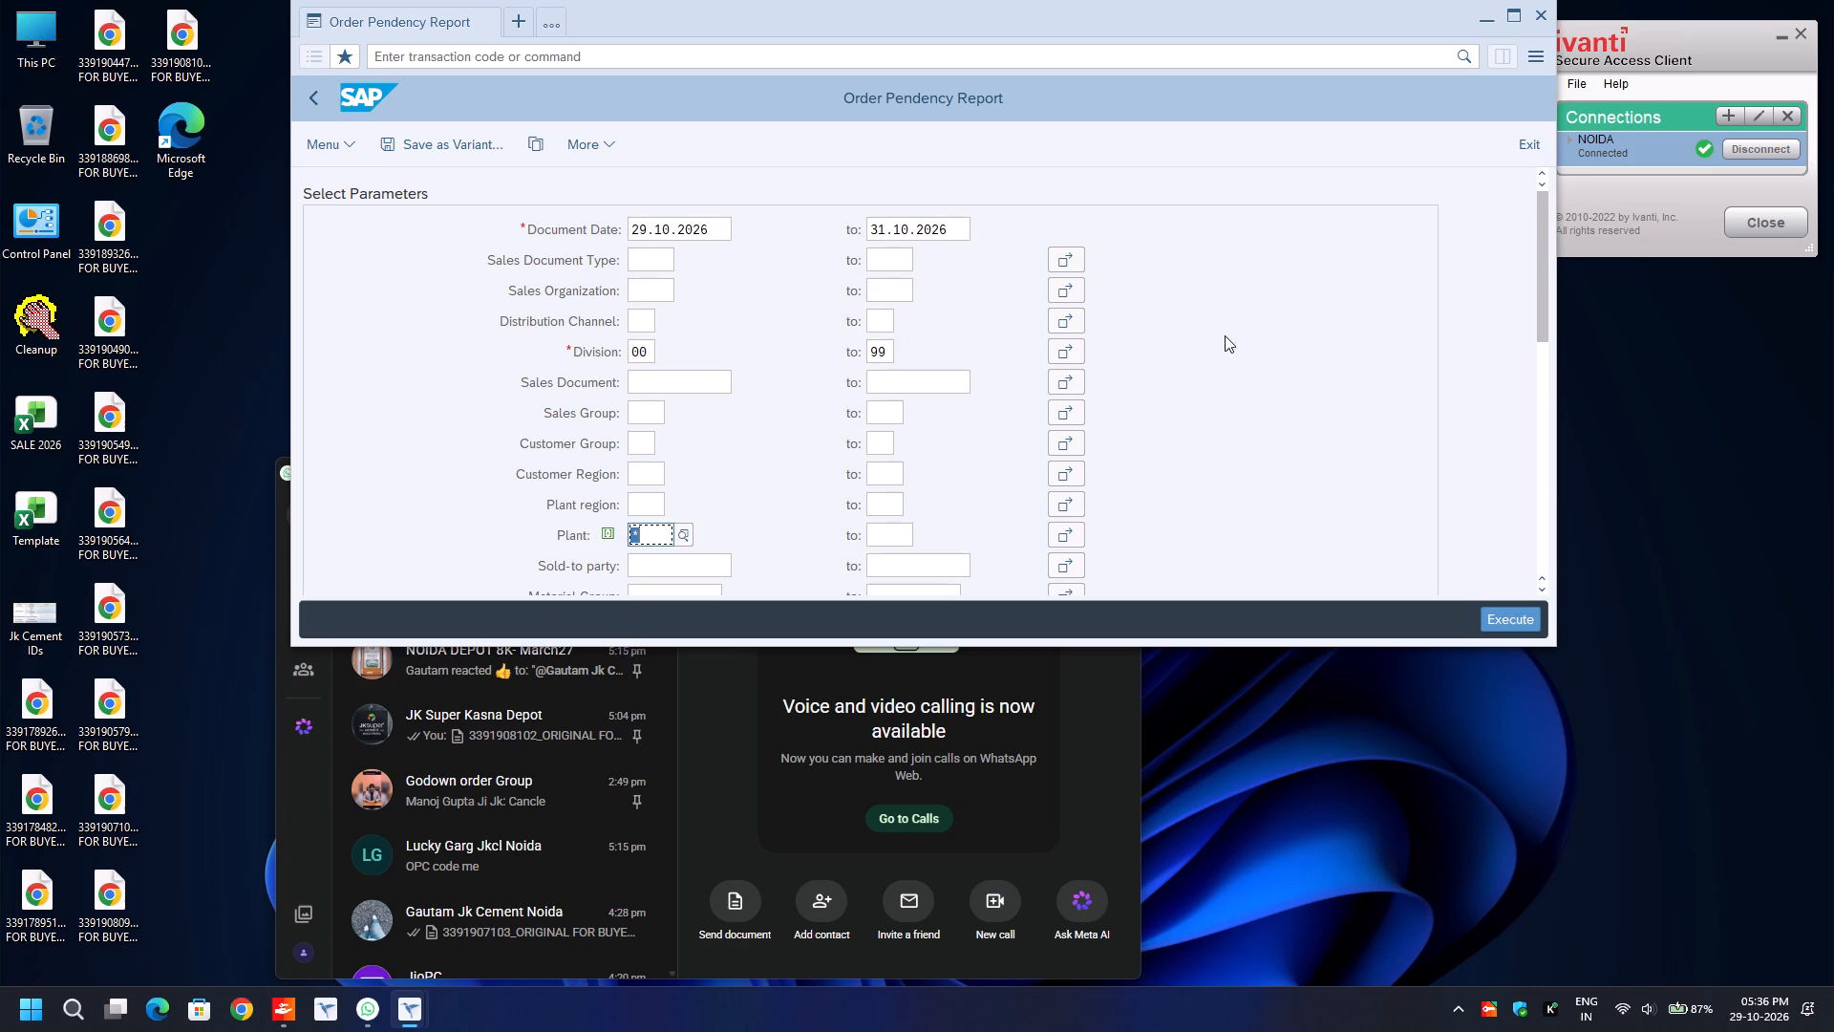
# Choose Schedule Open Orders as the order category for the report.
pyautogui.scroll(-10, 1172, 404)
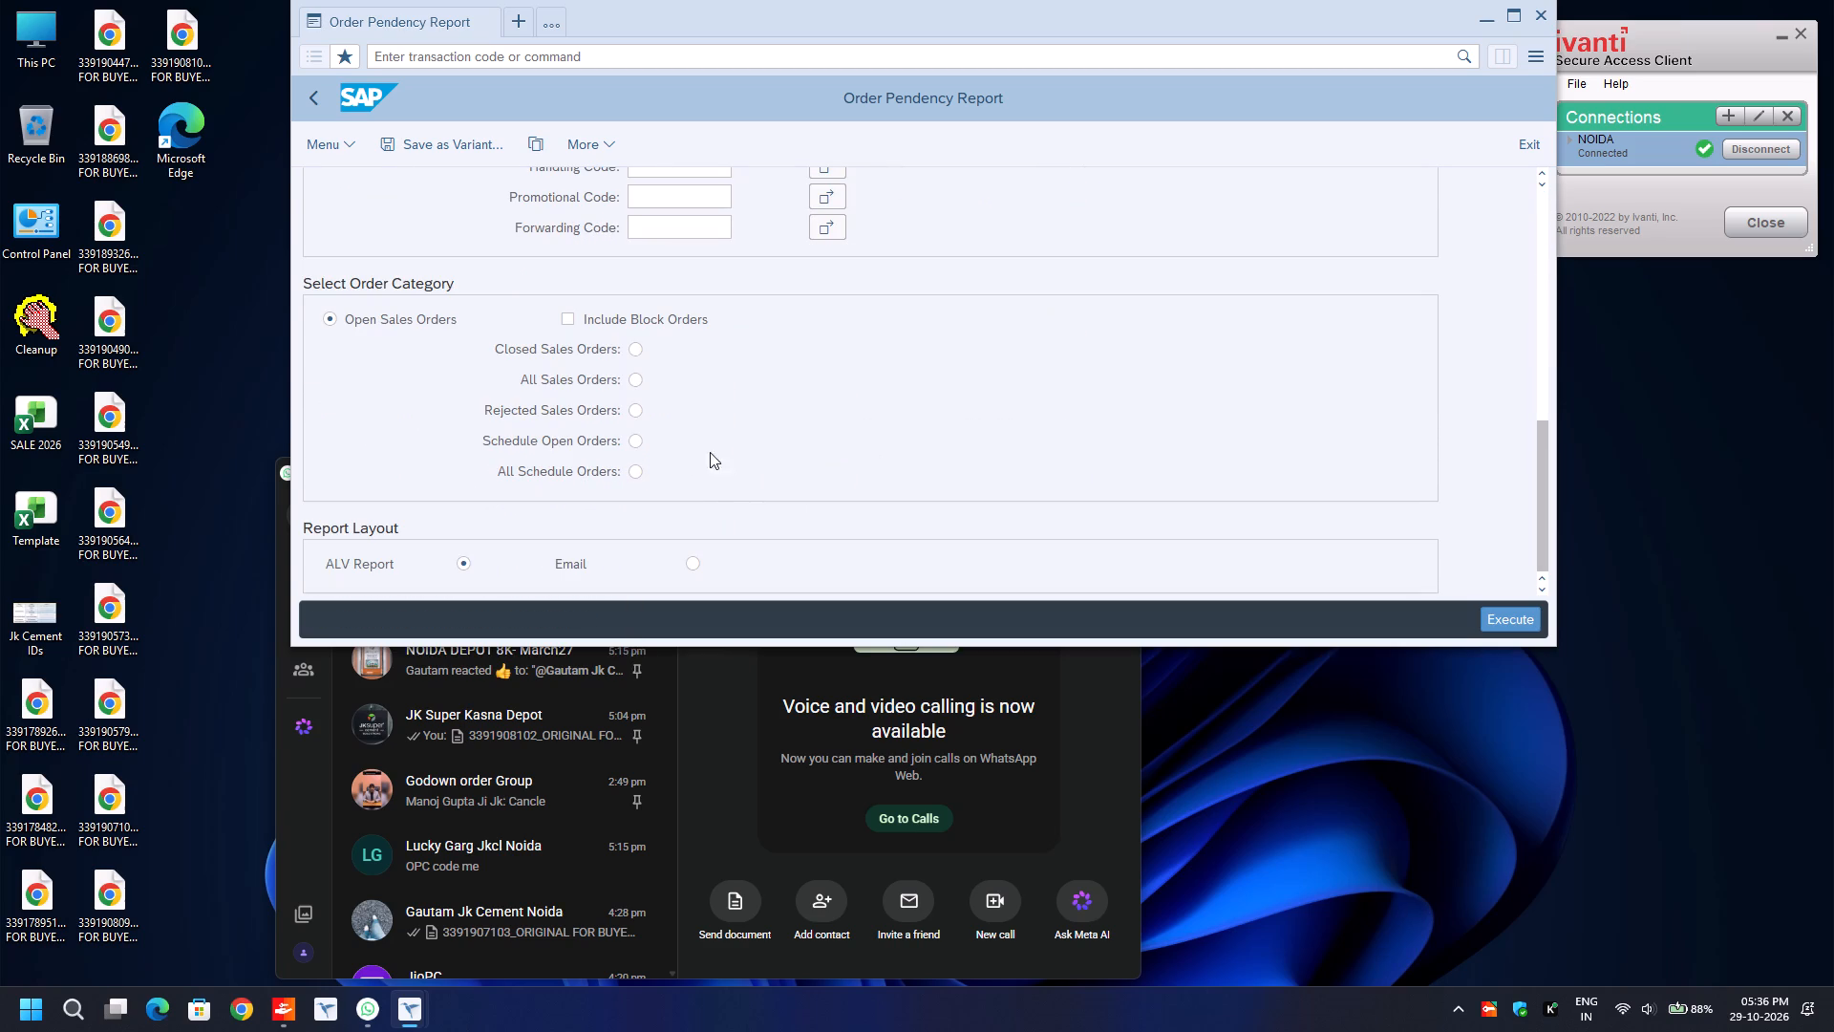
pyautogui.click(632, 439)
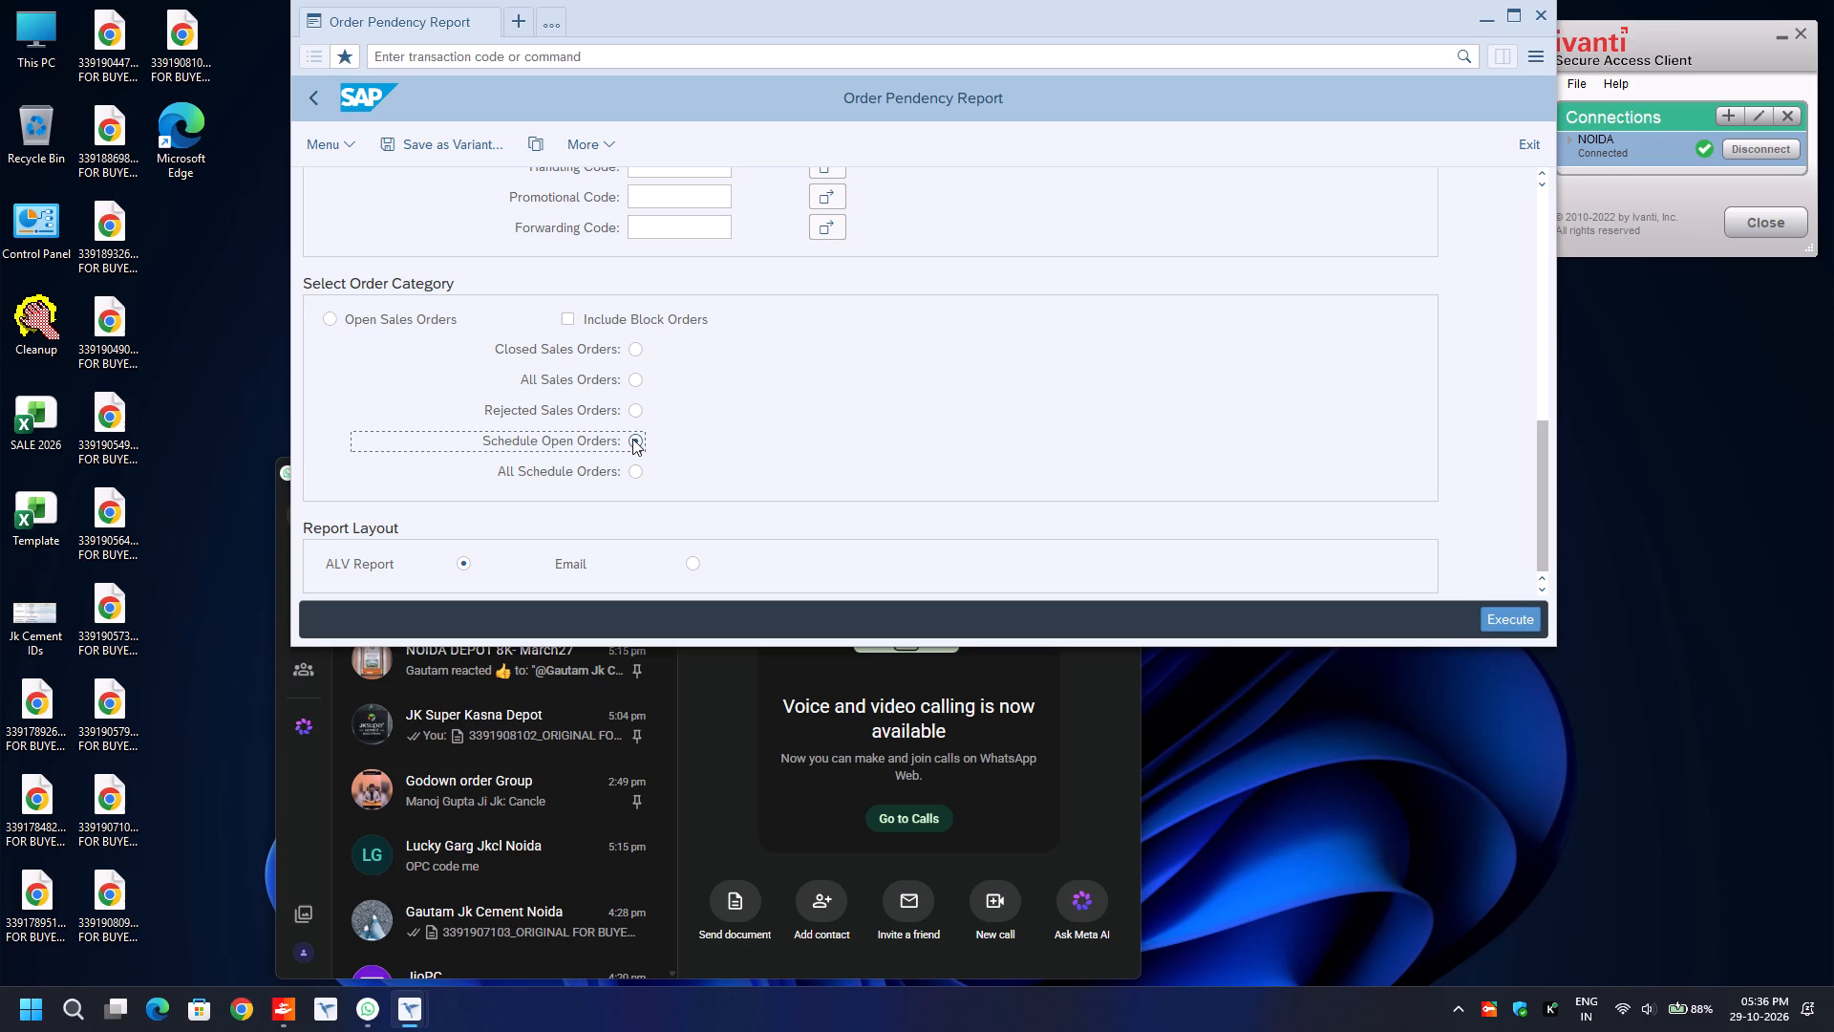
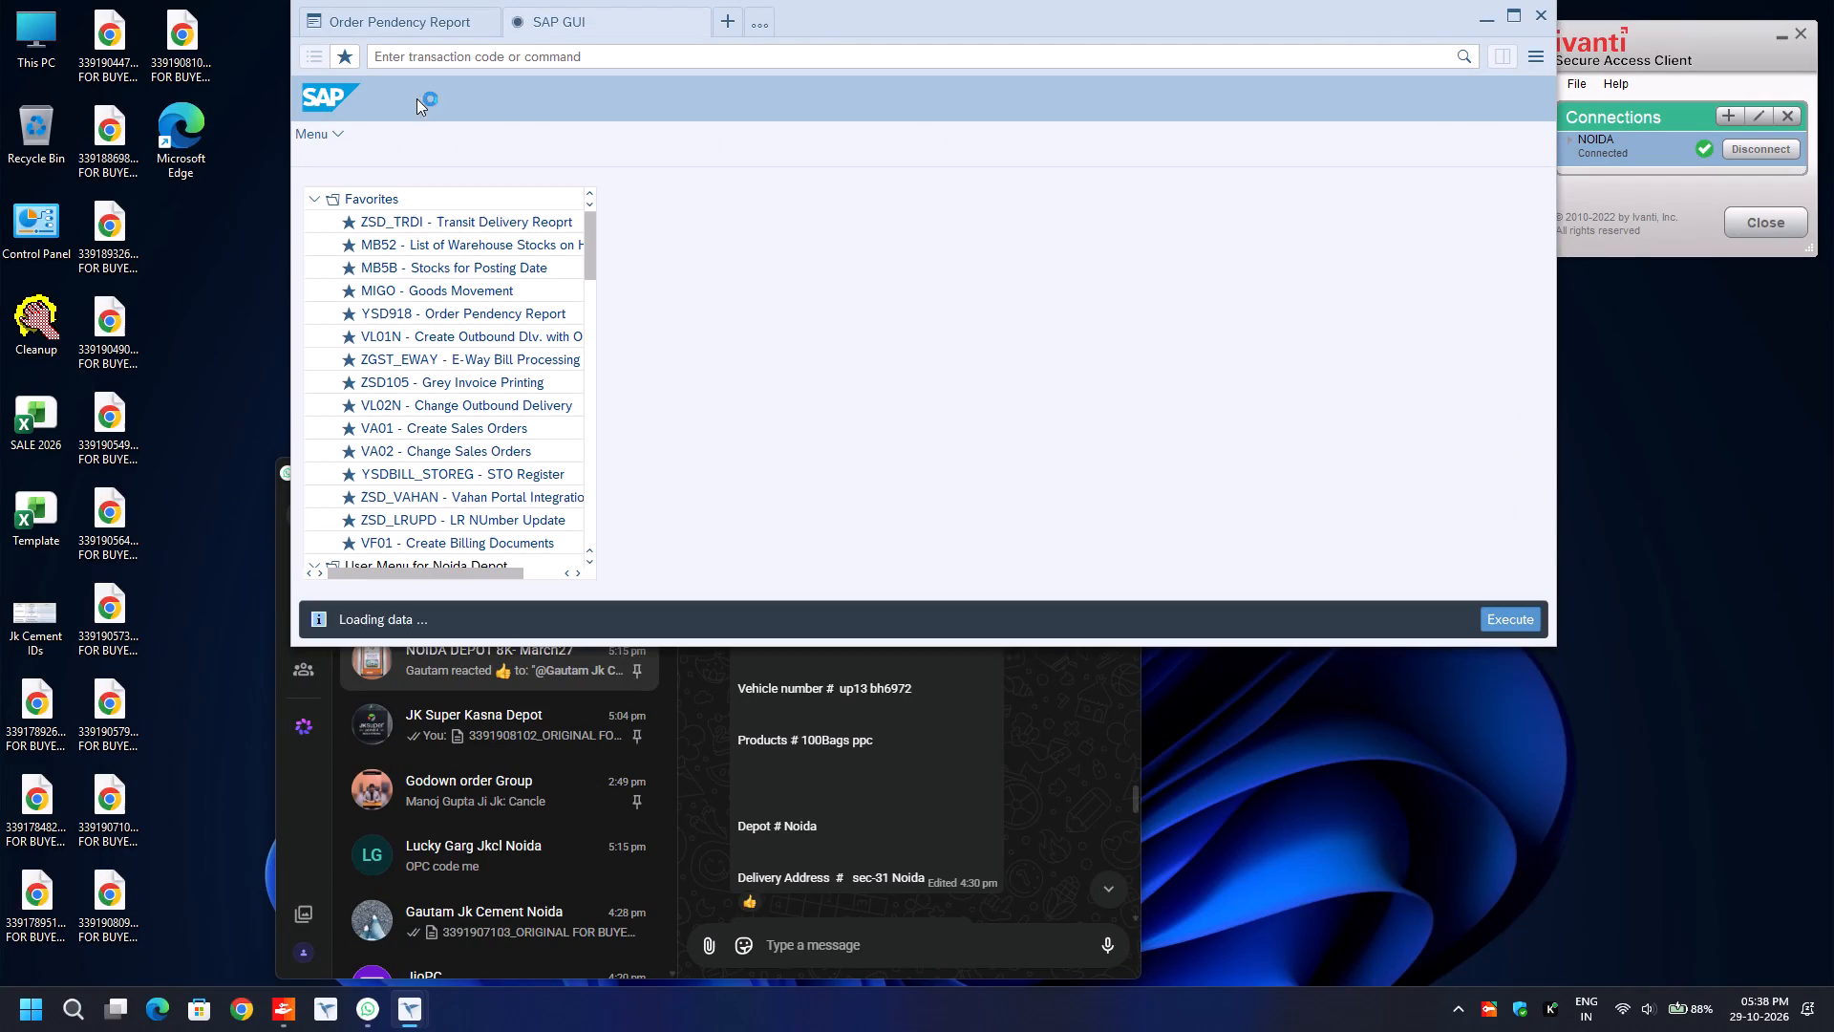
pyautogui.click(425, 338)
pyautogui.press('Return')
pyautogui.hotkey('ctrl', 'v')
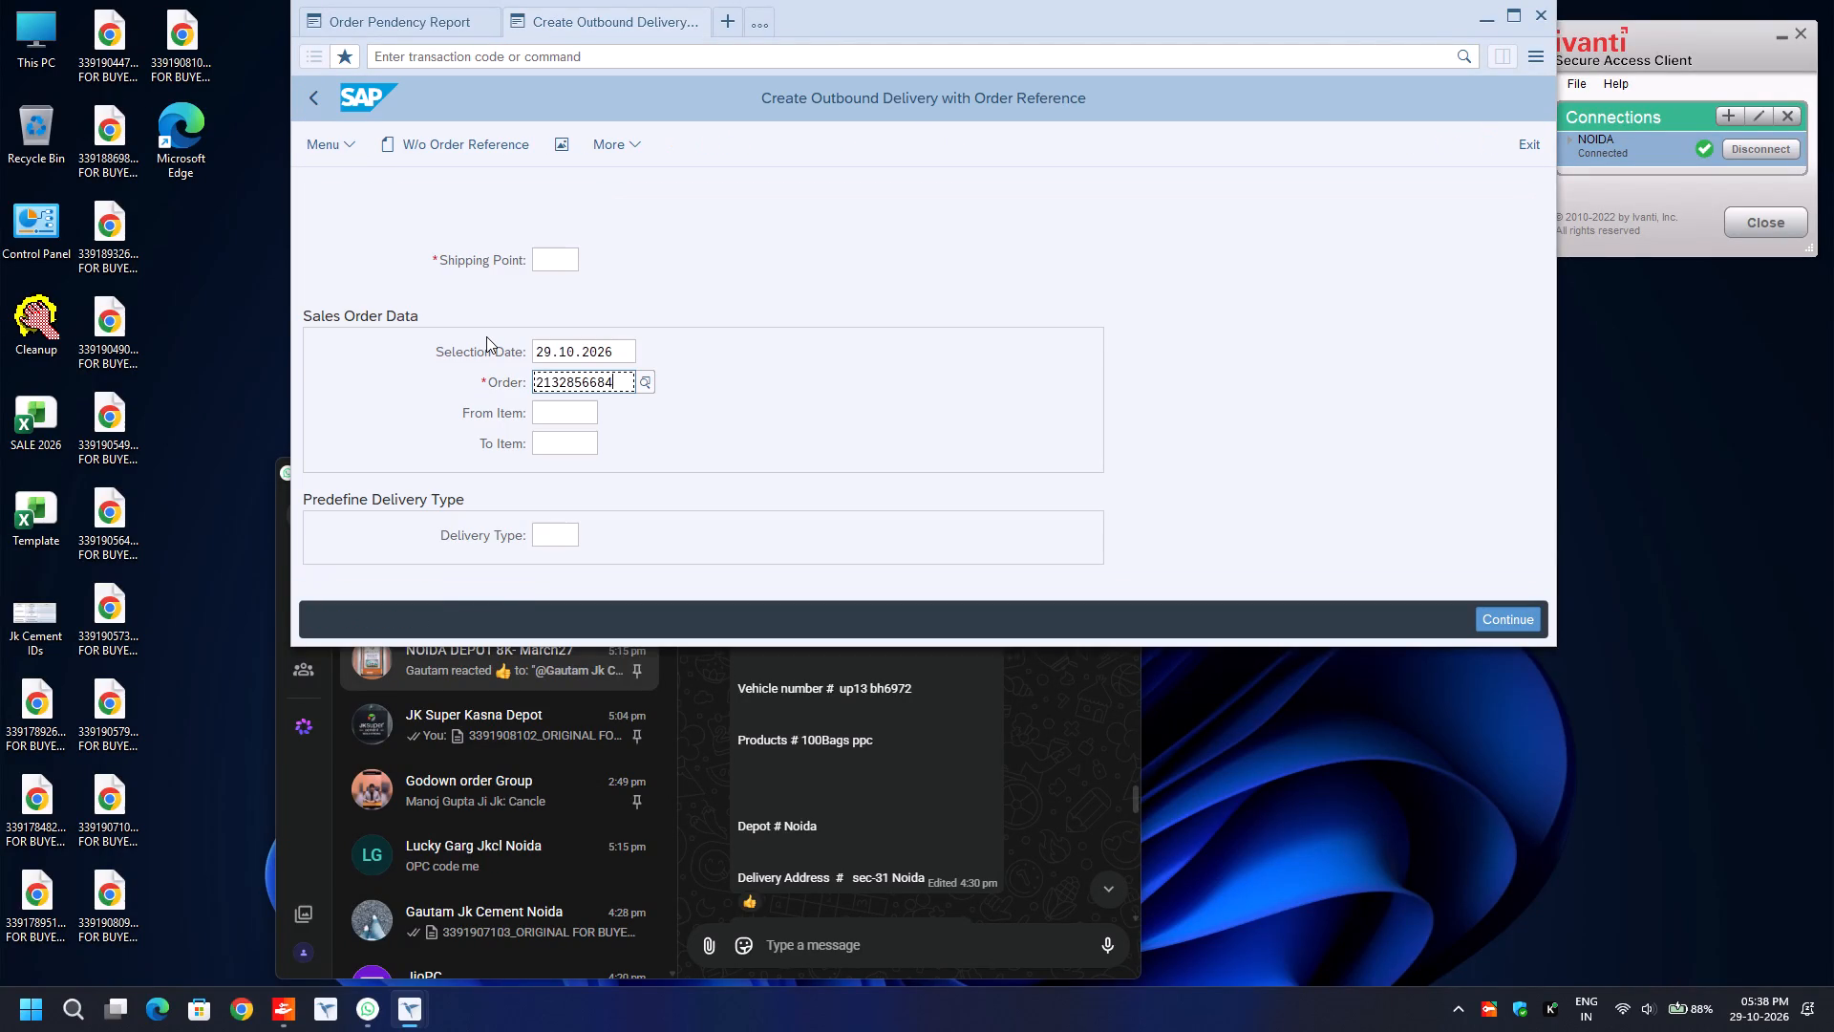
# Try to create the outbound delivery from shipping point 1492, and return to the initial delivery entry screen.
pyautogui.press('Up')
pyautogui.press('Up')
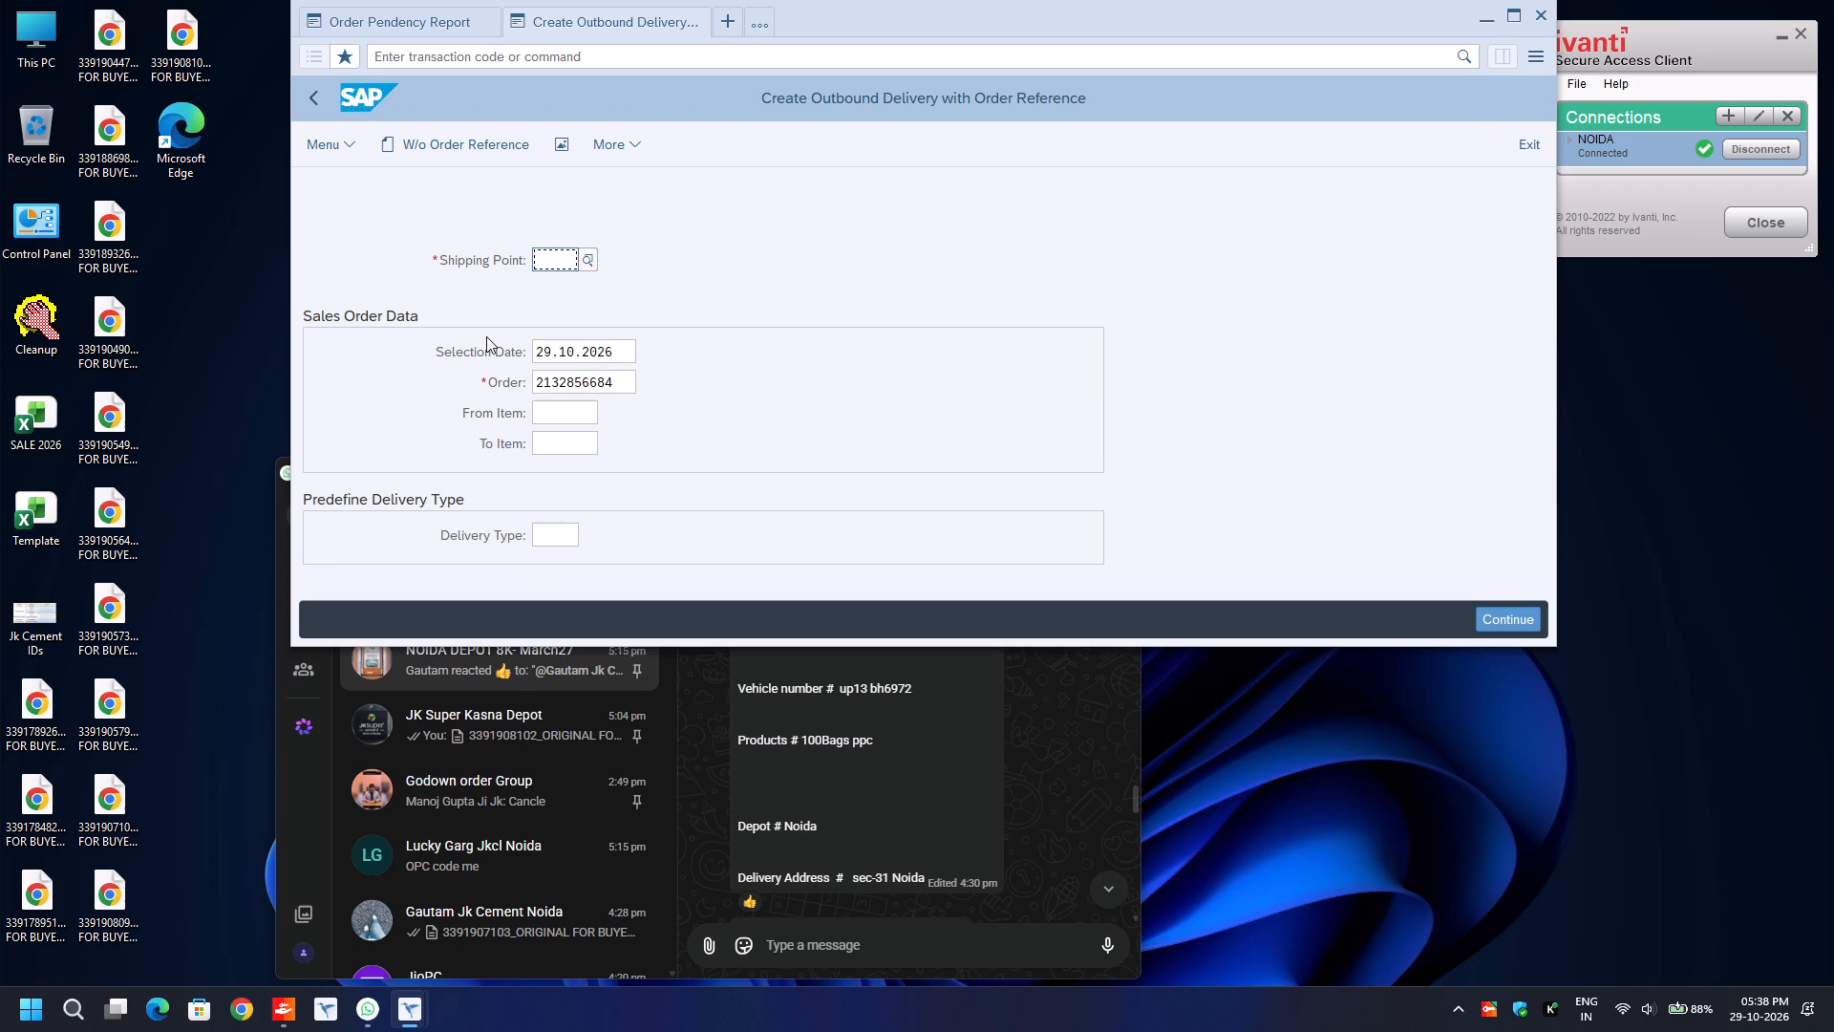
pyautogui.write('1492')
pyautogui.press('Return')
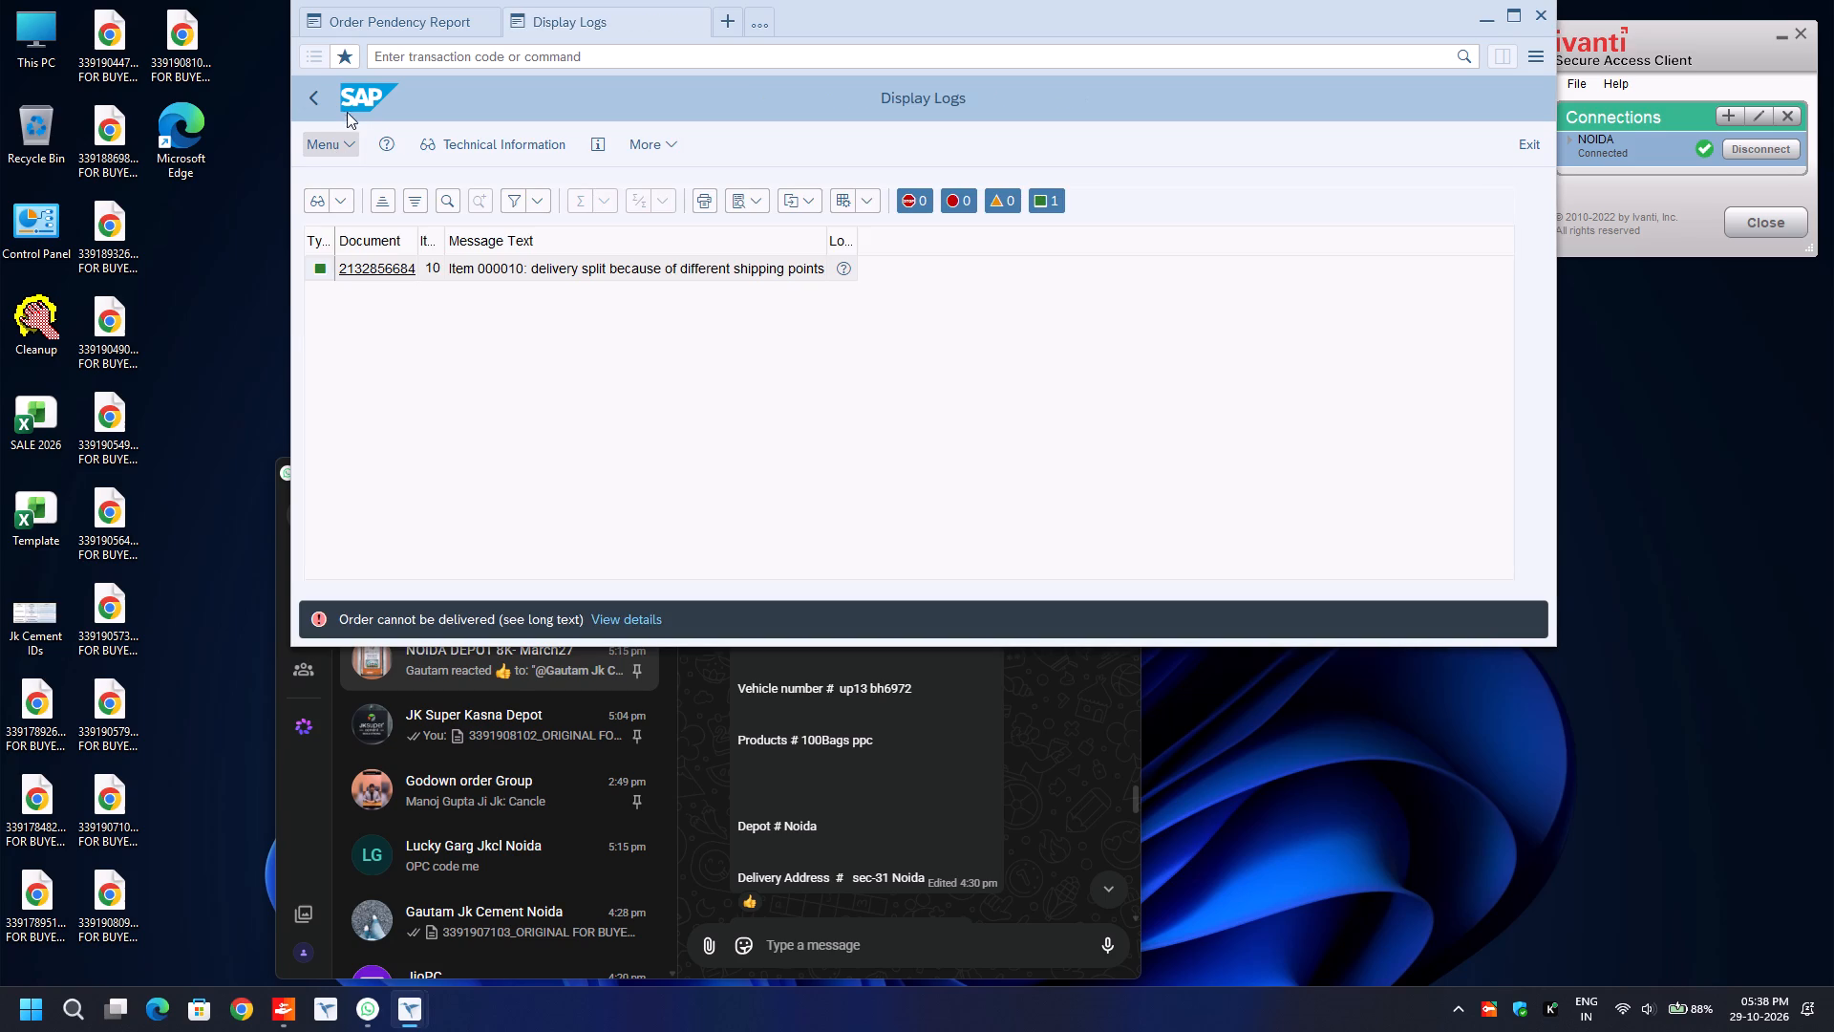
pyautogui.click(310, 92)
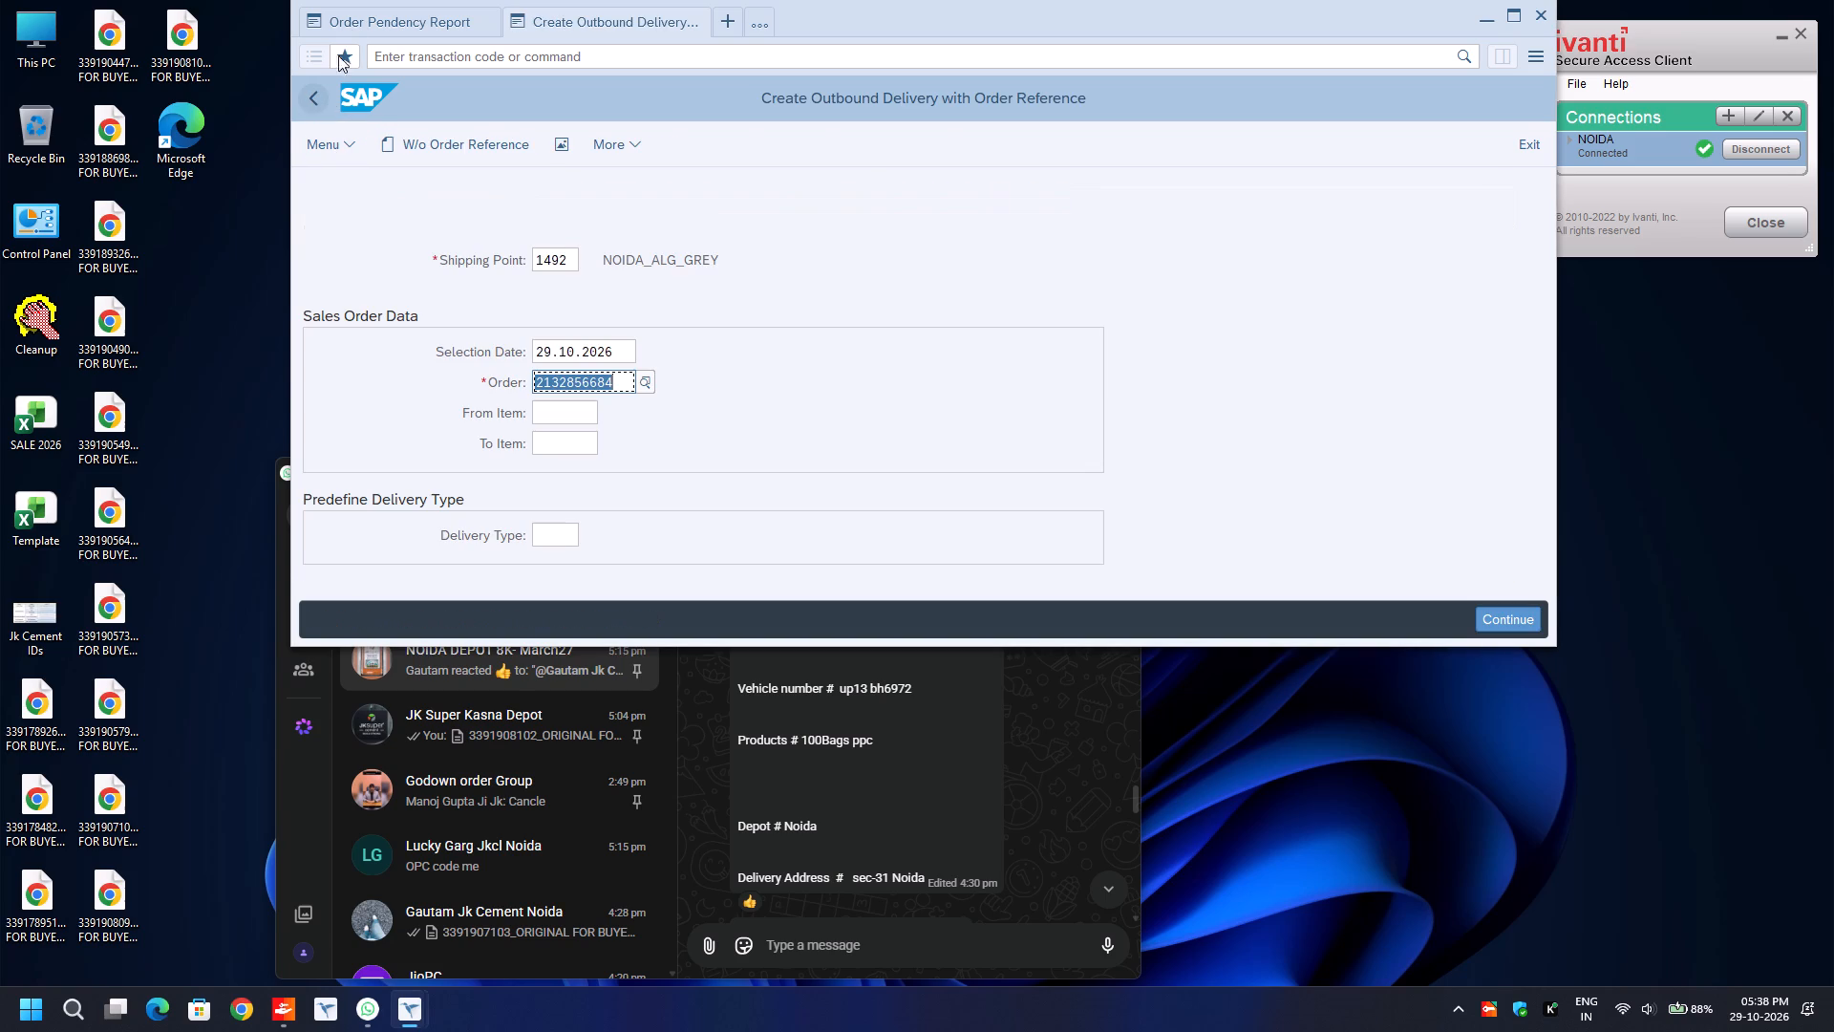
# Return to the Order Pendency Report session and execute the report with the entered selection parameters.
pyautogui.moveTo(350, 24); pyautogui.dragTo(313, 98)
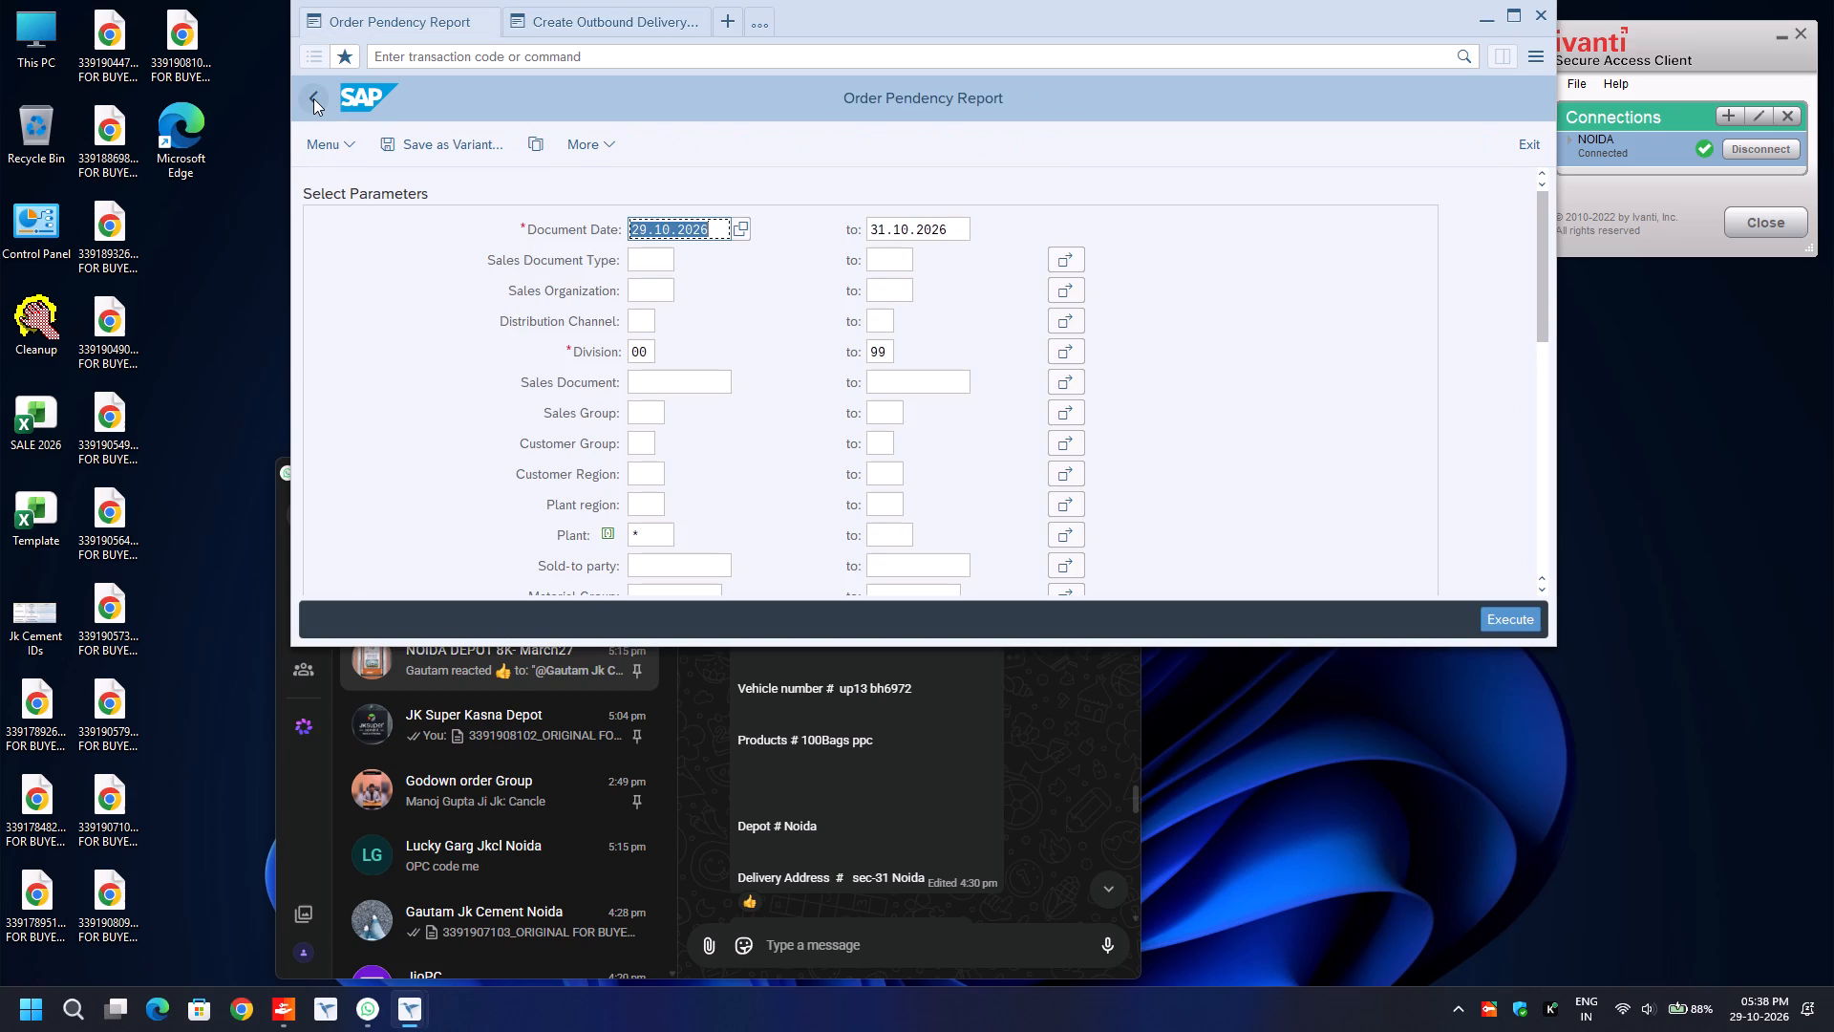
pyautogui.press('F8')
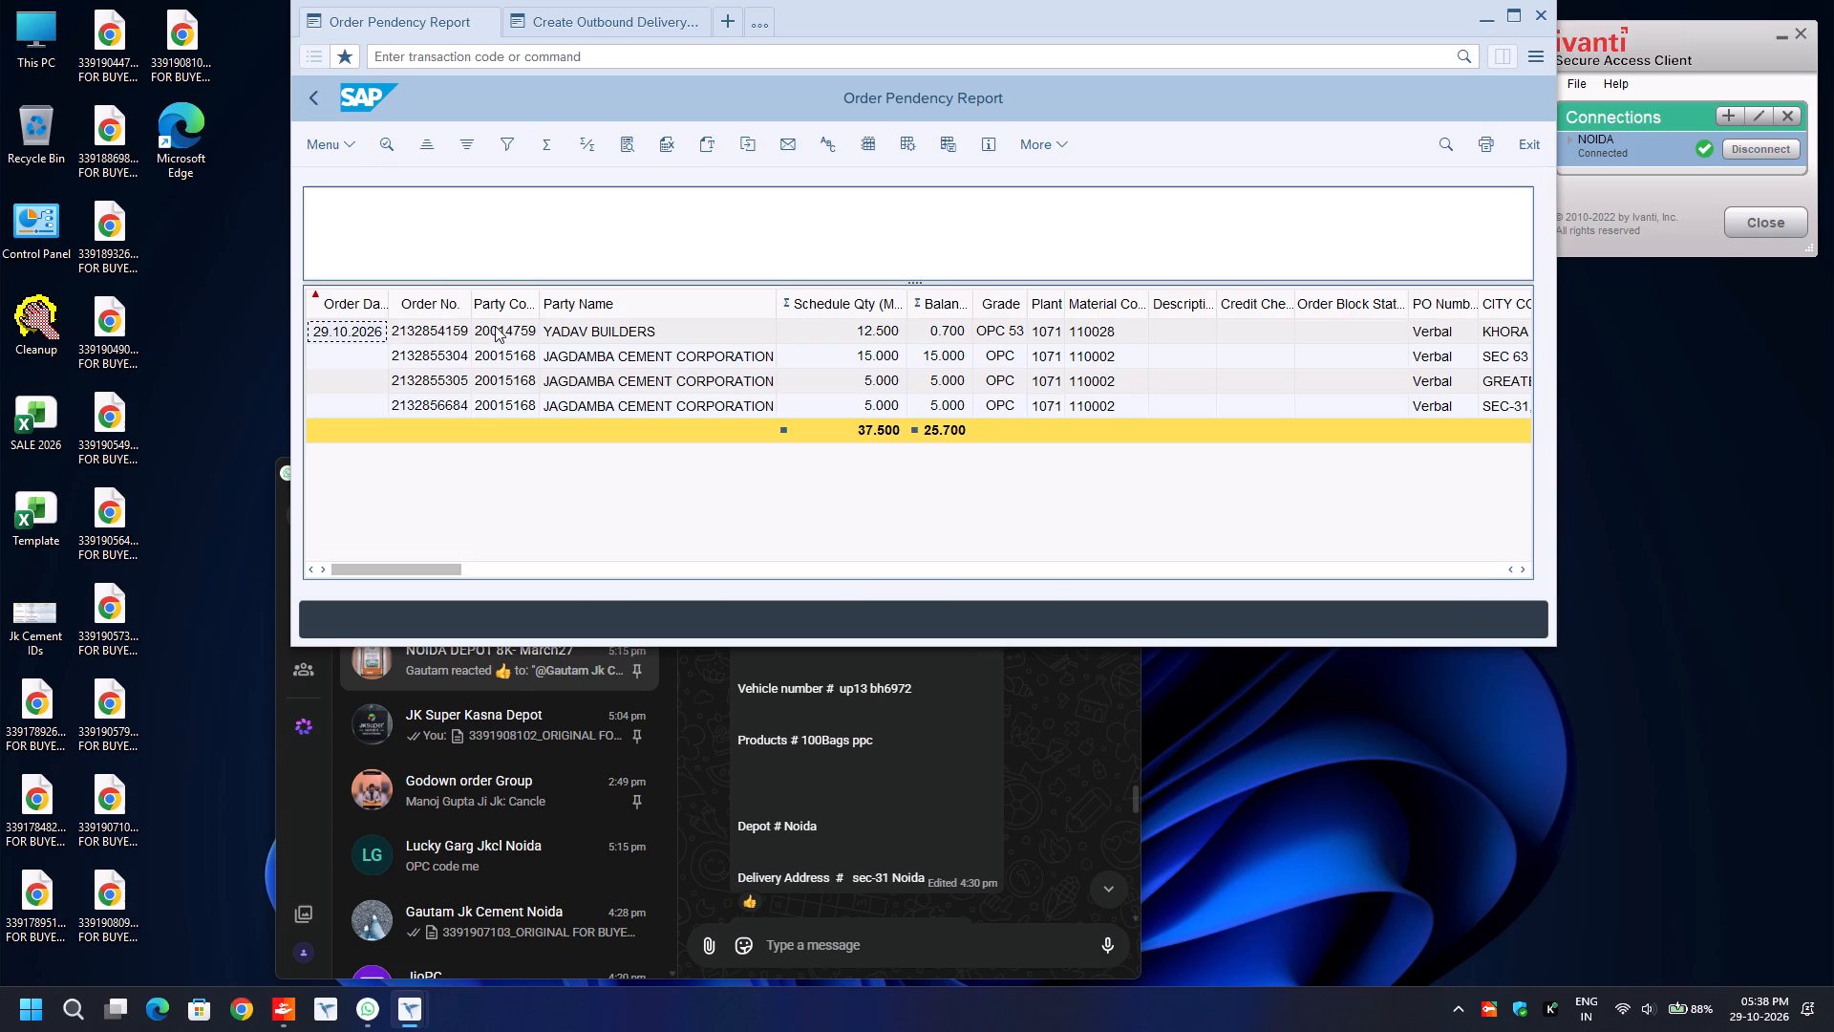
pyautogui.click(628, 16)
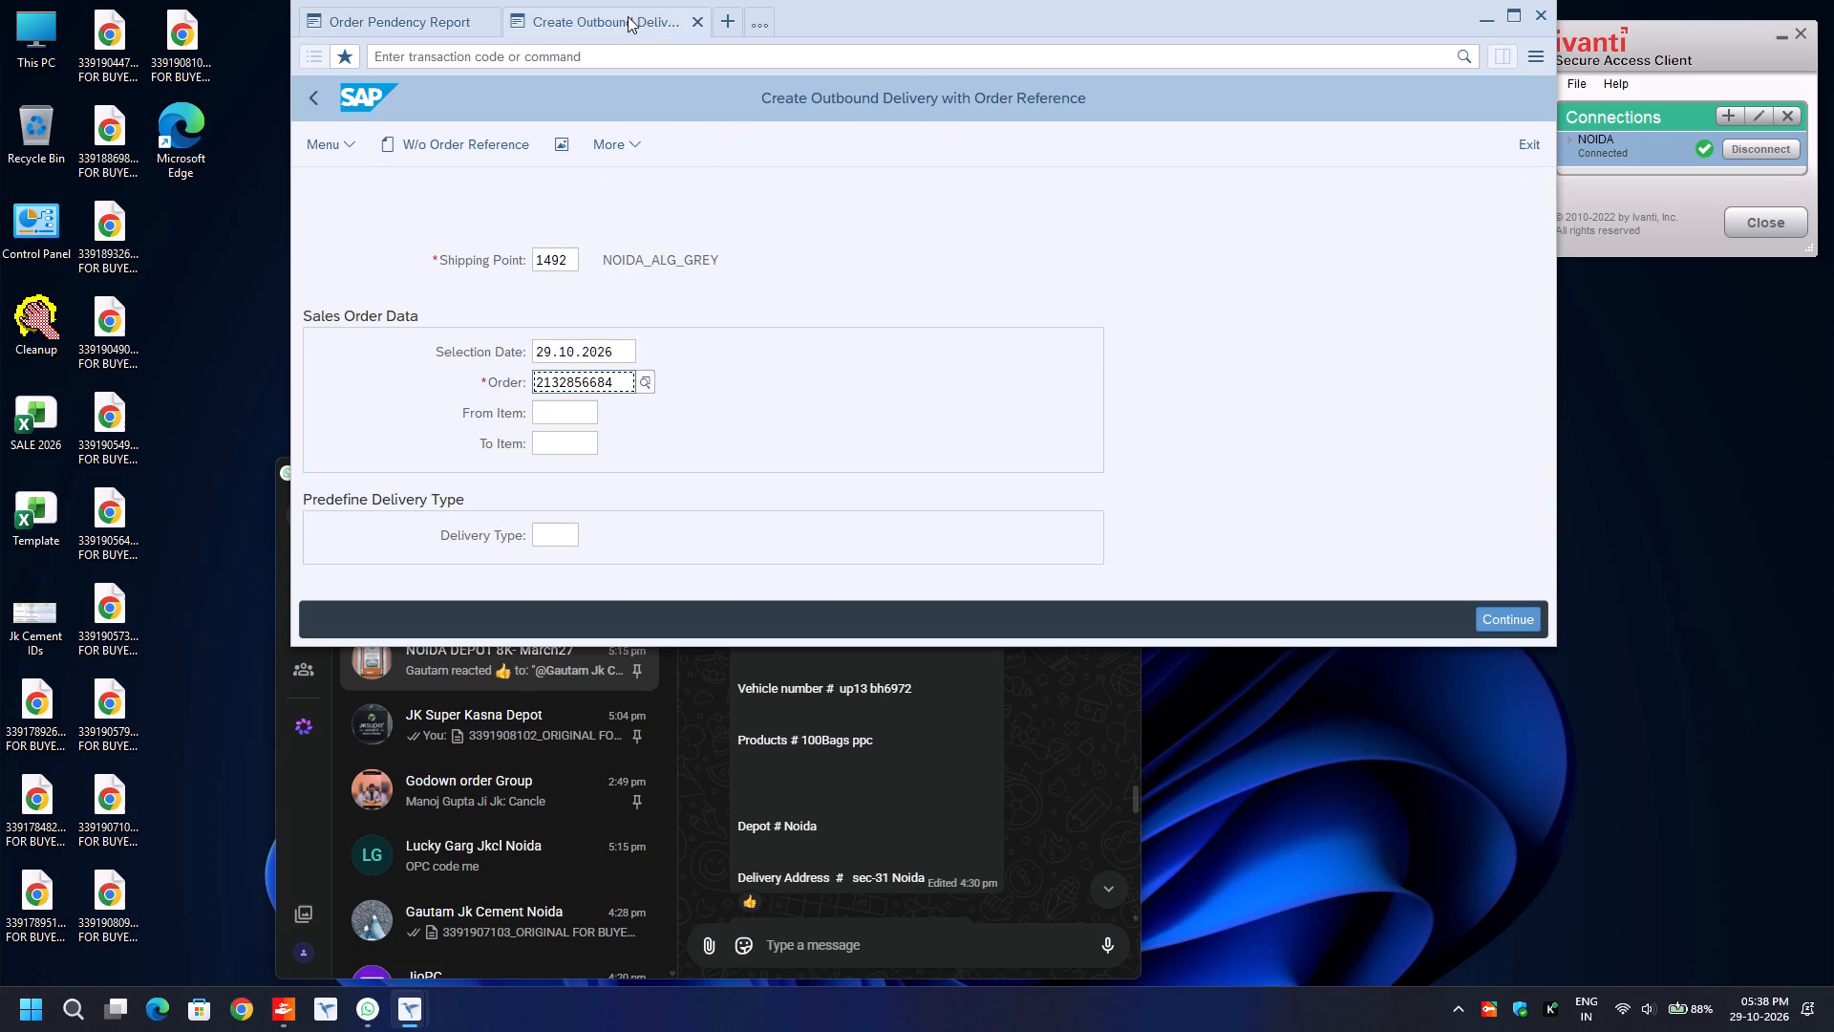
pyautogui.click(553, 259)
pyautogui.hotkey('ctrl', 'a')
pyautogui.write('1071')
pyautogui.press('Return')
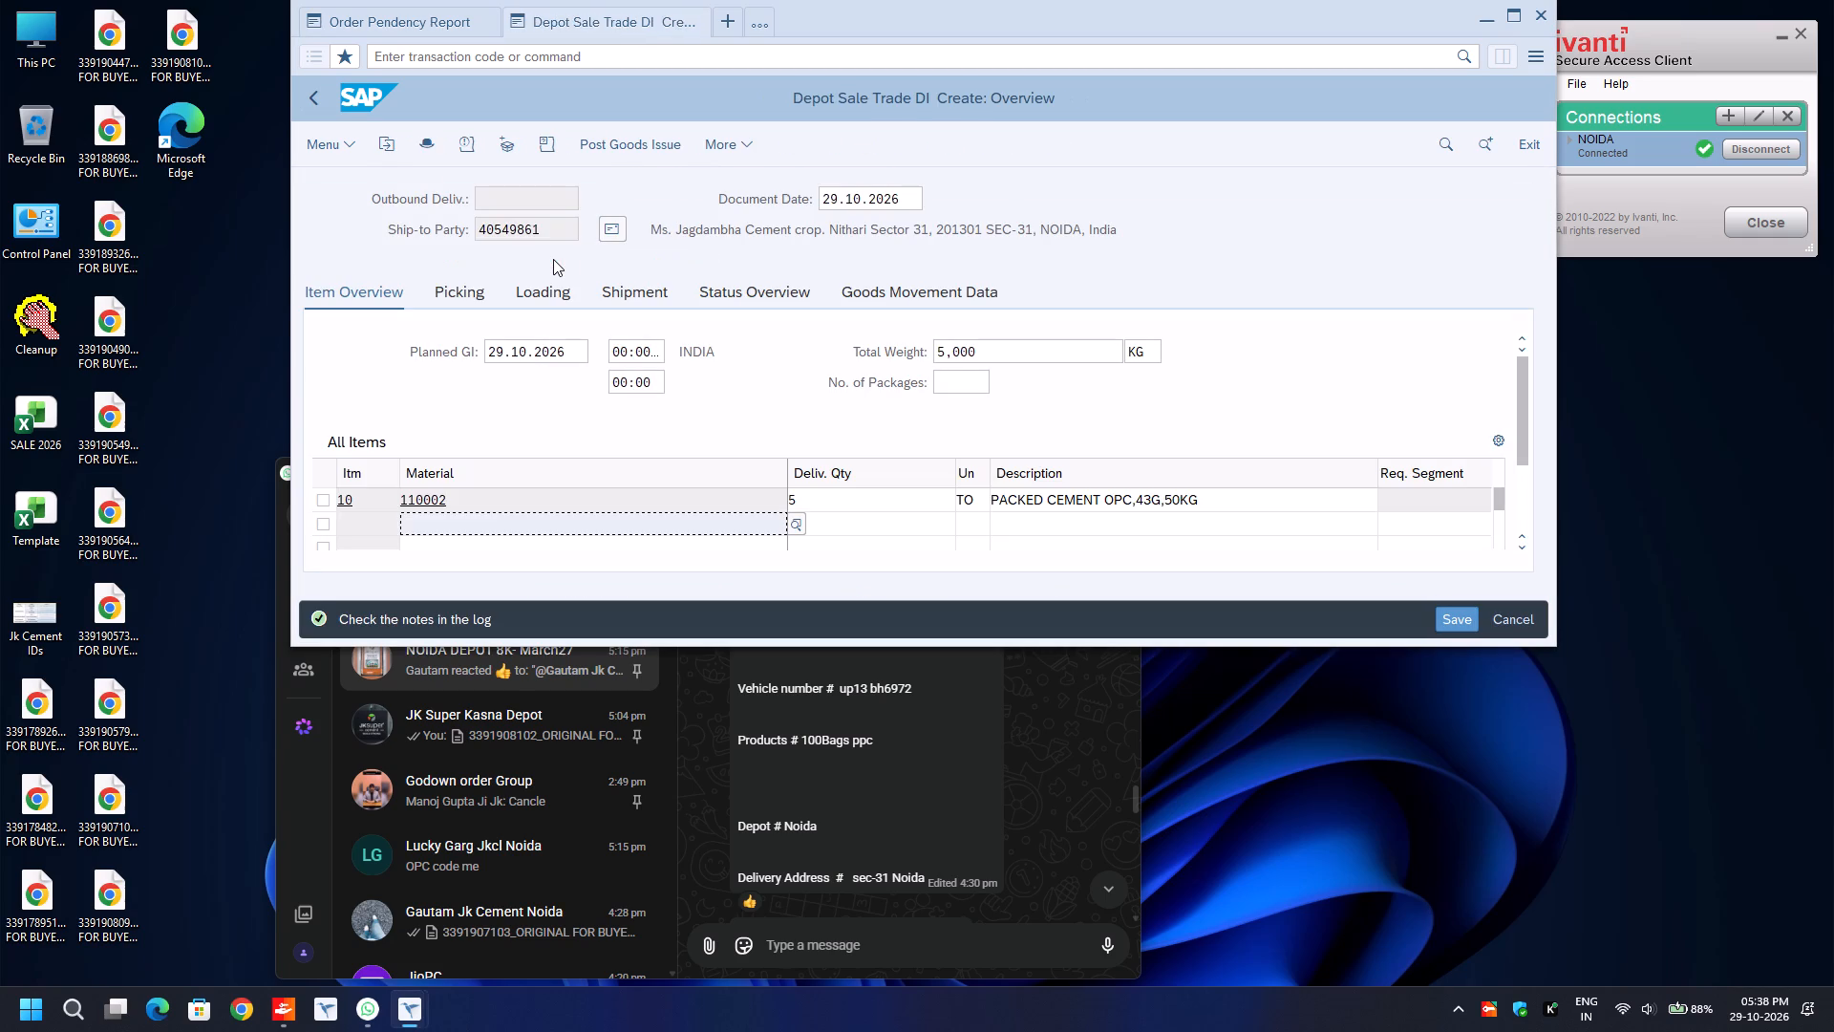
# In the delivery's picking data, set item 10's picked quantity to 5 and choose batch 1004-1071 from the previously used entries.
pyautogui.click(448, 292)
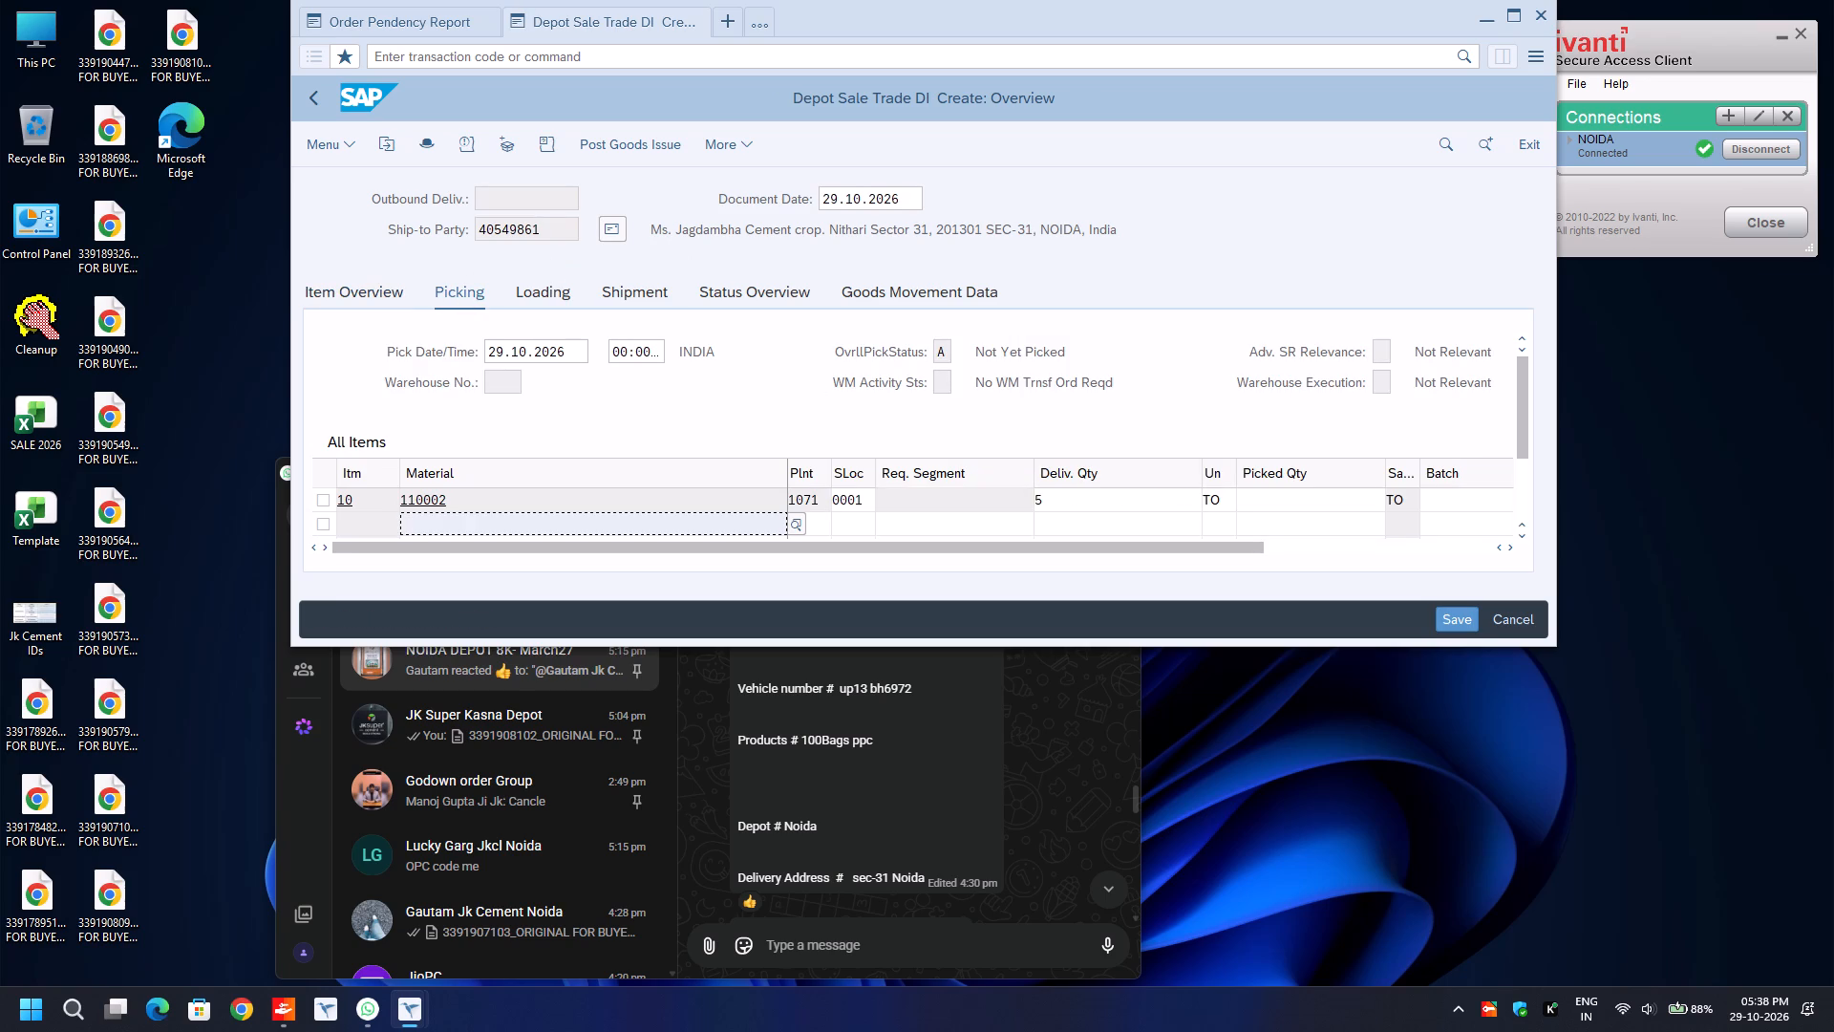
pyautogui.click(1327, 502)
pyautogui.press('5')
pyautogui.press('Tab')
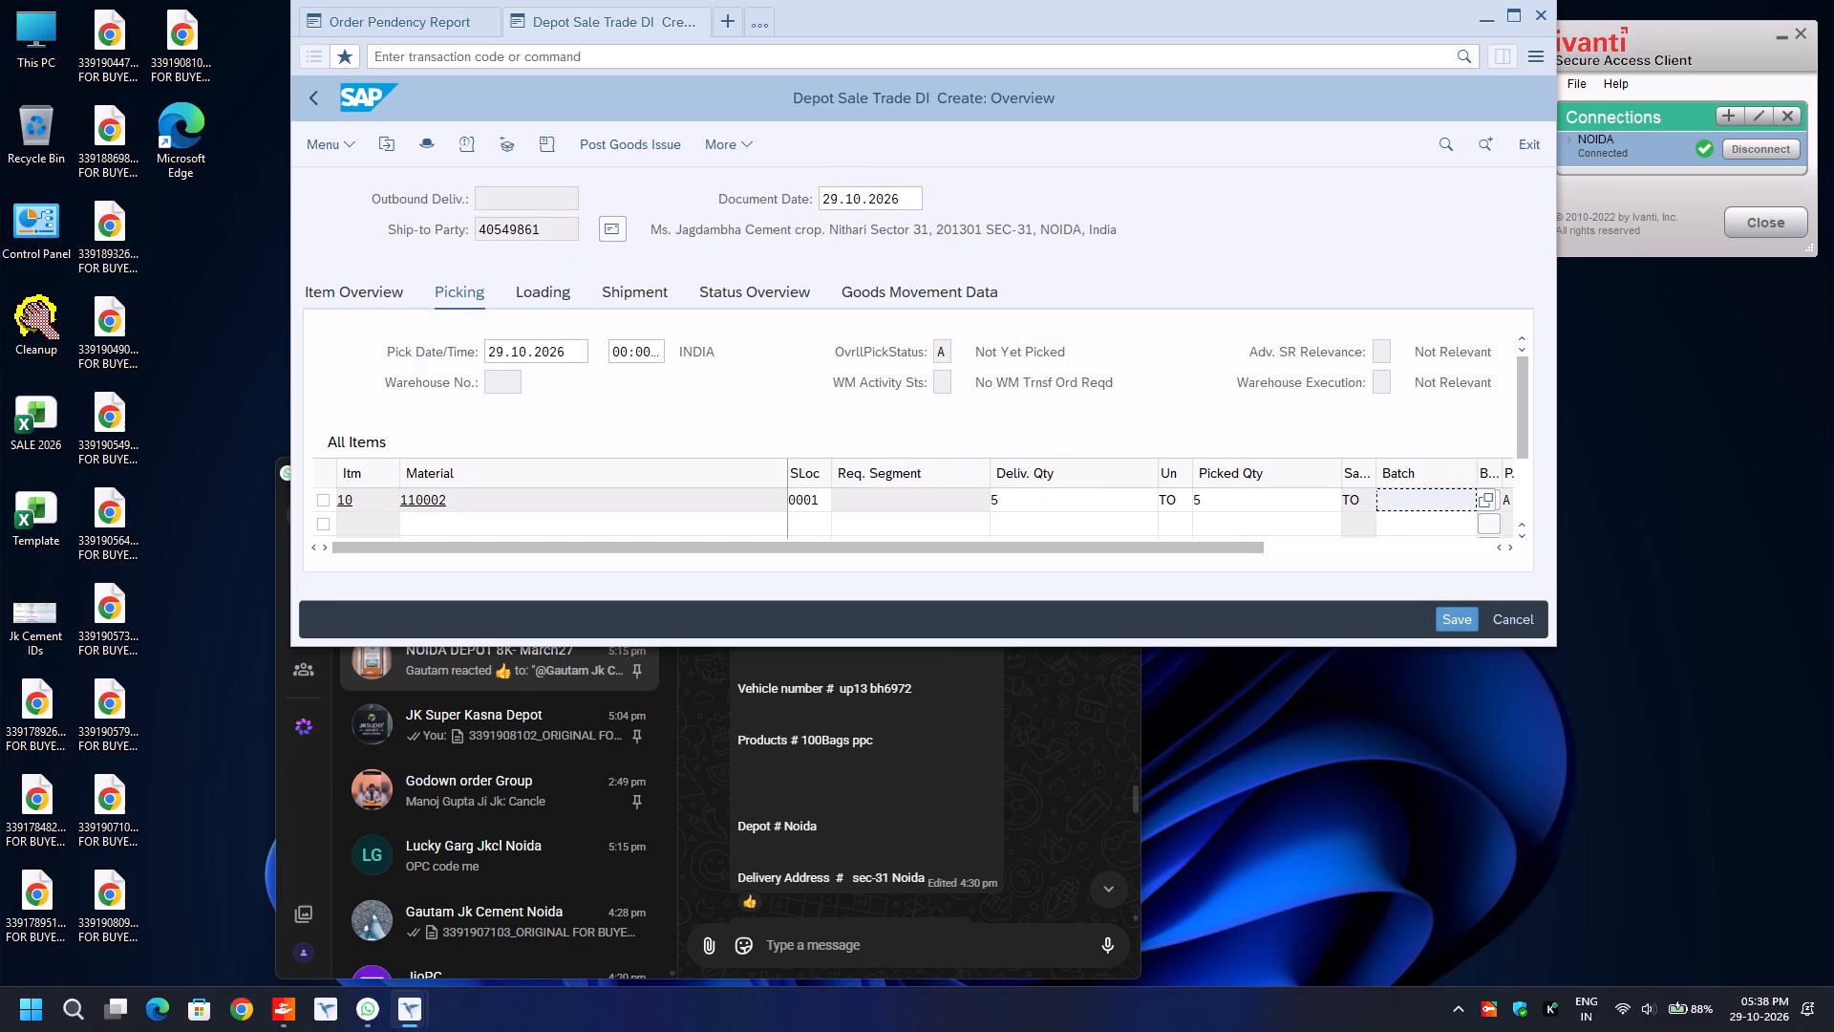
pyautogui.write('1004')
pyautogui.press('Down')
pyautogui.press('Down')
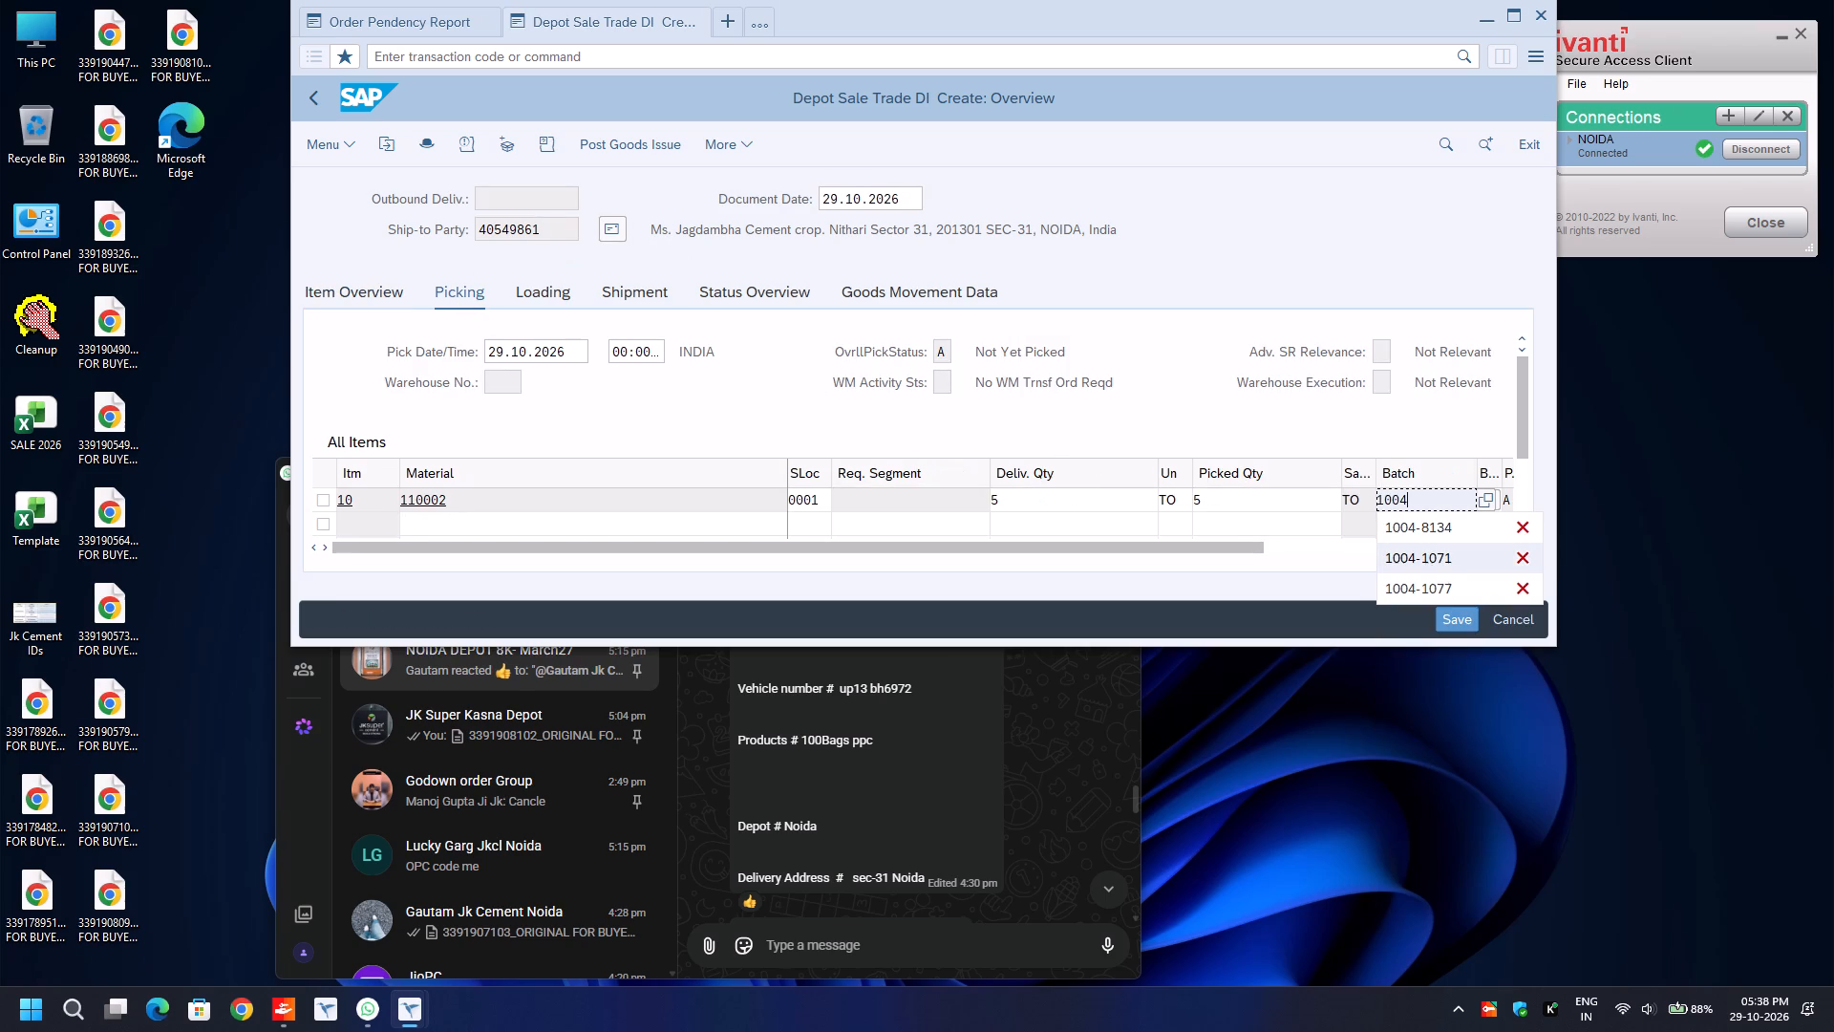
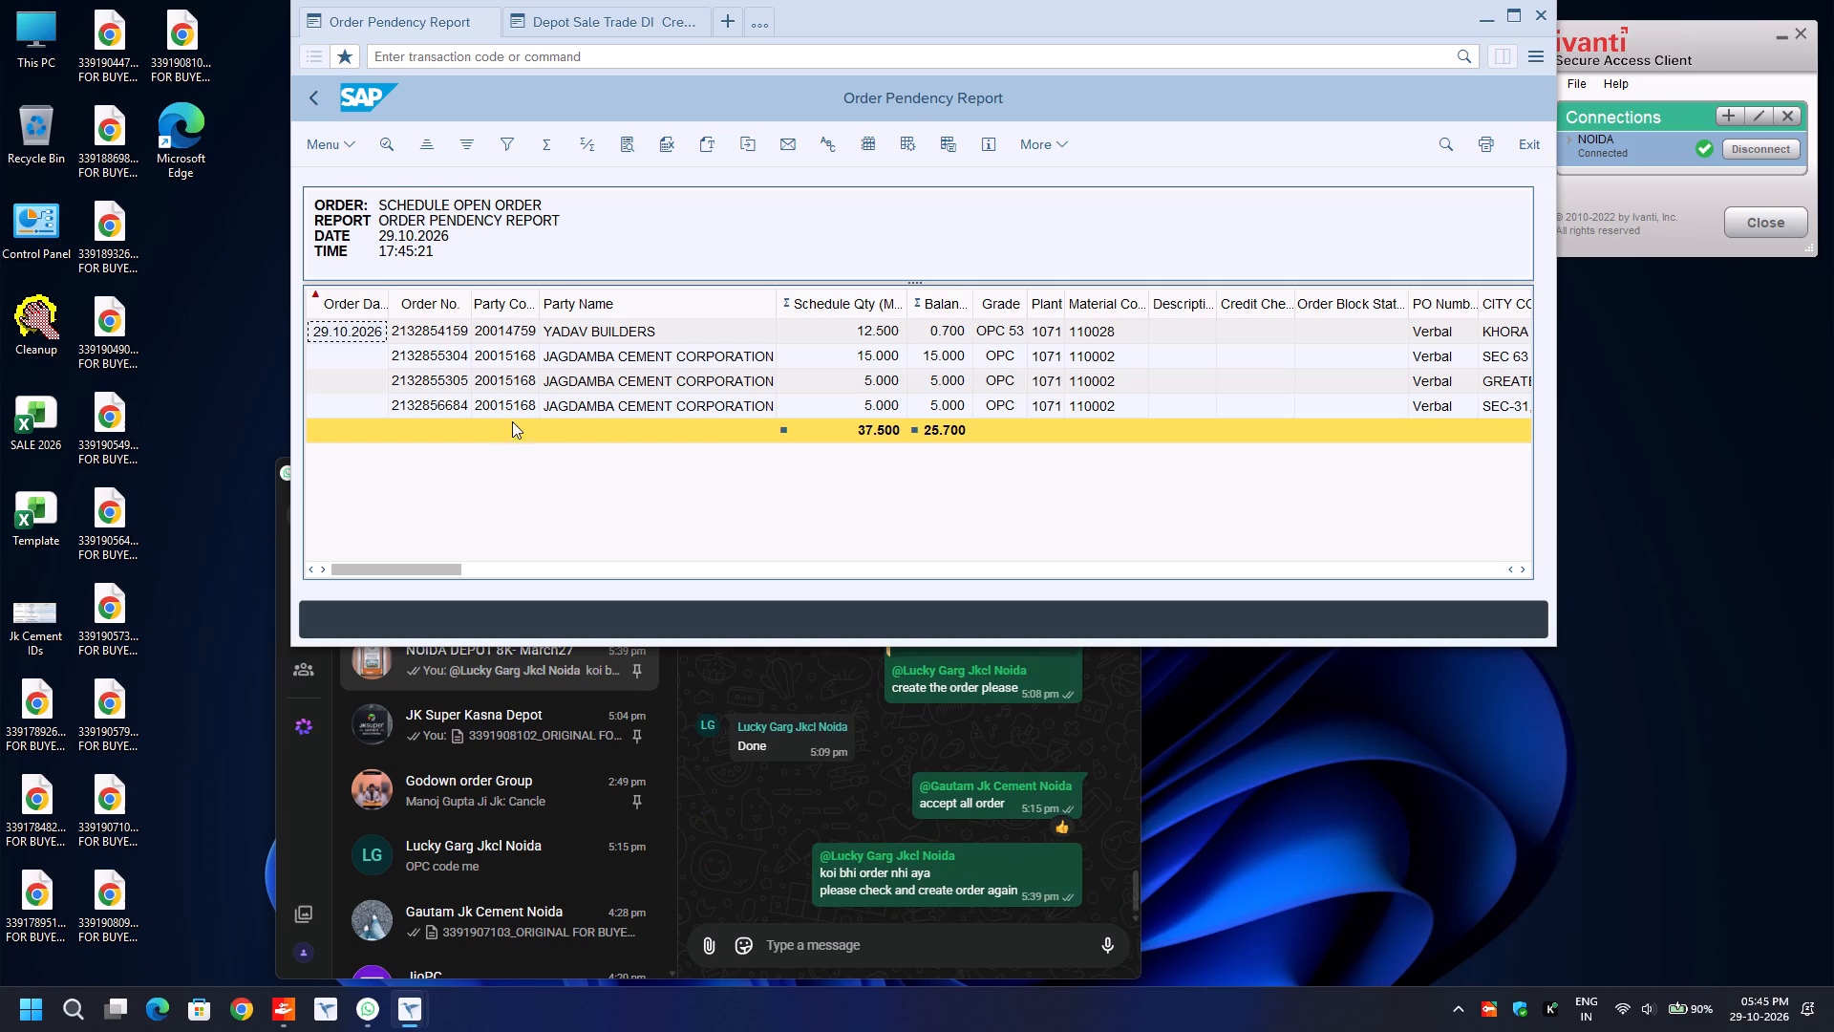
# Leave the open order list and return to the Order Pendency Report's selection parameters.
pyautogui.click(437, 333)
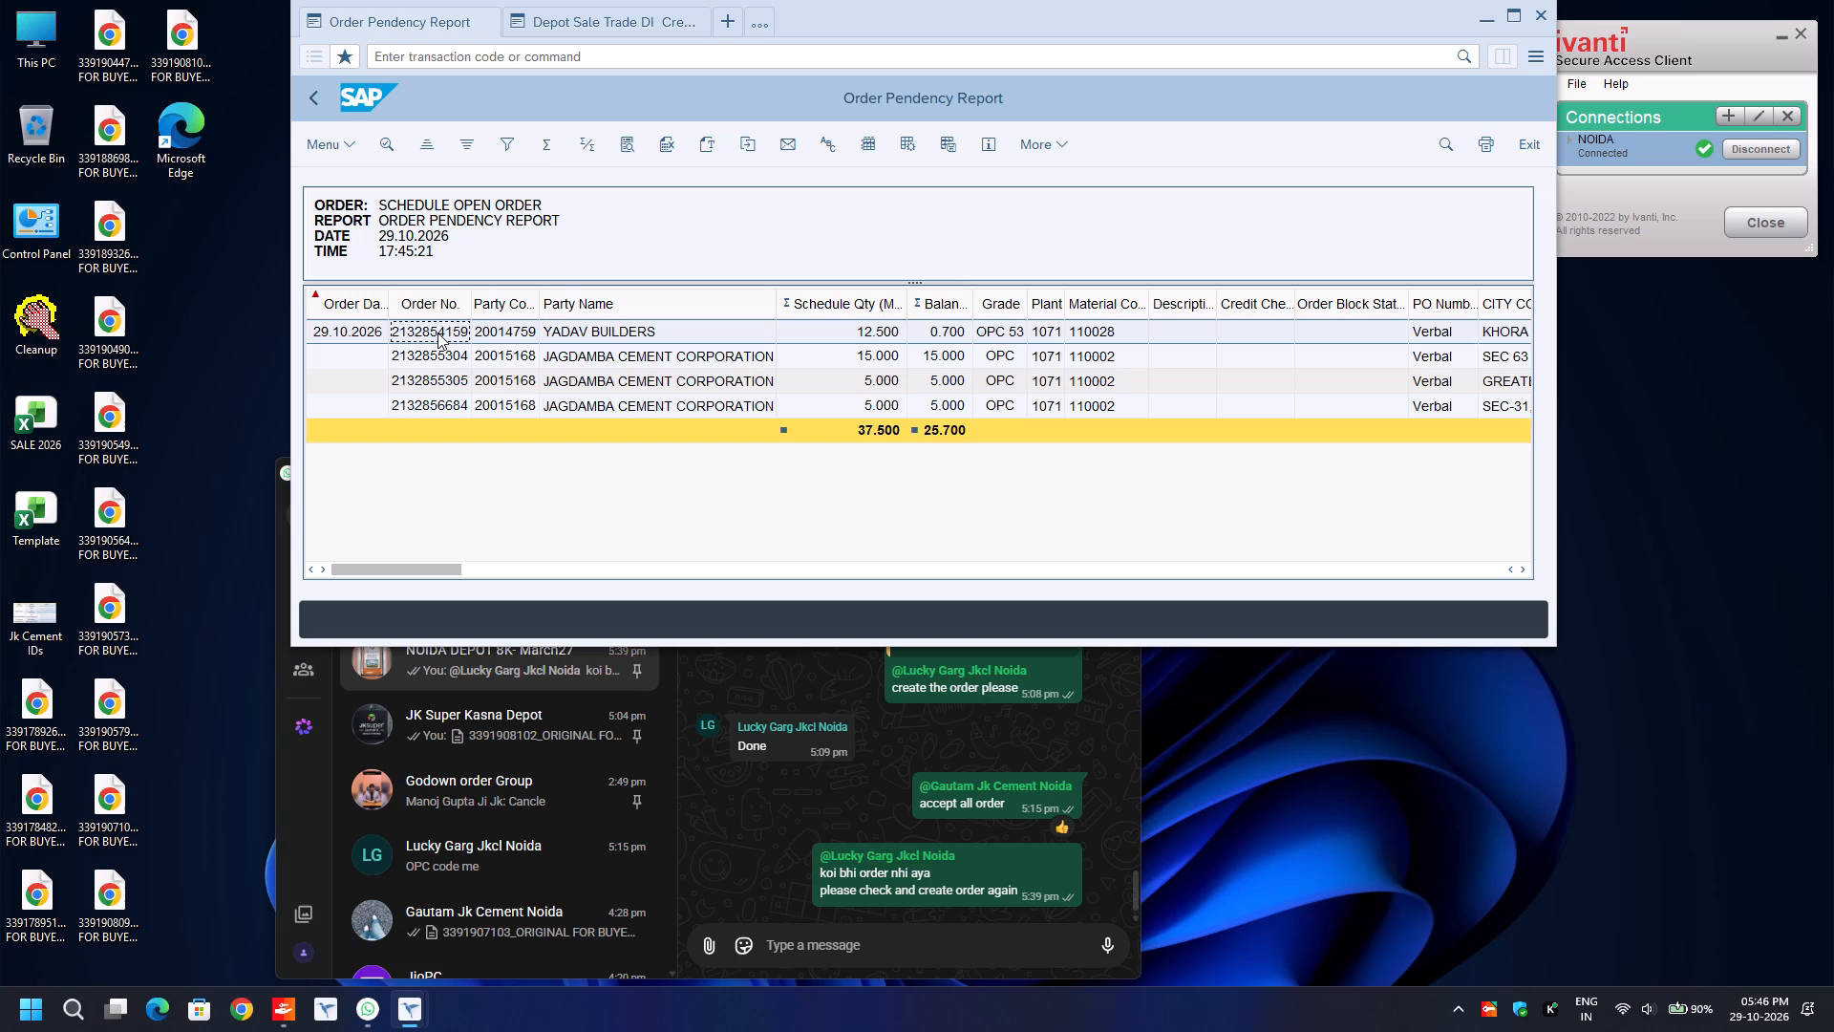
pyautogui.click(313, 99)
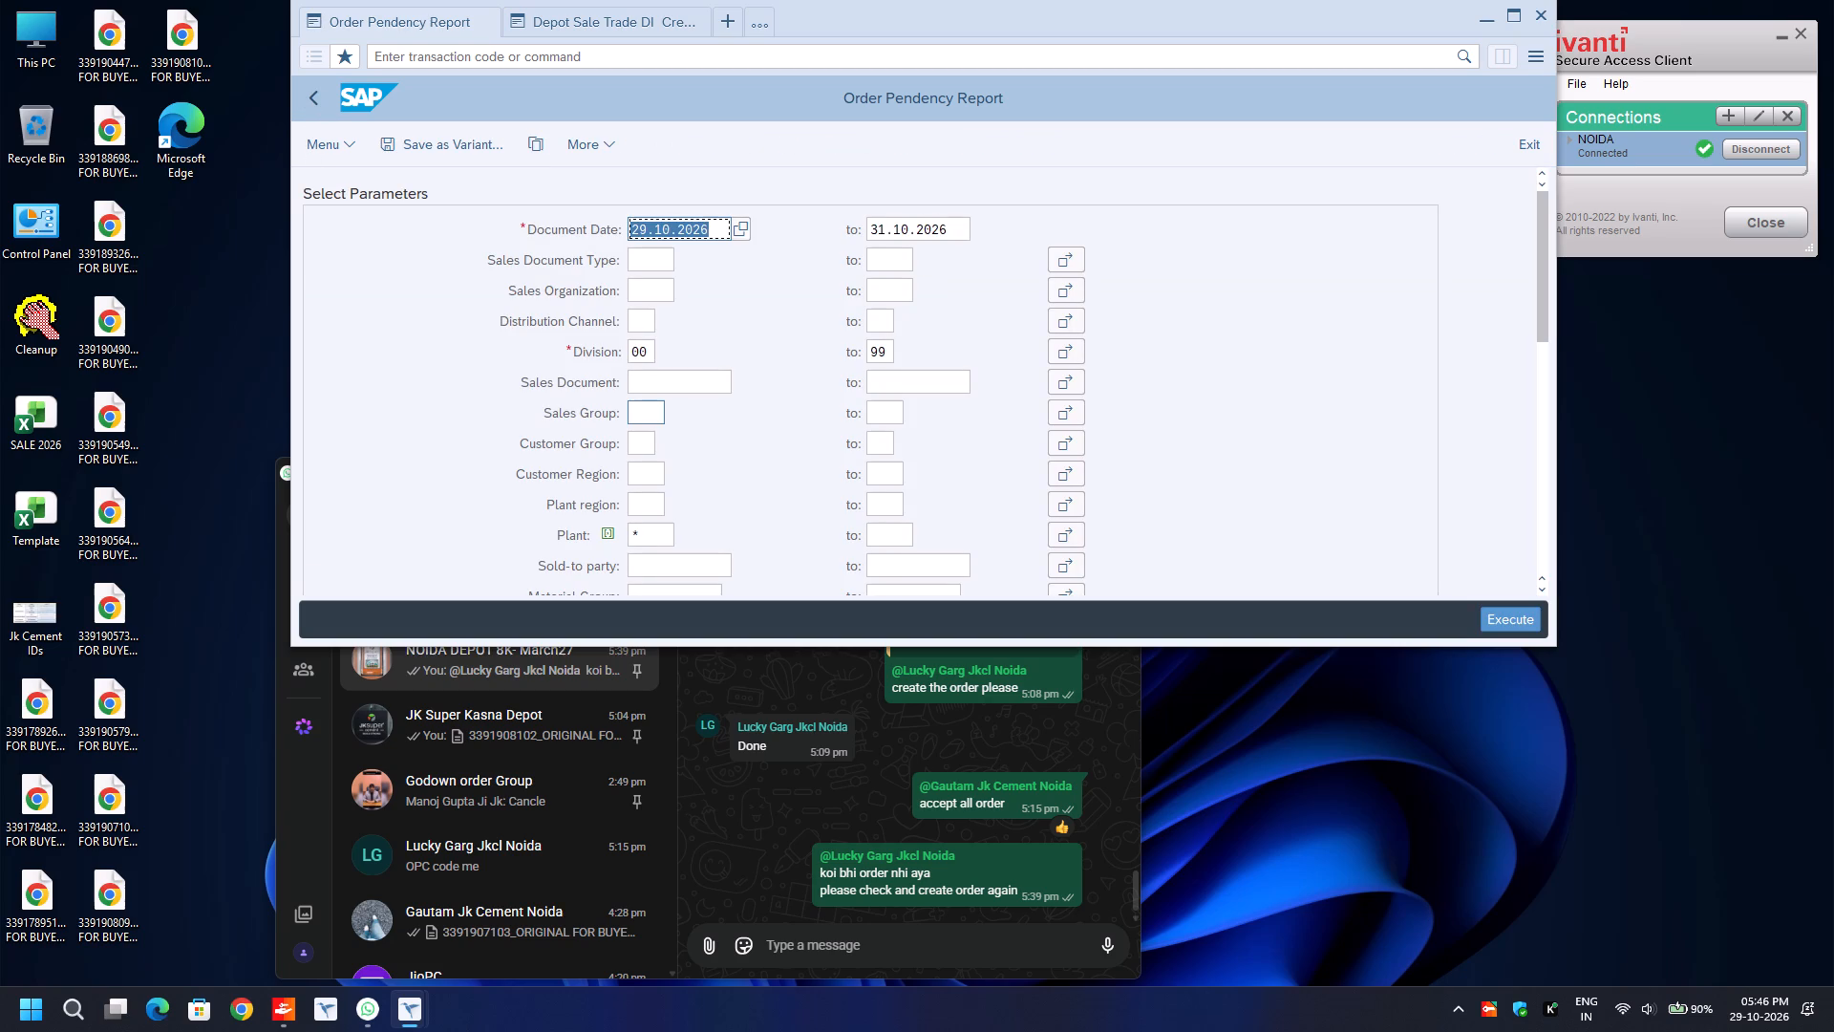
# Set the document date range's start to 01.10.2026 and execute the Order Pendency Report.
pyautogui.click(642, 225)
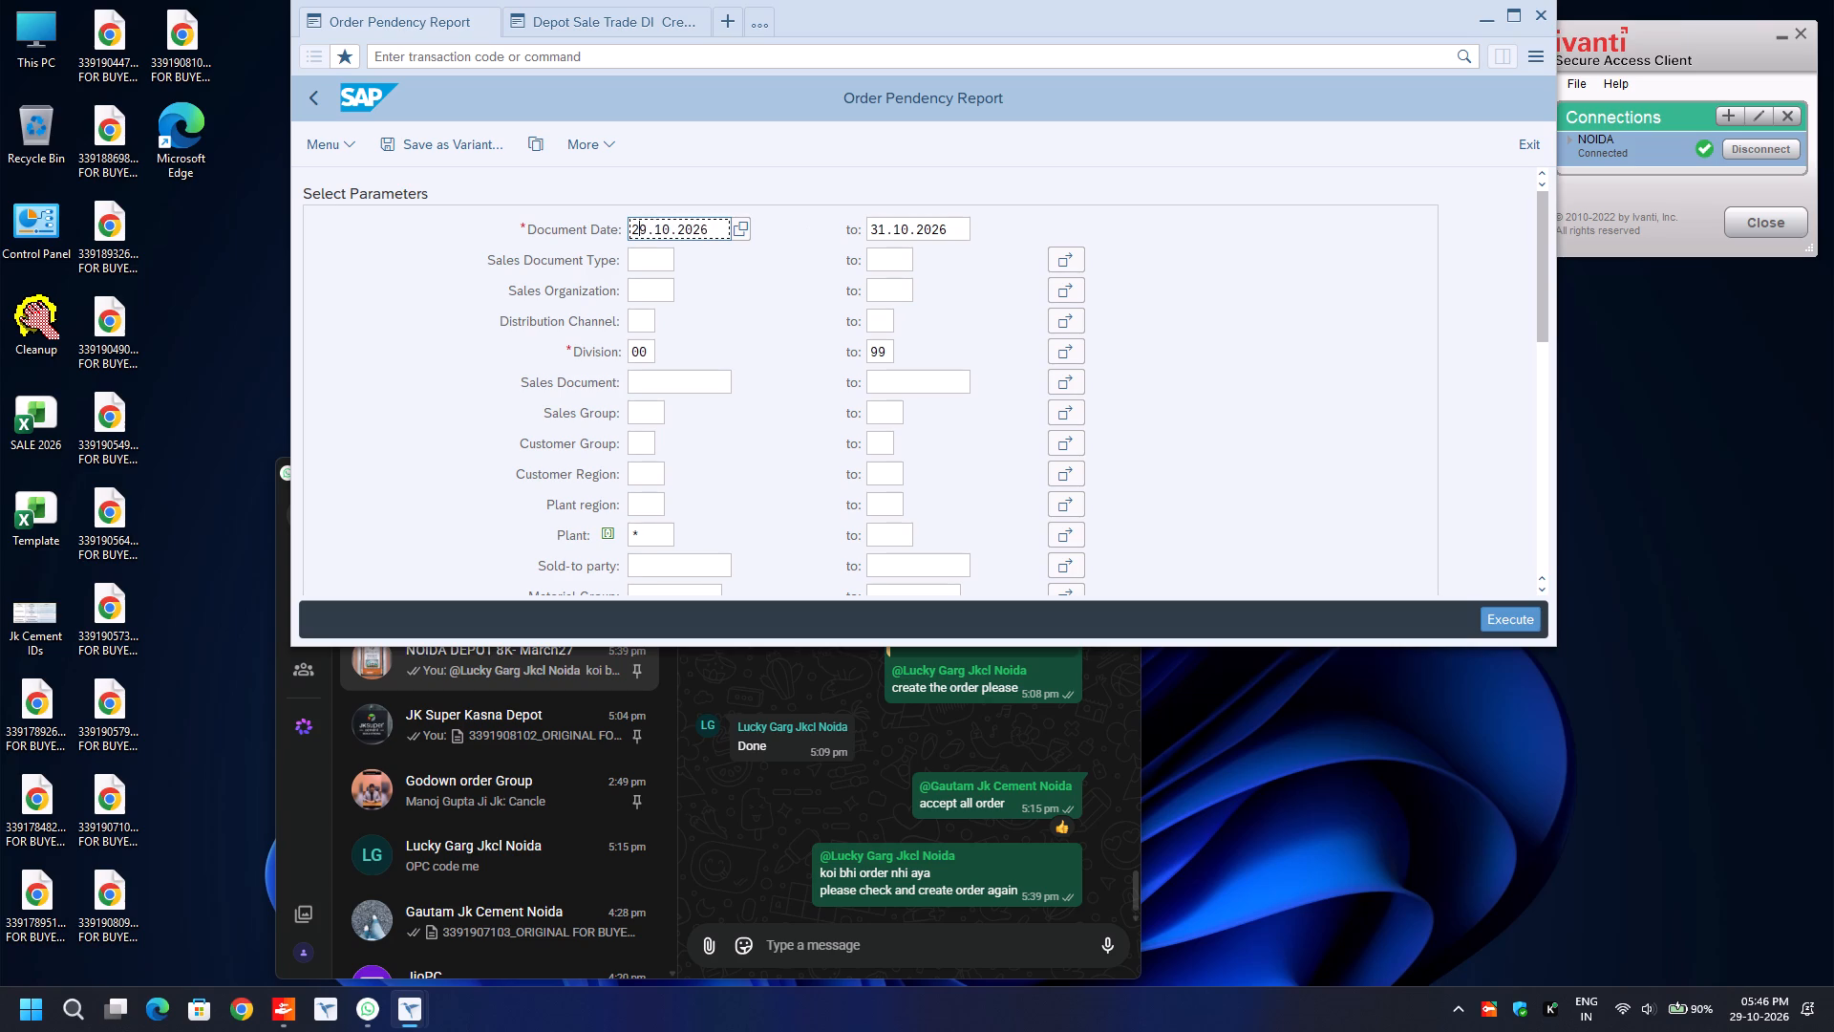
pyautogui.press('Right')
pyautogui.press('BackSpace')
pyautogui.press('BackSpace')
pyautogui.write('01')
pyautogui.press('F8')
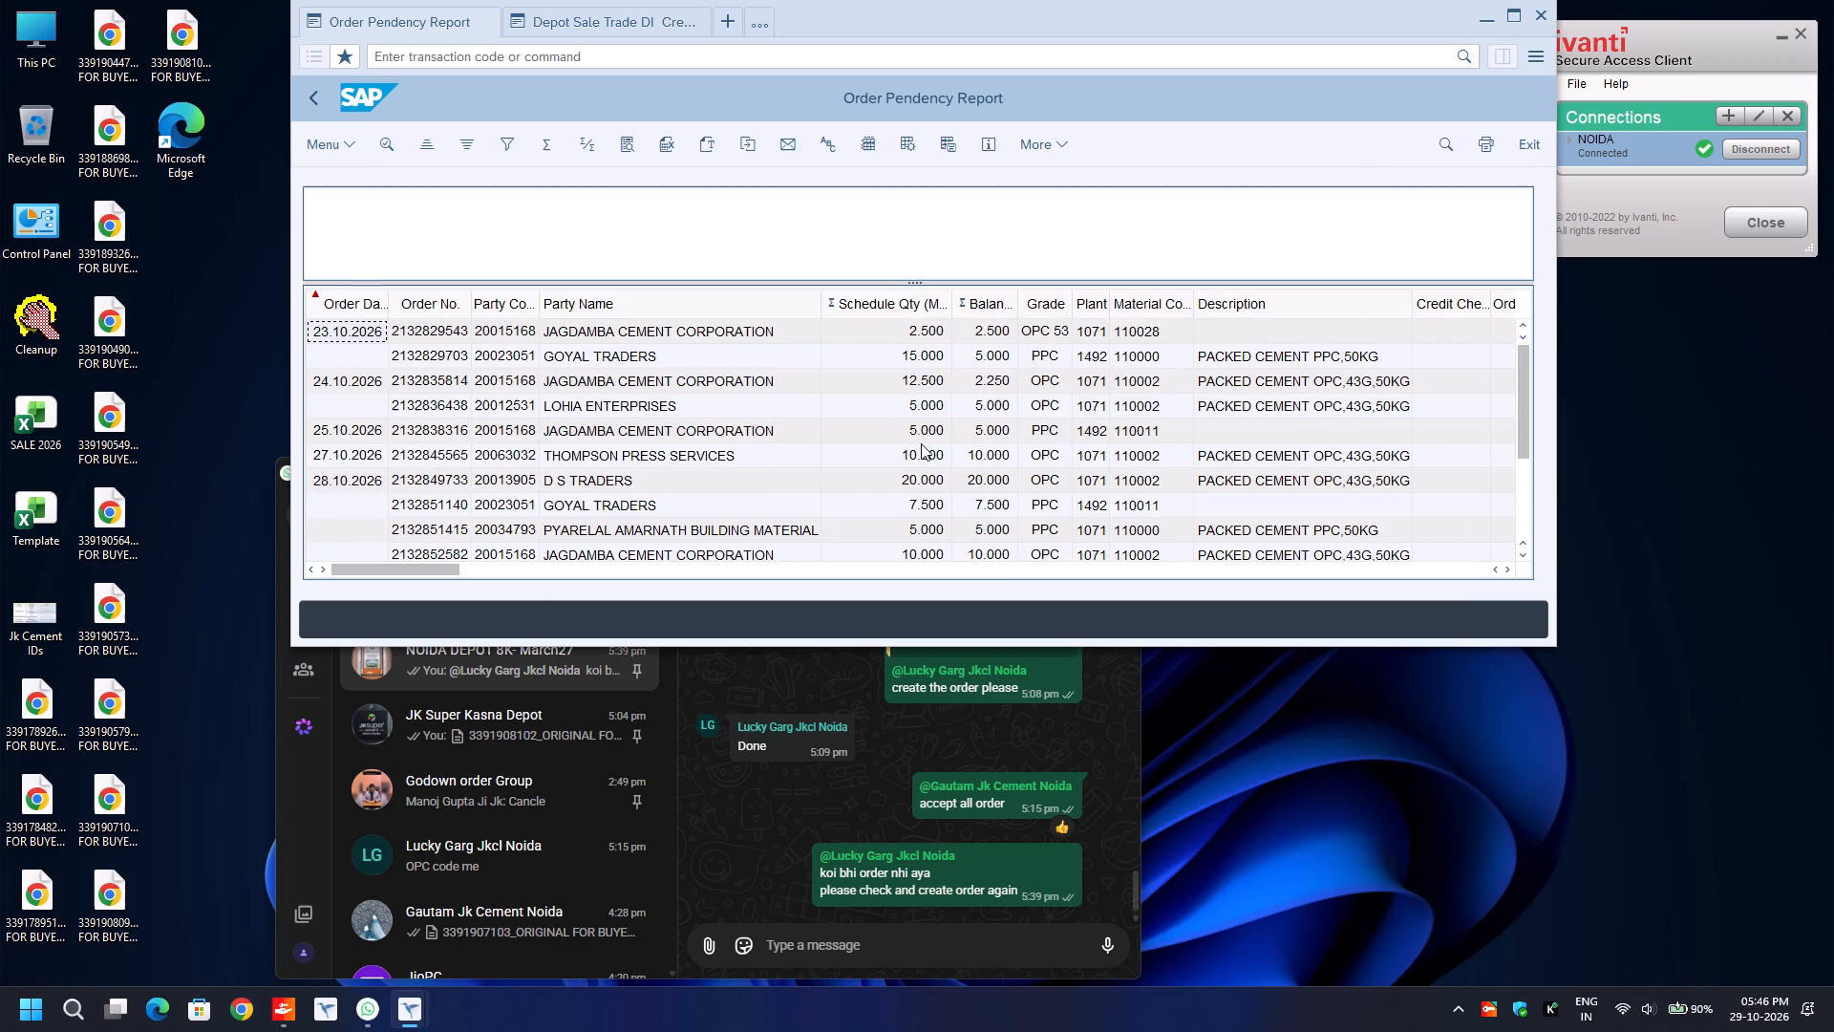
pyautogui.doubleClick(1183, 15)
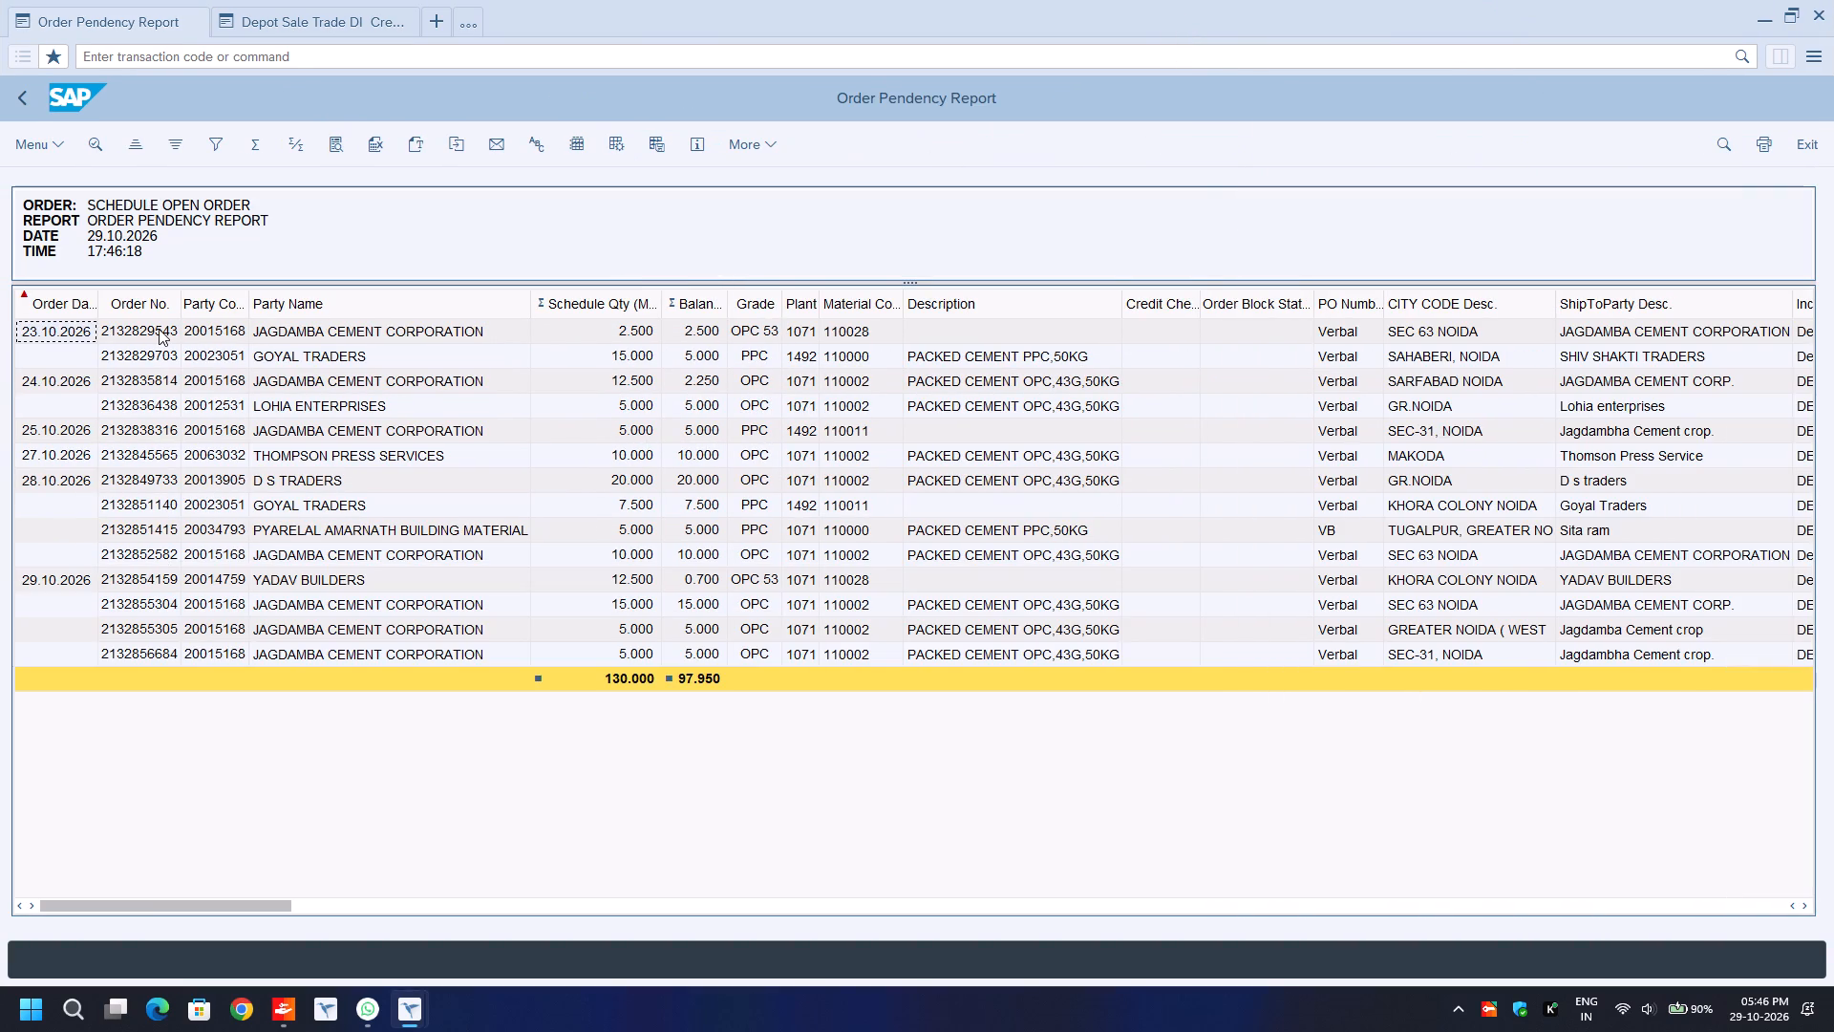
pyautogui.click(159, 329)
pyautogui.hotkey('ctrl', 'y')
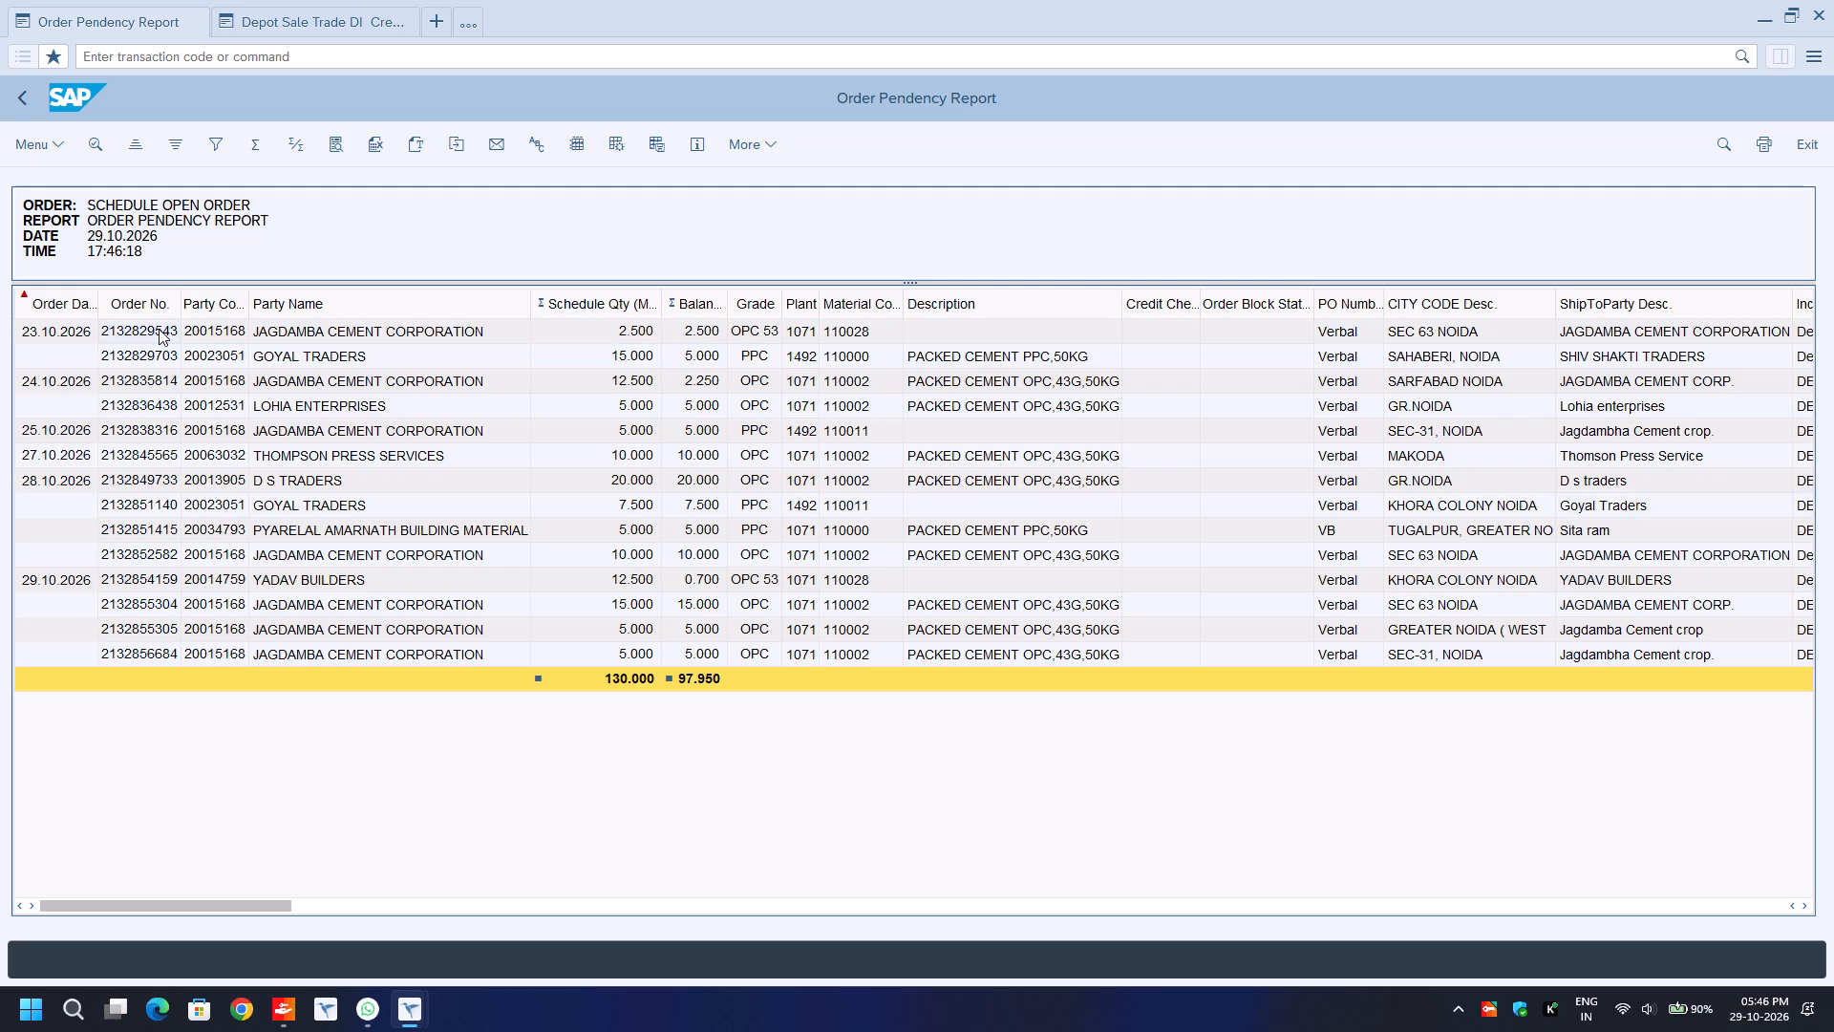
pyautogui.hotkey('shift', 'Down')
pyautogui.hotkey('shift', 'Down')
pyautogui.hotkey('shift', 'Down')
pyautogui.hotkey('shift', 'Down')
pyautogui.hotkey('shift', 'Down')
pyautogui.hotkey('shift', 'Down')
pyautogui.hotkey('shift', 'Down')
pyautogui.hotkey('shift', 'Down')
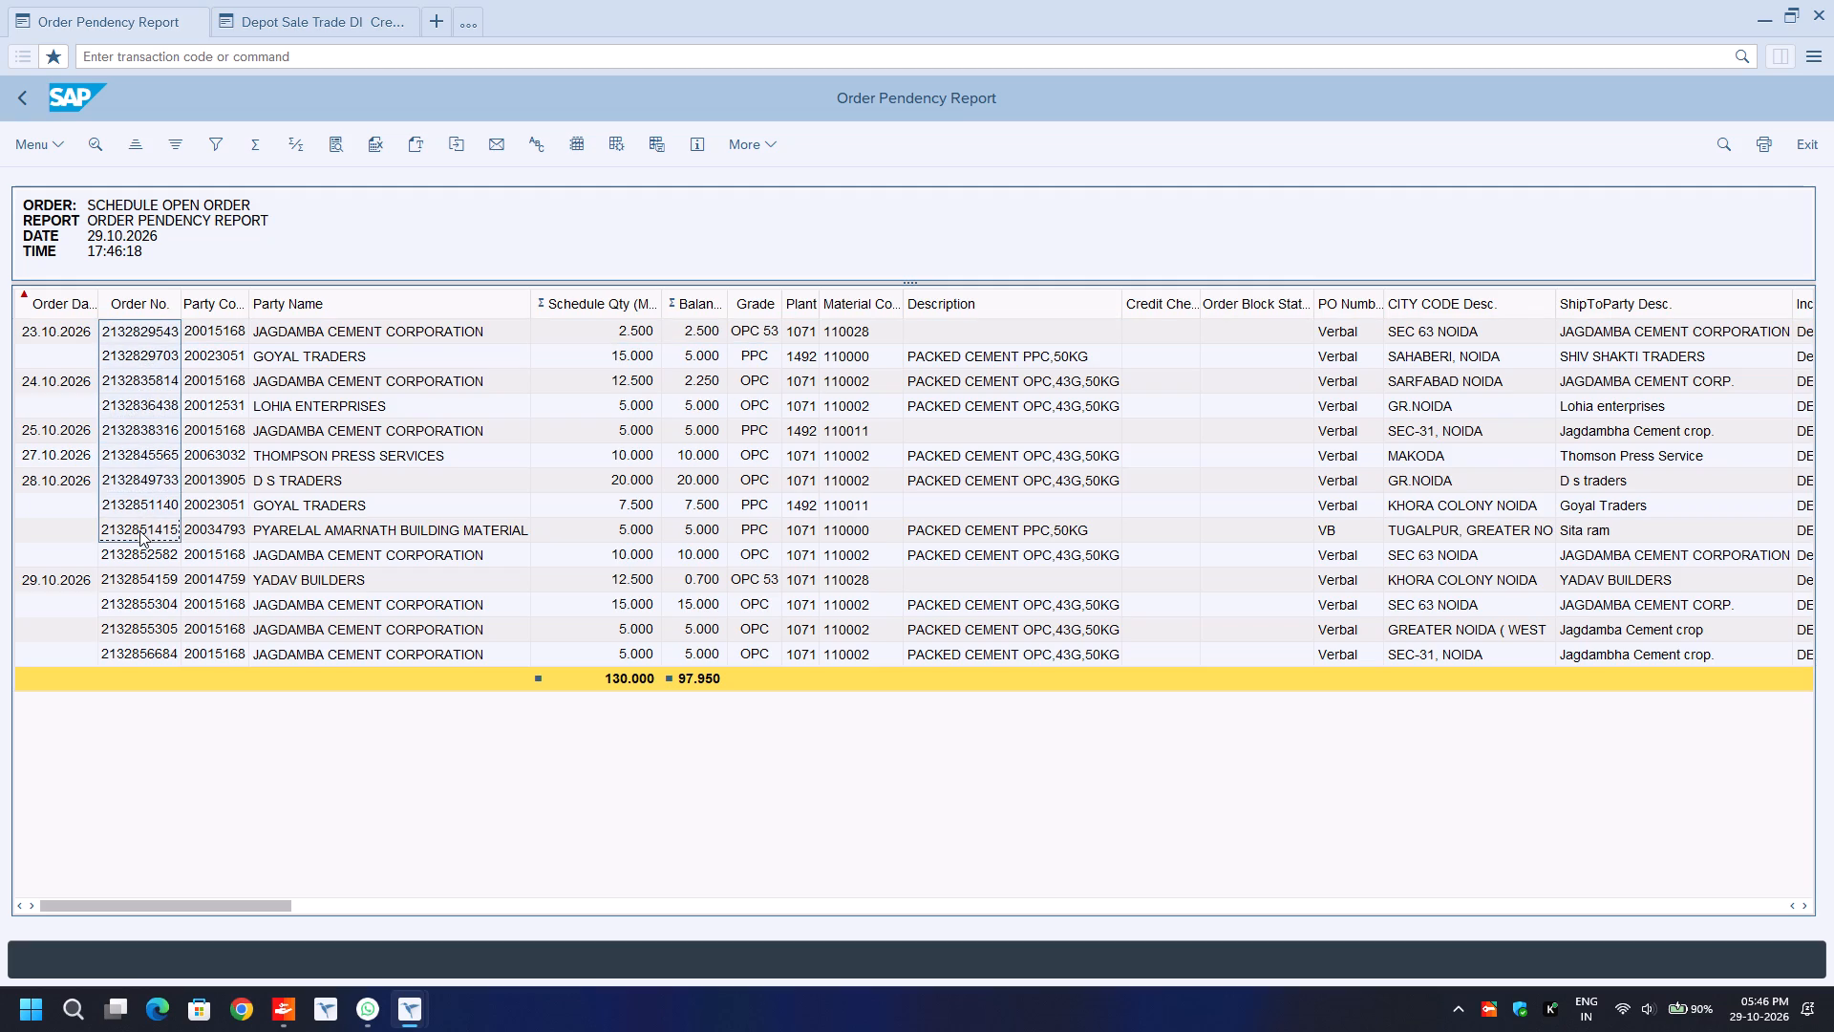
pyautogui.hotkey('shift', 'Down')
pyautogui.hotkey('shift', 'Down')
pyautogui.hotkey('shift', 'Down')
pyautogui.hotkey('shift', 'Down')
pyautogui.hotkey('shift', 'Down')
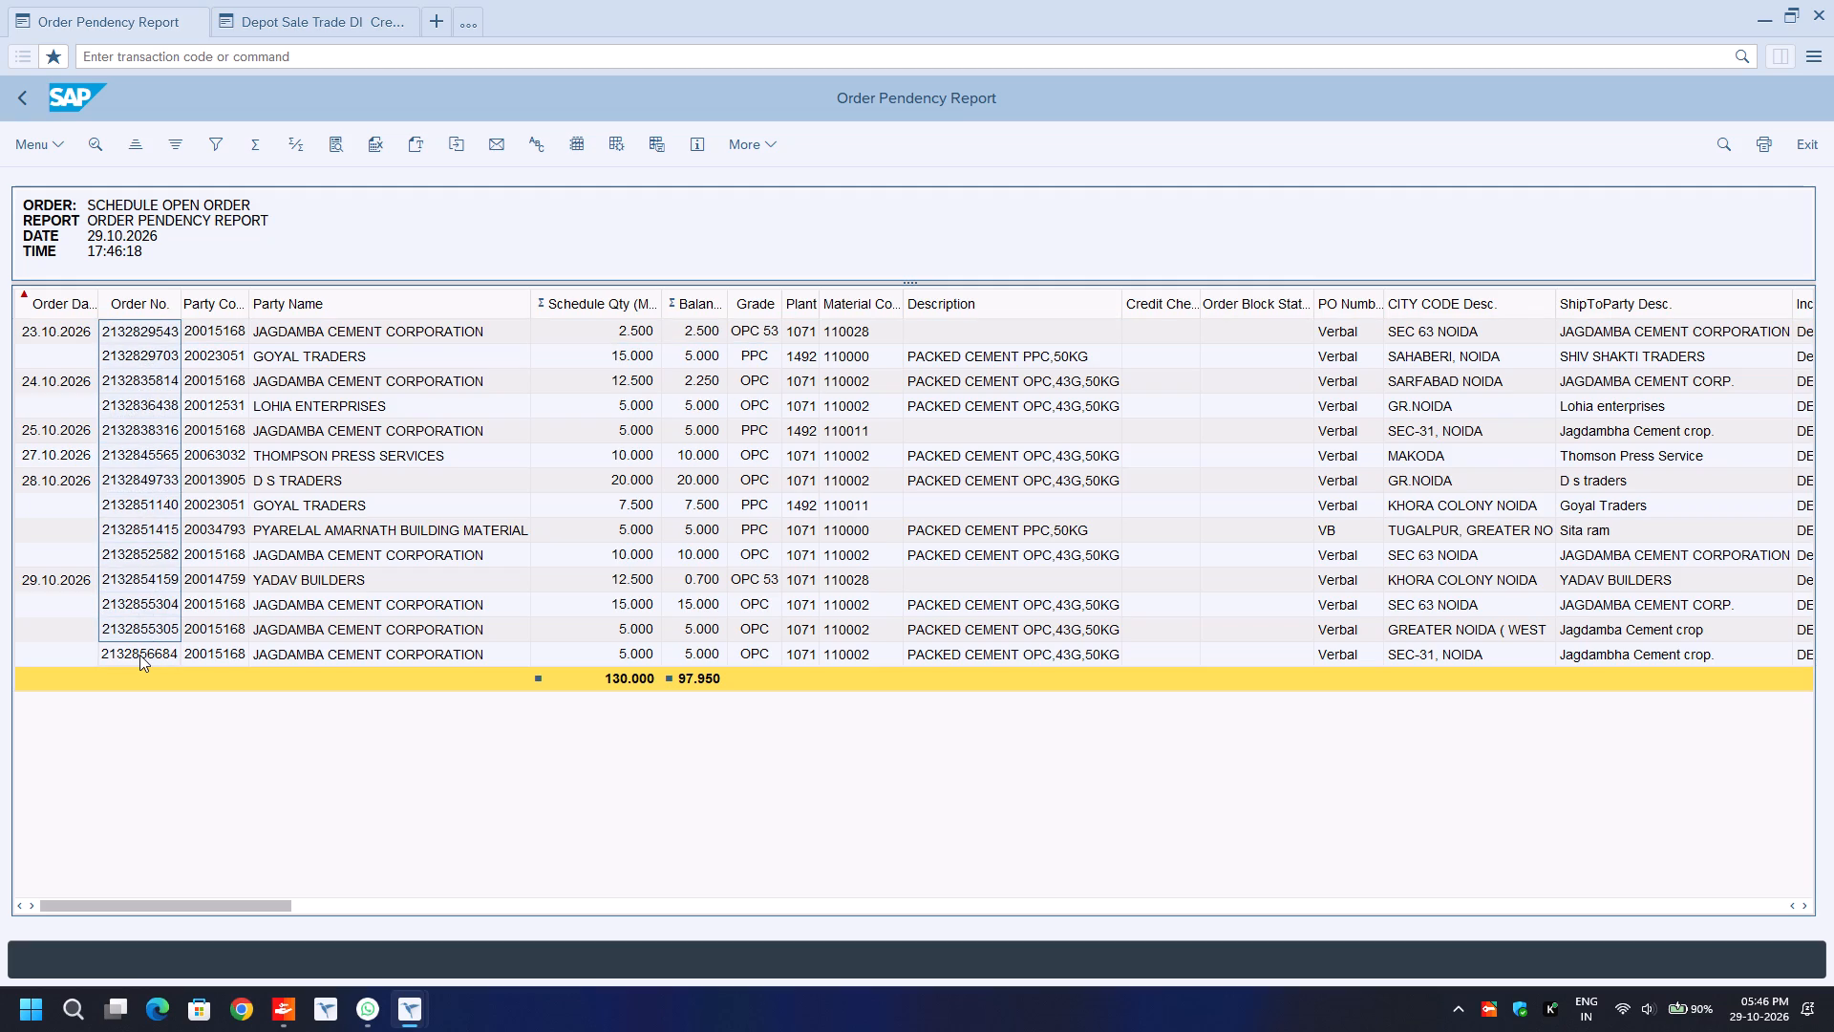
pyautogui.hotkey('ctrl', 'c')
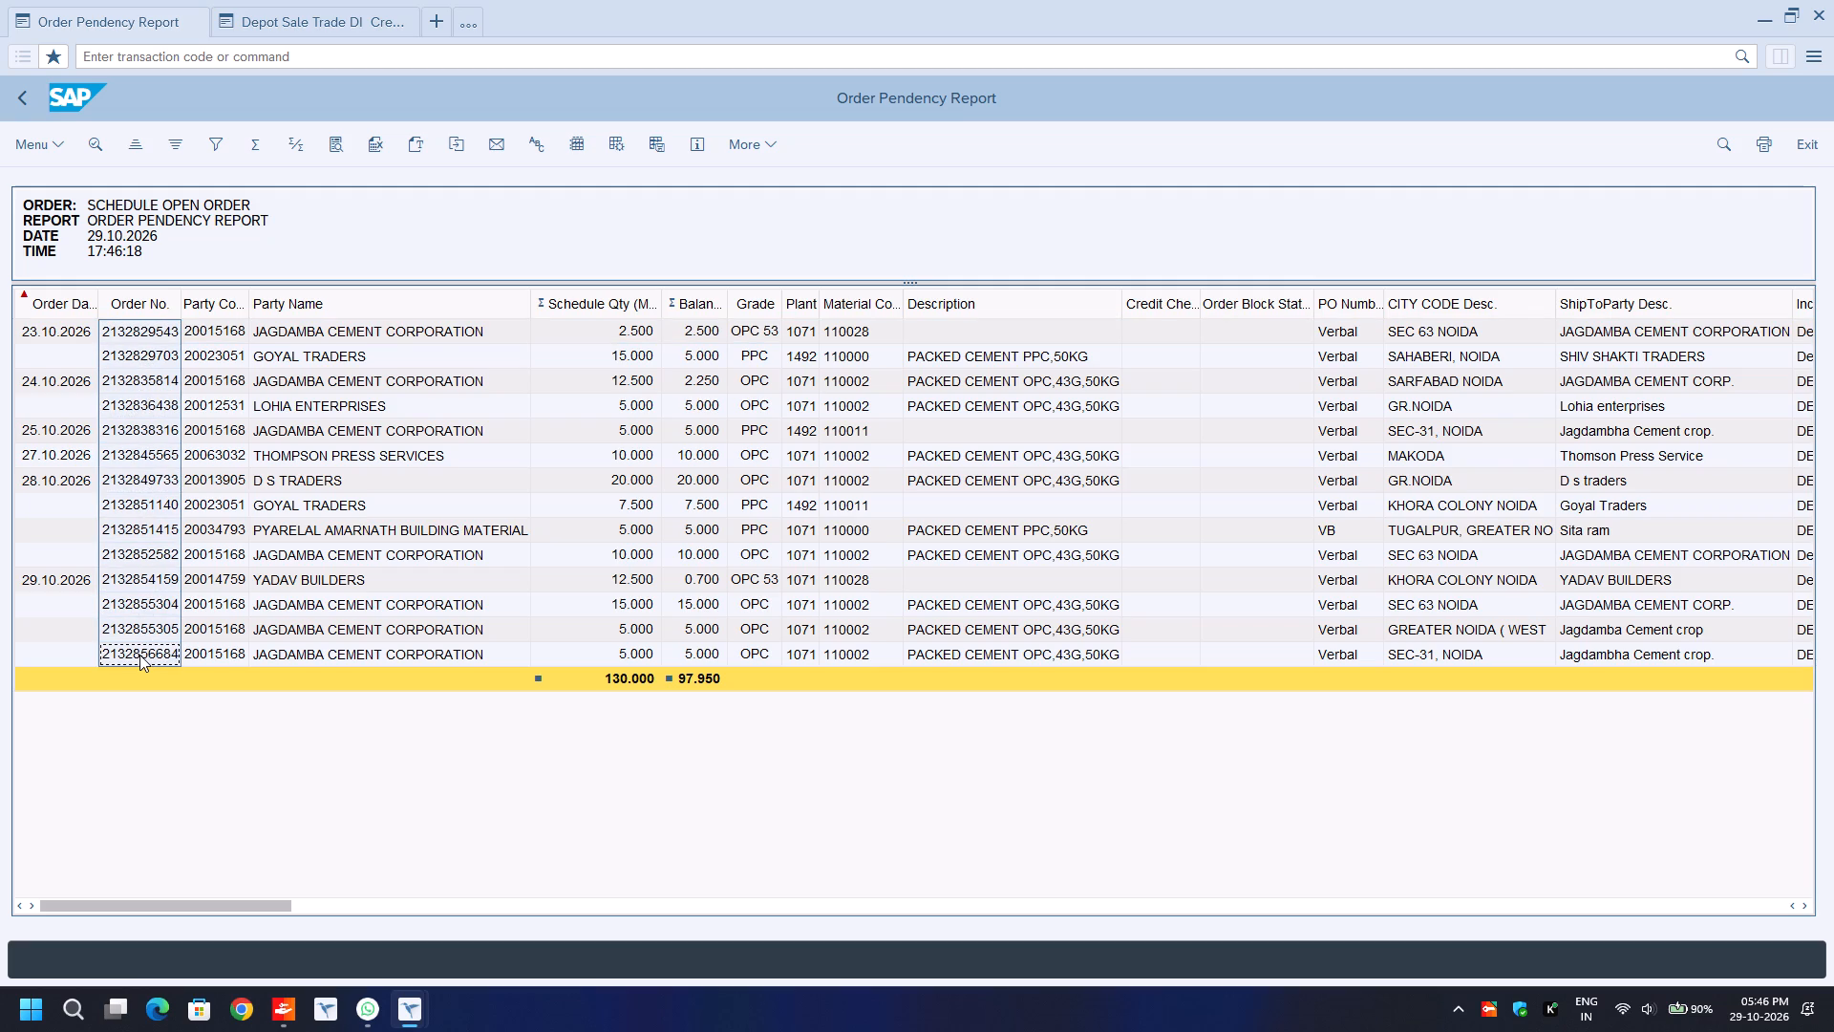
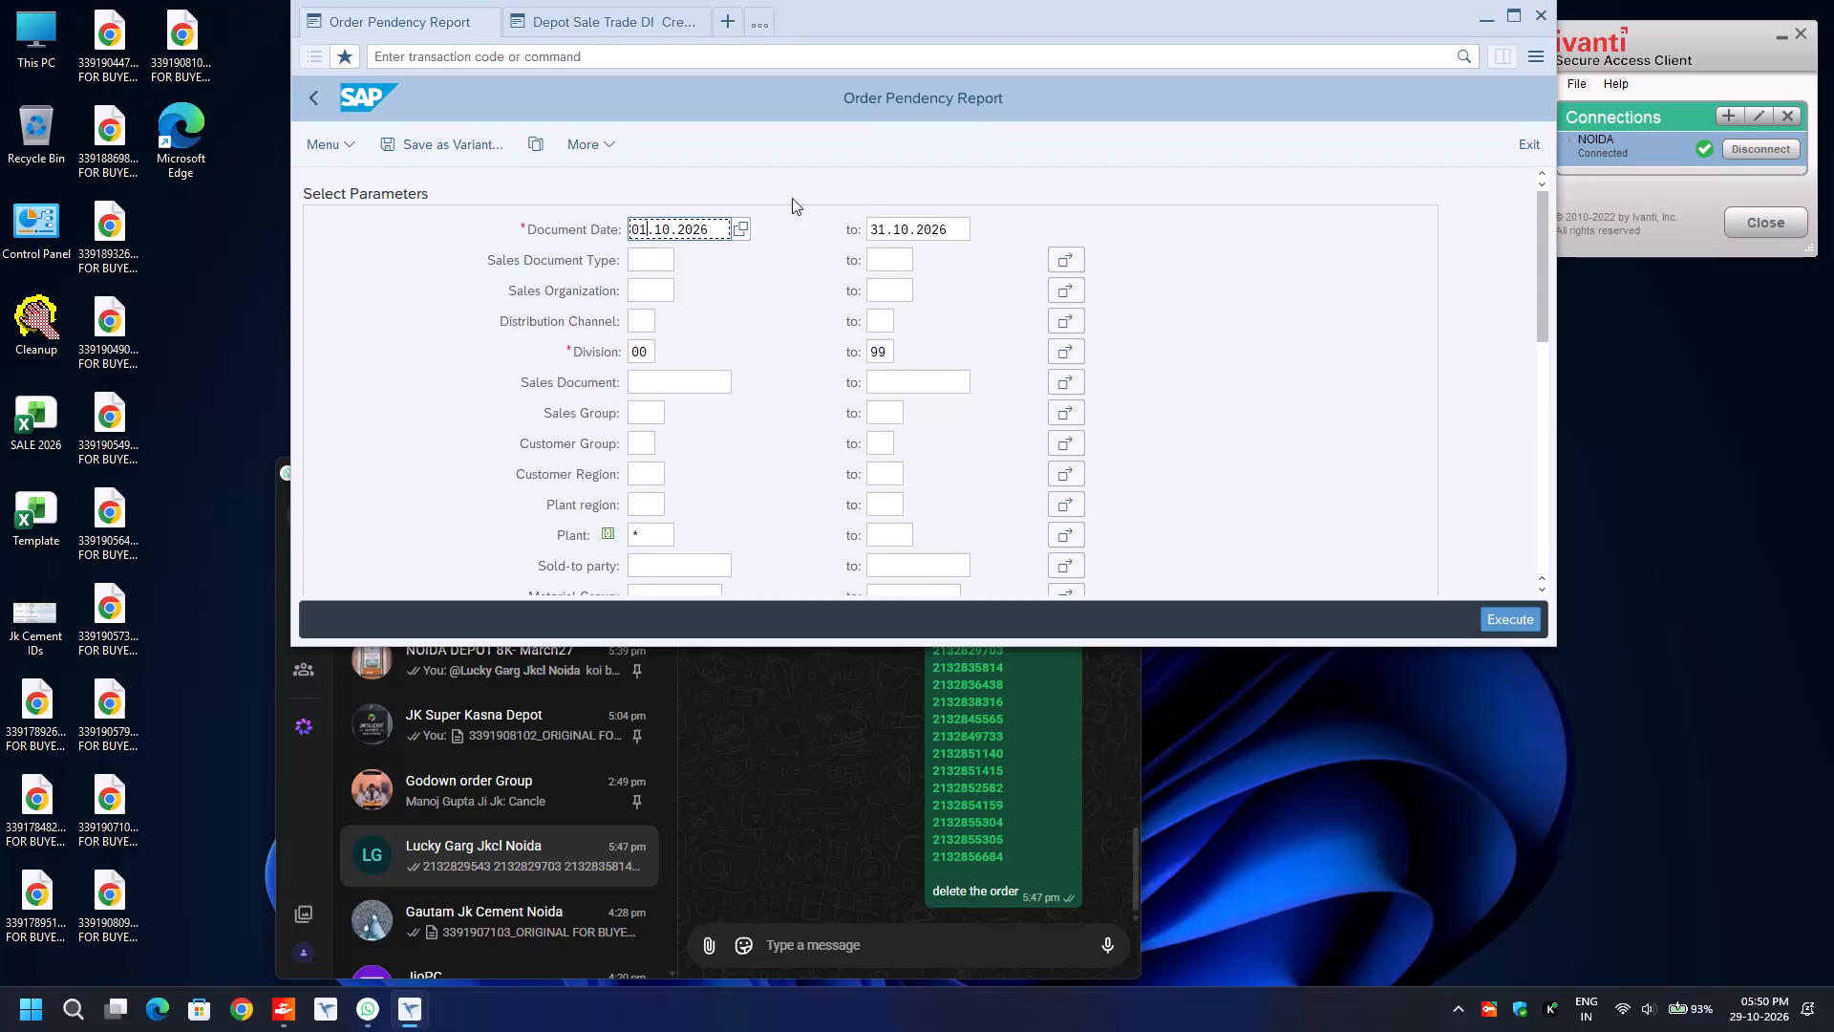
# Clear the day from the start date of the document date range in the Order Pendency Report selection.
pyautogui.press('BackSpace')
pyautogui.press('BackSpace')
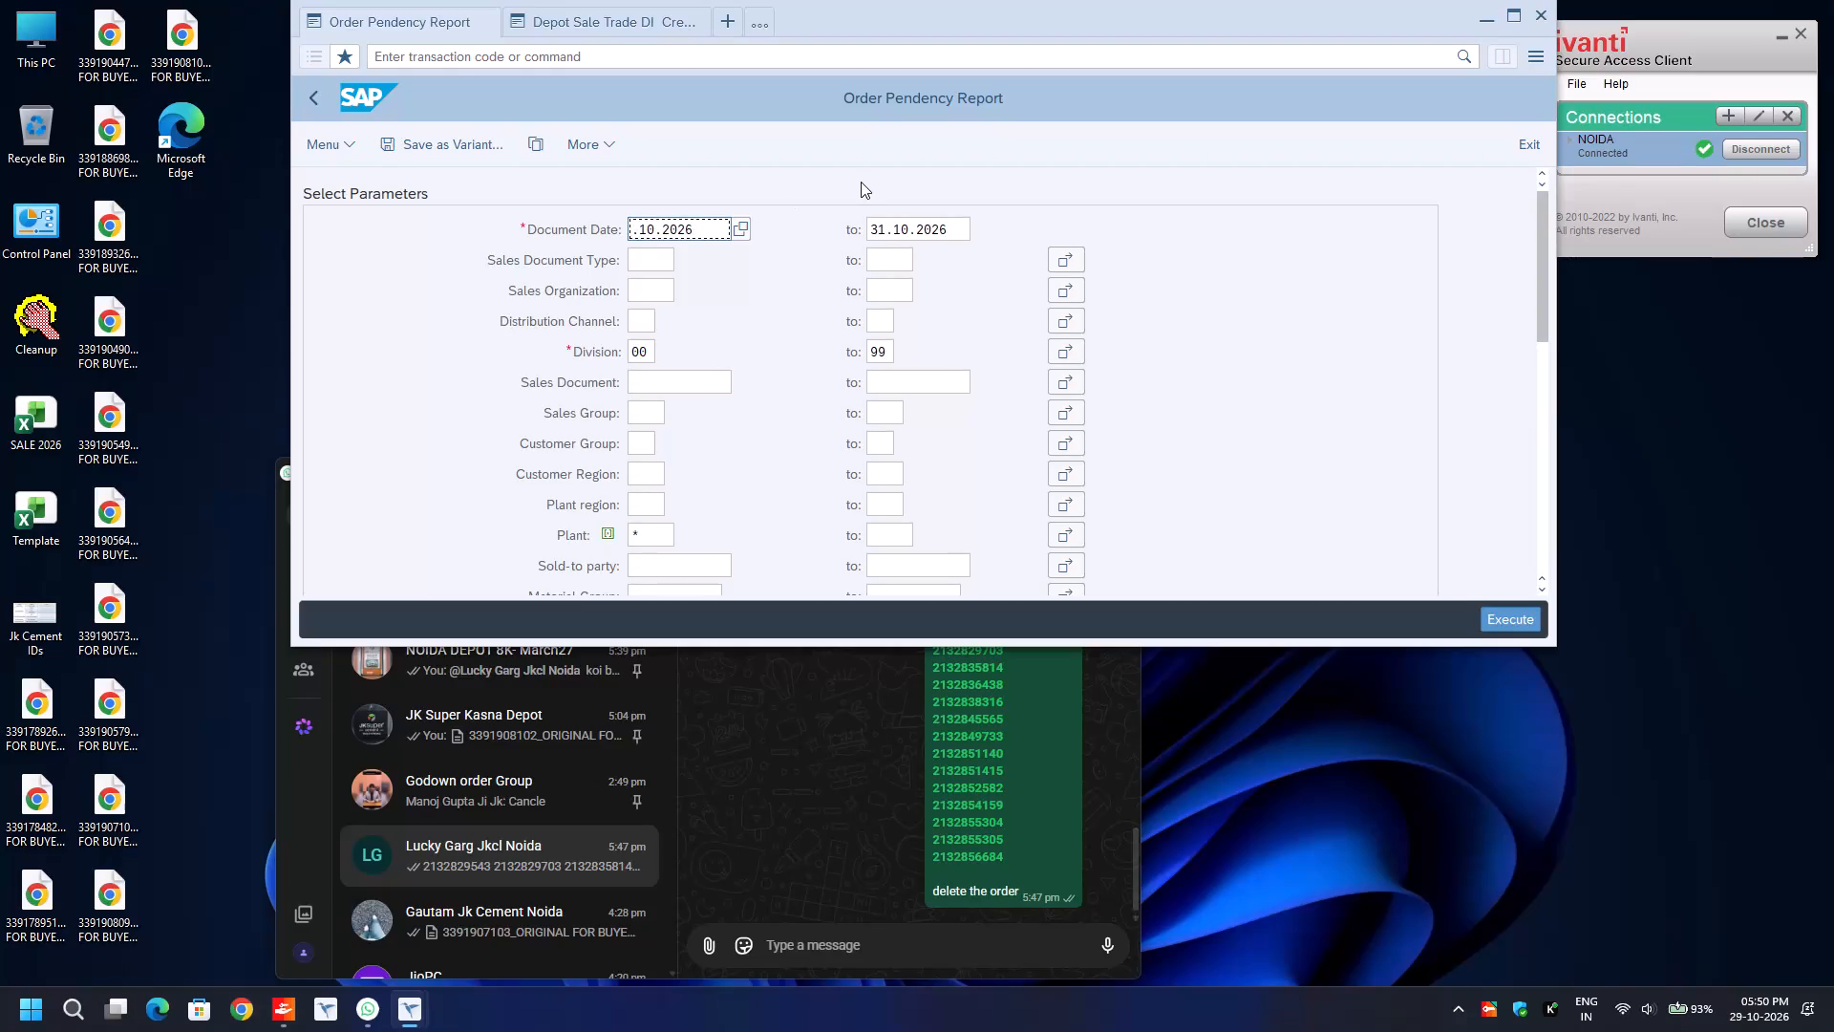
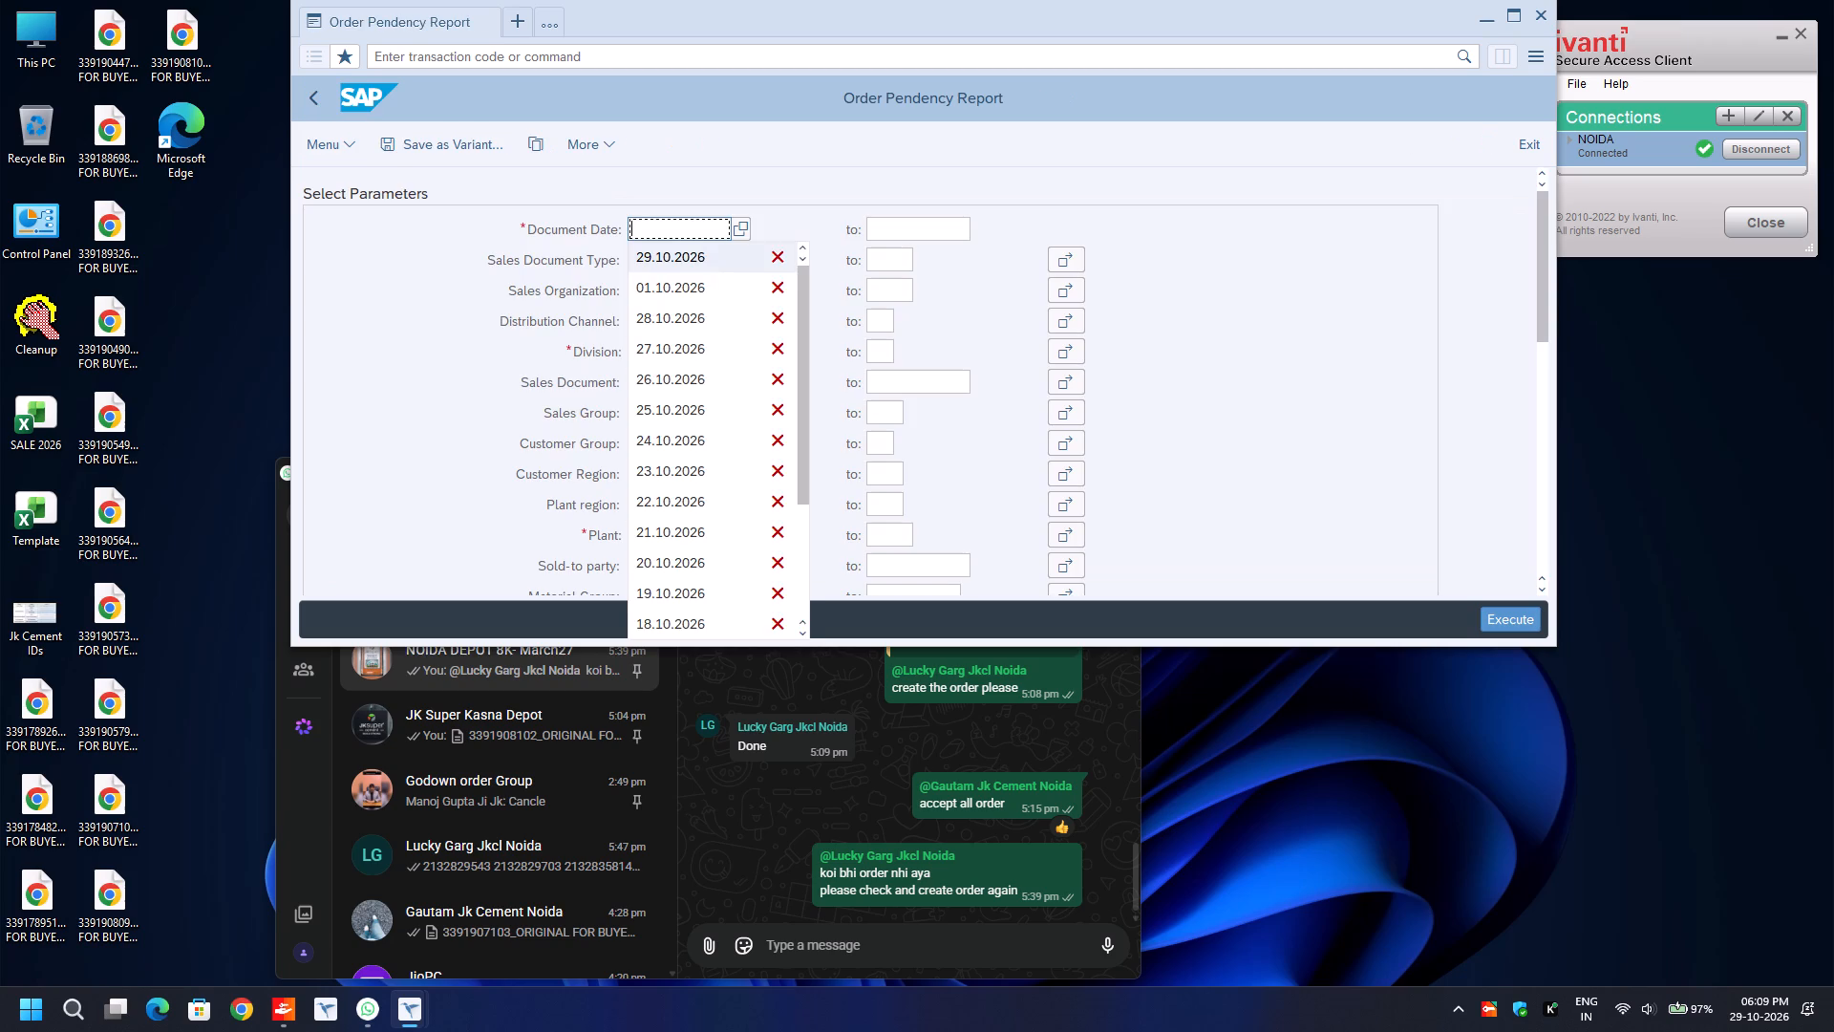
# Set the report's document date range to 29.10.2026 through 31.10.2026.
pyautogui.press('Return')
pyautogui.press('Tab')
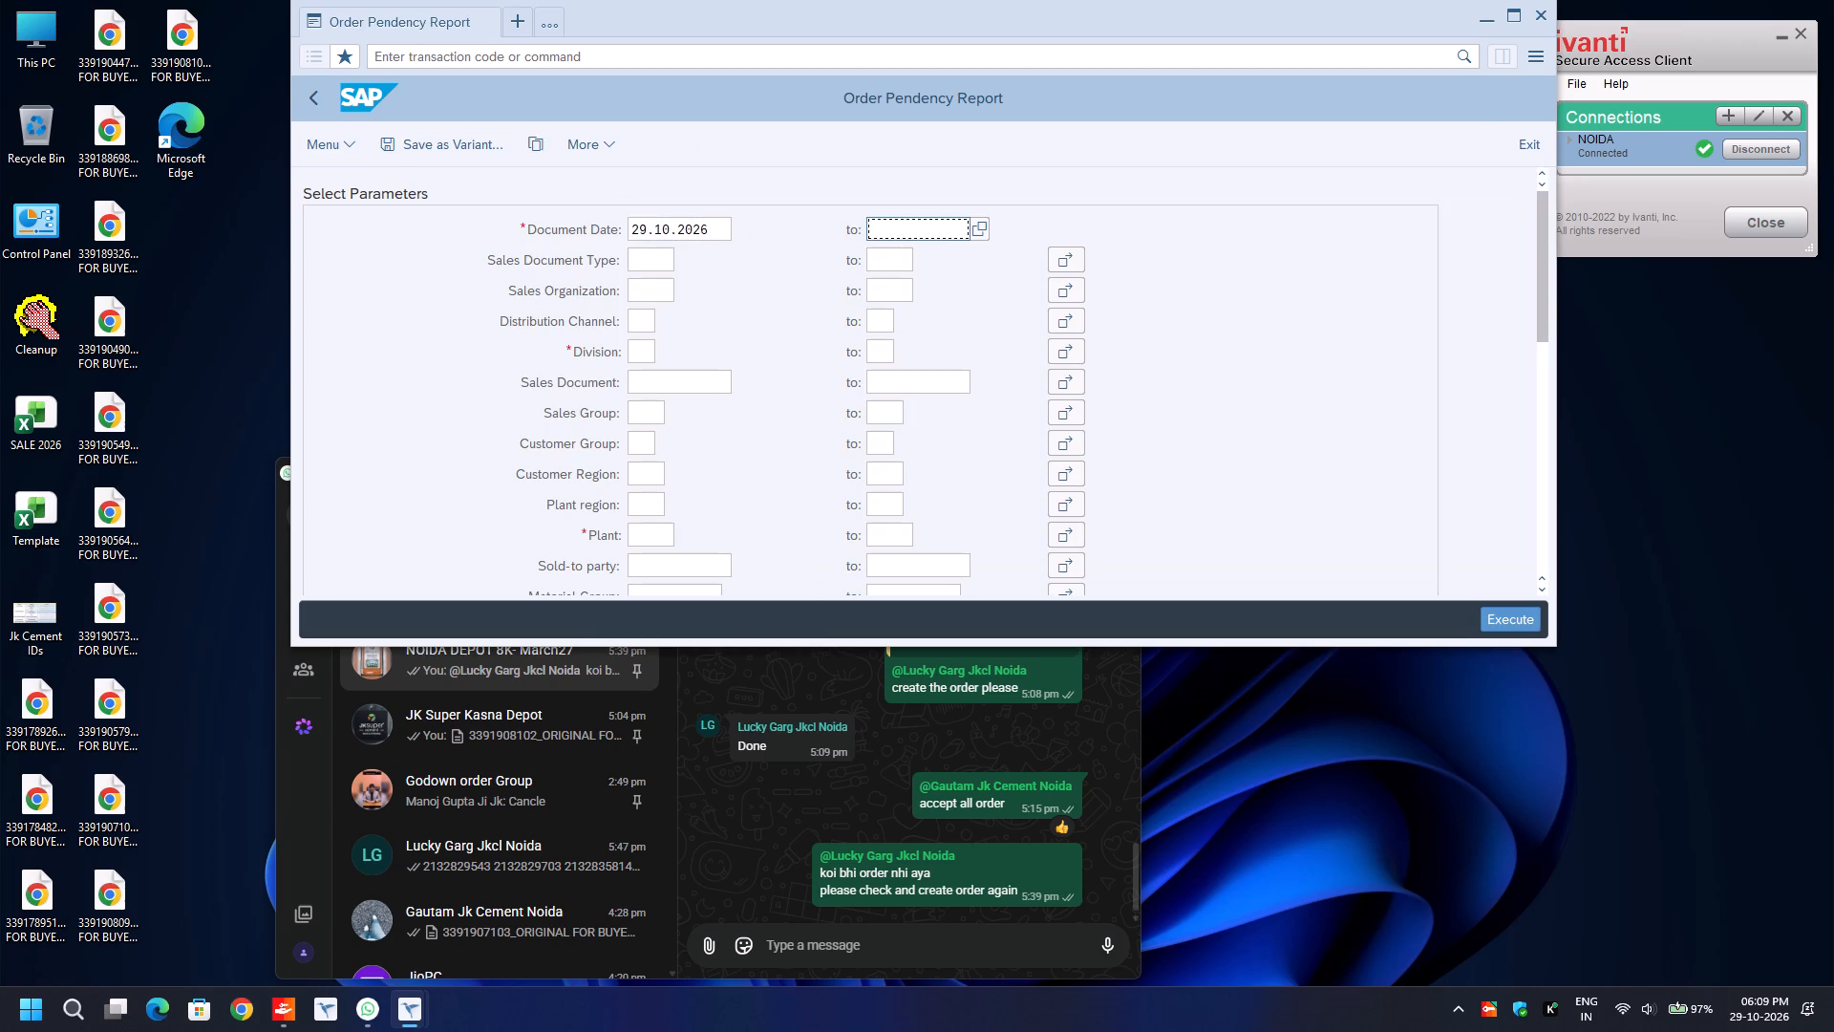
pyautogui.press('BackSpace')
pyautogui.press('Down')
pyautogui.press('Return')
pyautogui.press('Return')
# Set the division range to 00 through 99 and the plant to * in the report parameters.
pyautogui.press('BackSpace')
pyautogui.press('Down')
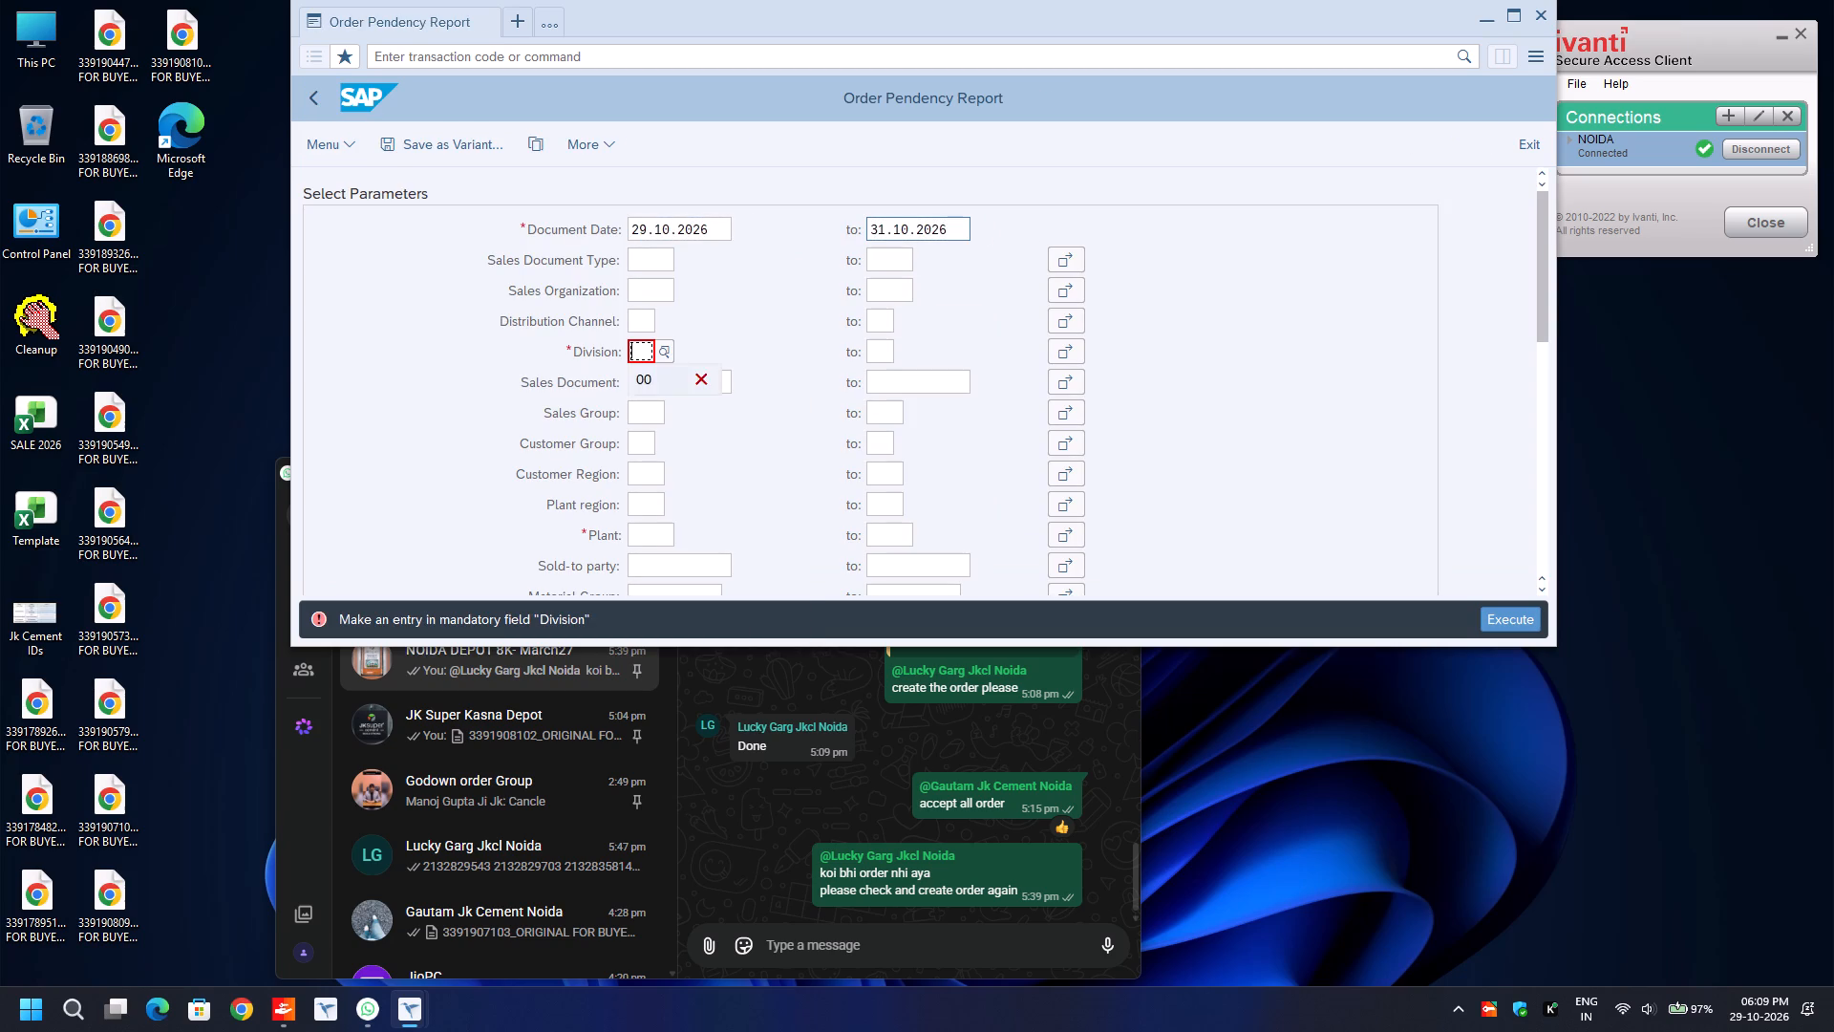
pyautogui.press('Return')
pyautogui.press('Tab')
pyautogui.press('BackSpace')
pyautogui.press('Down')
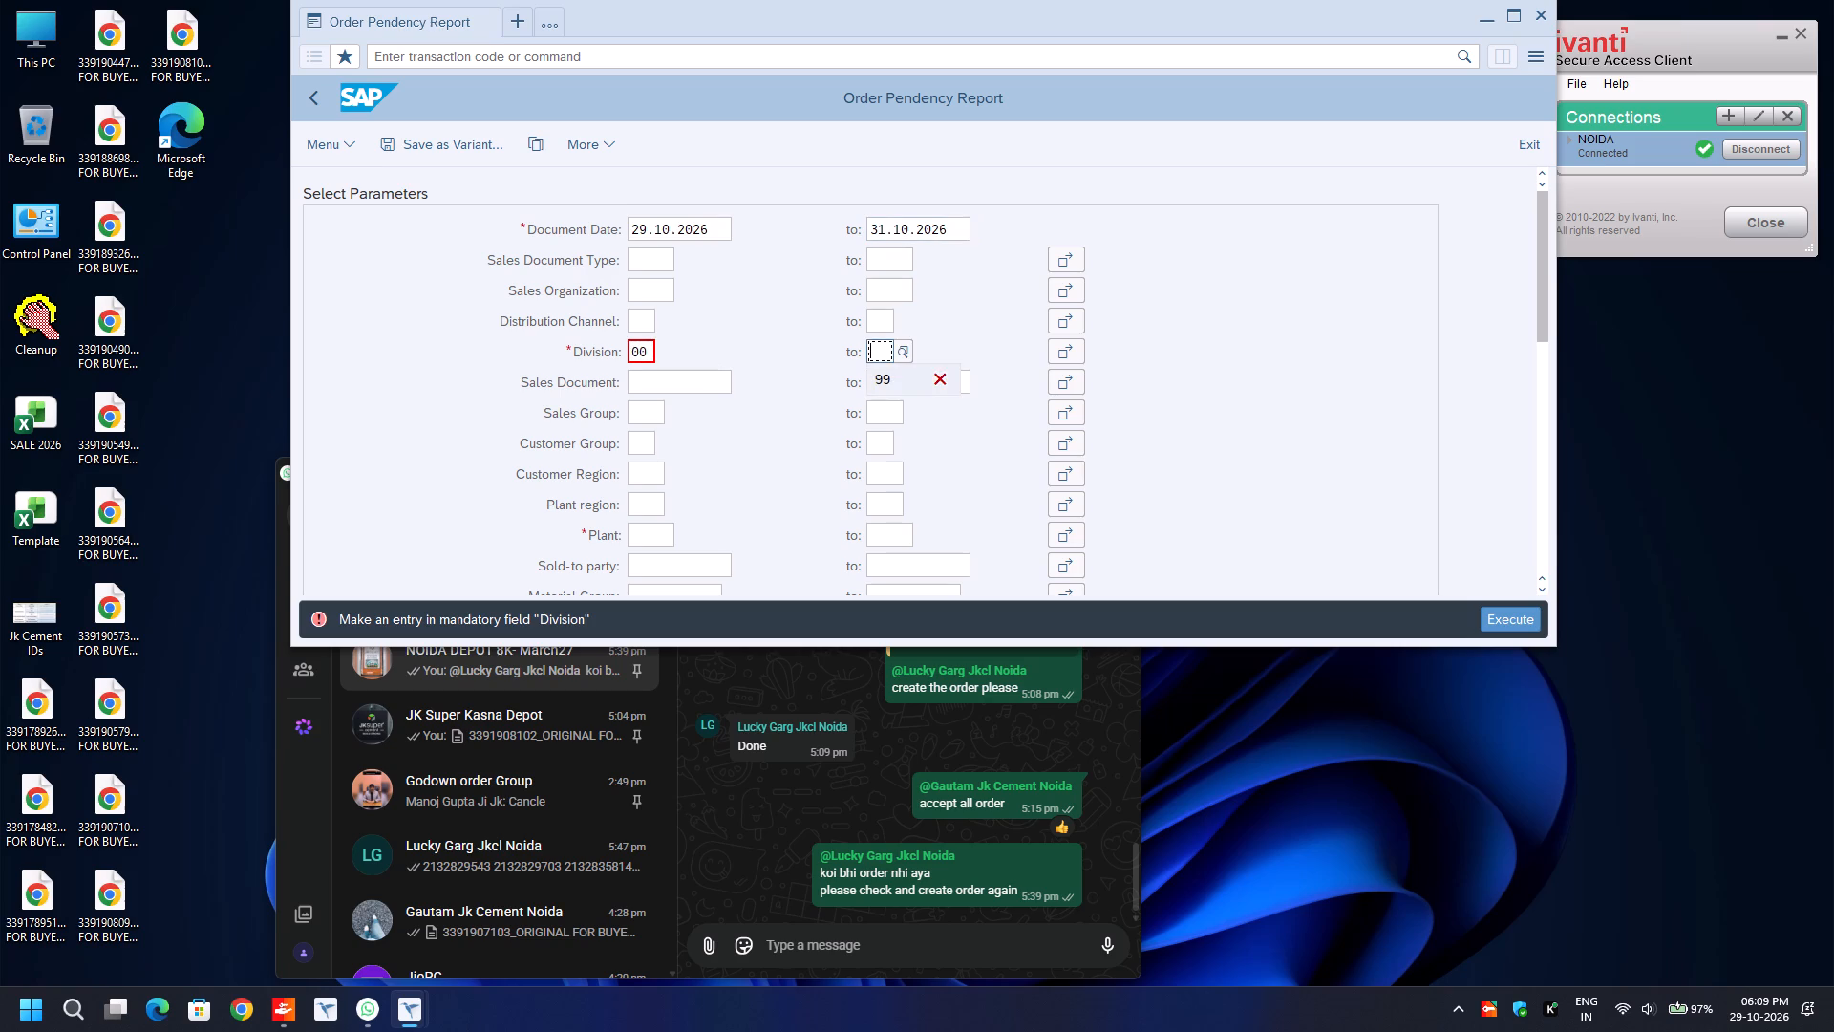
pyautogui.press('Return')
pyautogui.press('Return')
pyautogui.press('BackSpace')
pyautogui.press('Down')
pyautogui.press('Return')
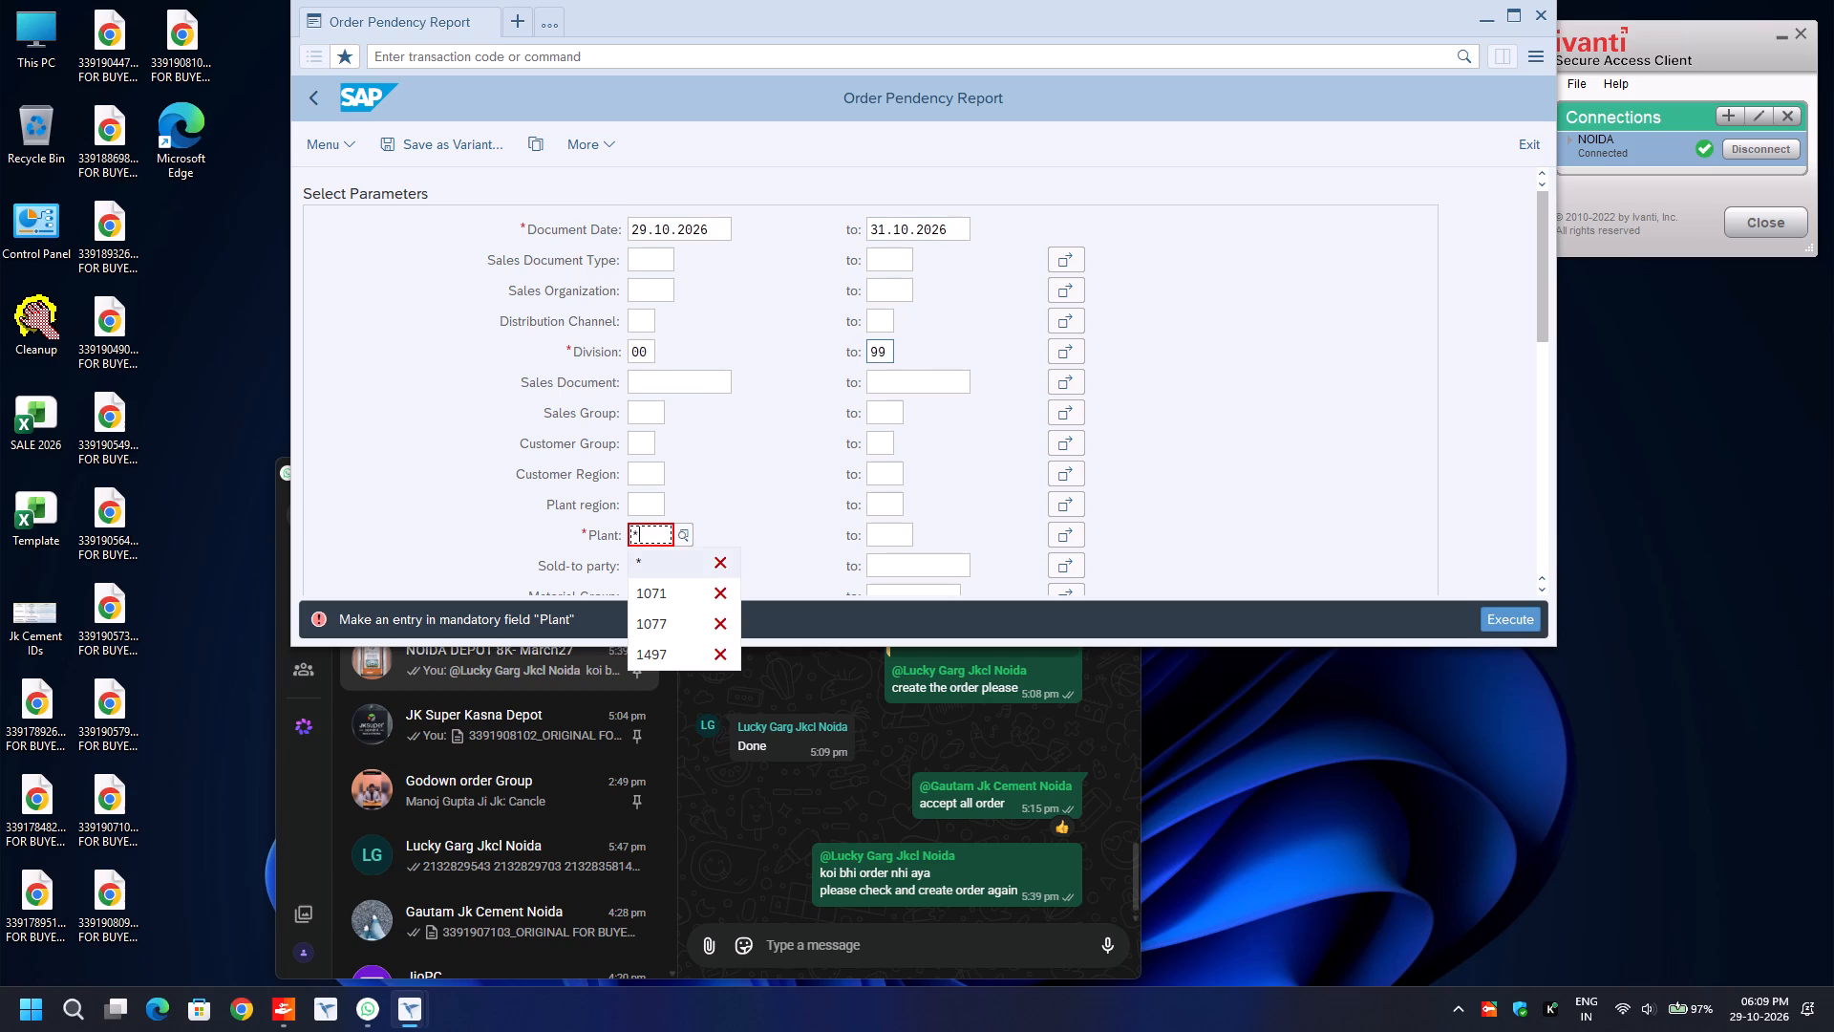
# Choose Schedule Open Orders as the order category and execute the Order Pendency Report.
pyautogui.scroll(-10, 1025, 408)
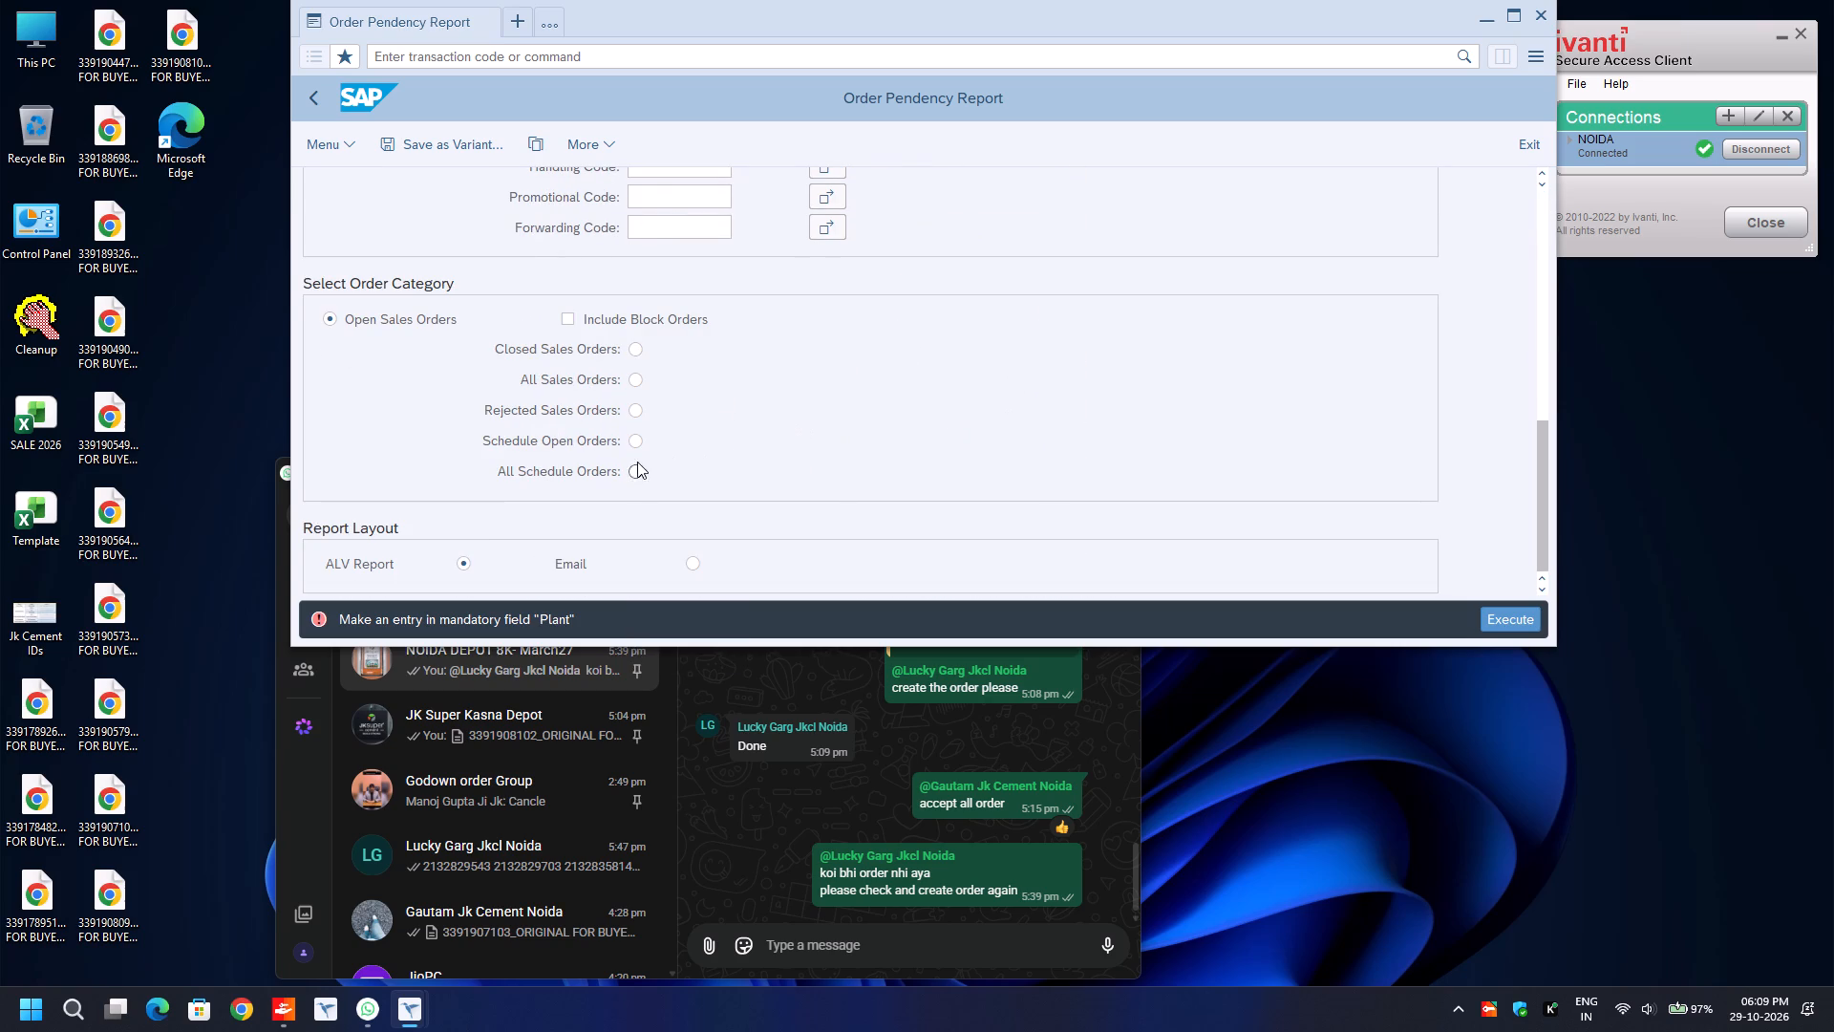
pyautogui.click(628, 443)
pyautogui.press('F8')
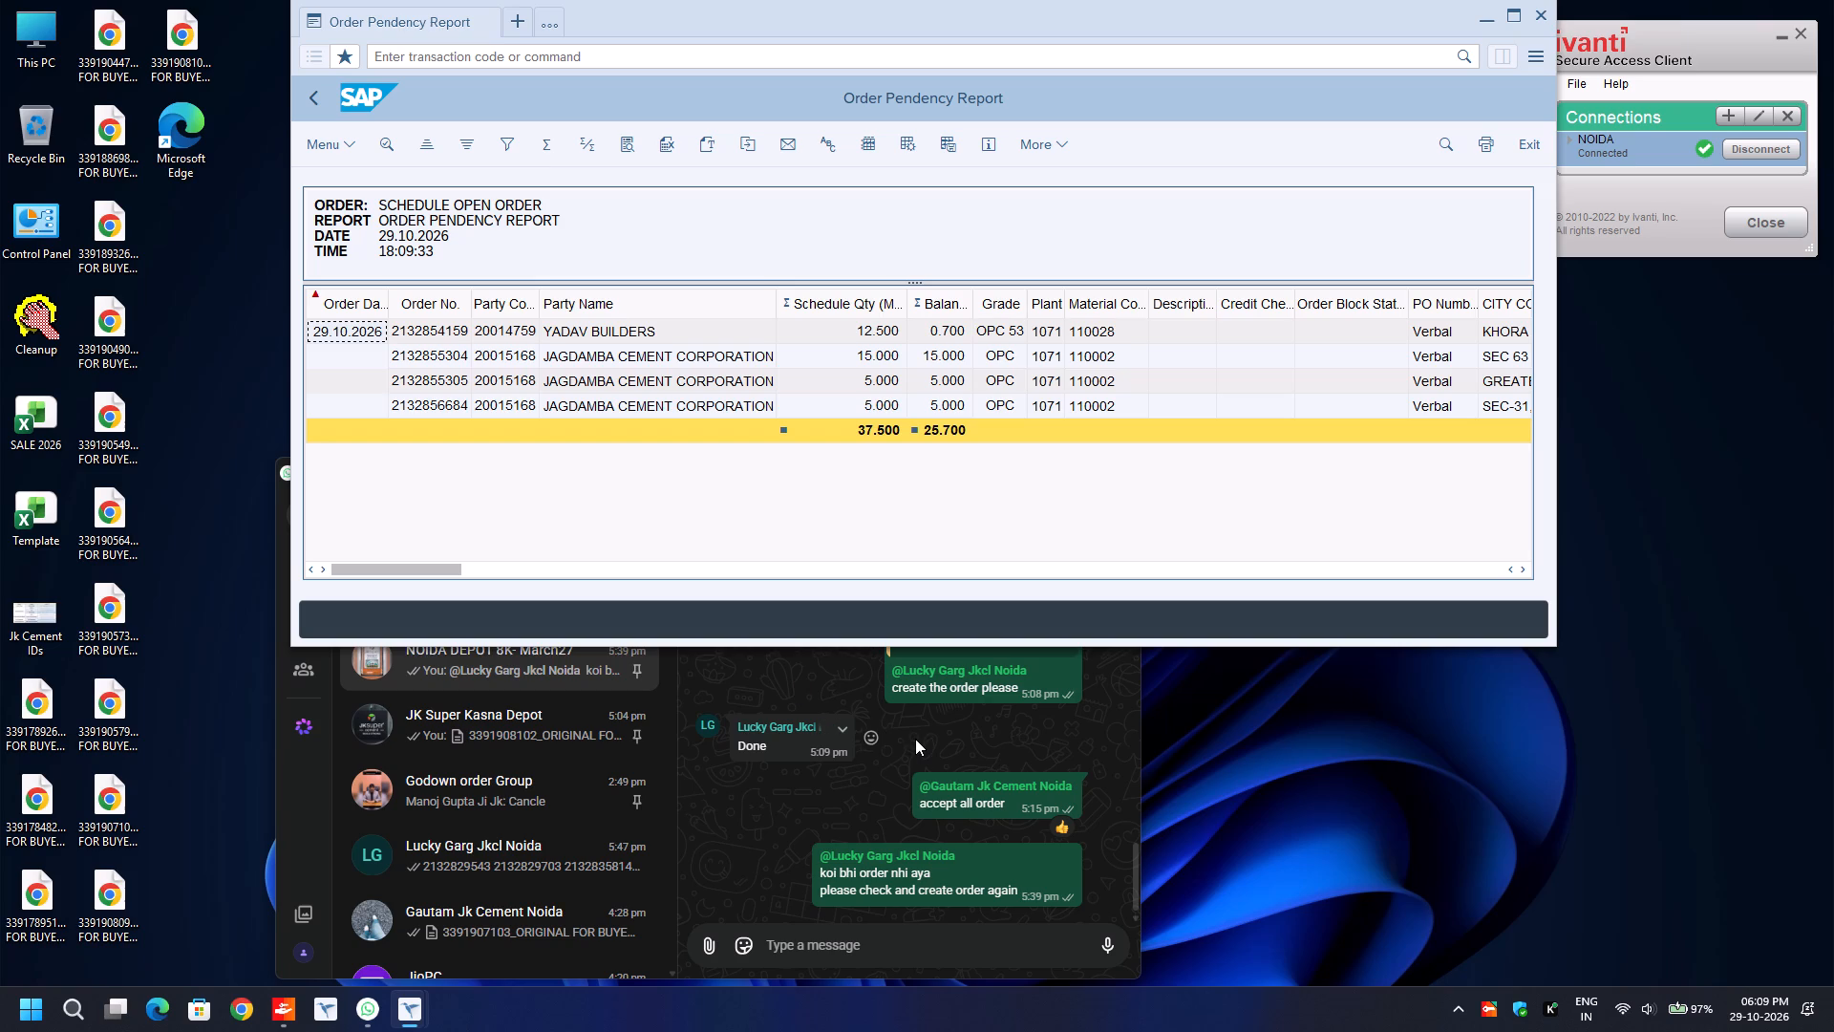
# Return to the report's selection parameters and change the document date range's start to 01.10.2026.
pyautogui.click(315, 100)
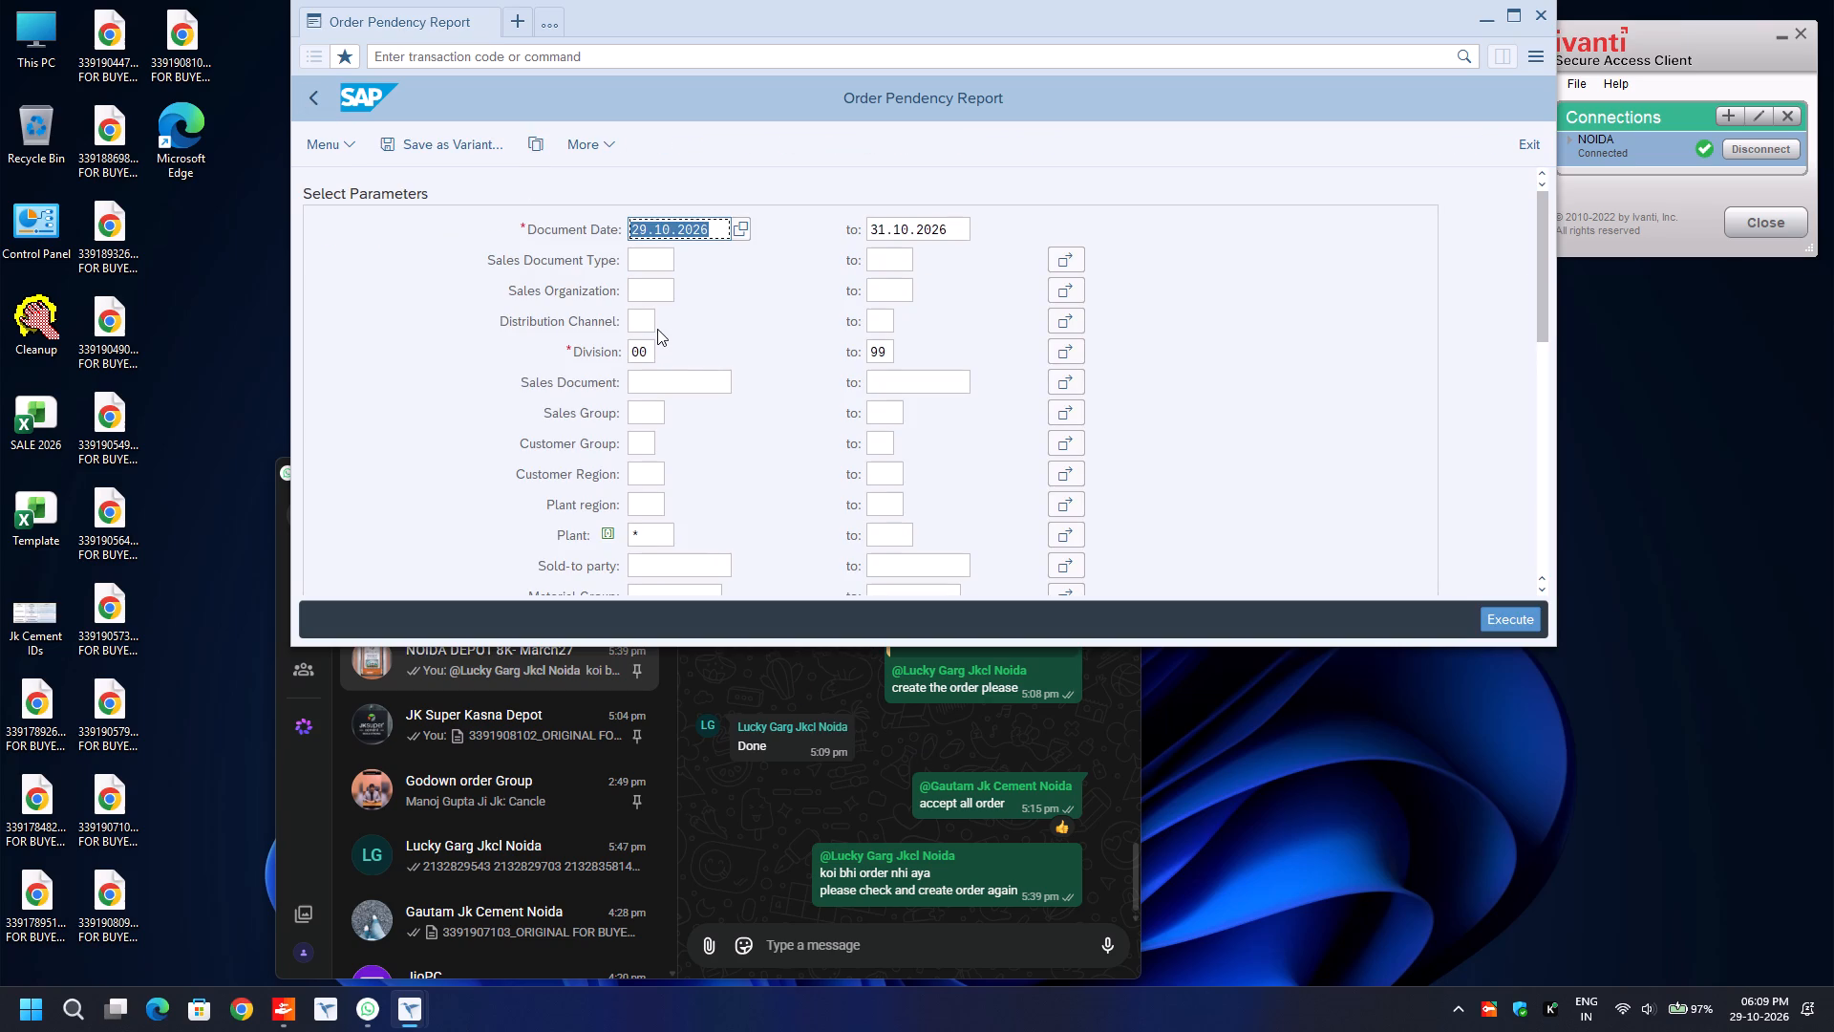
pyautogui.click(641, 228)
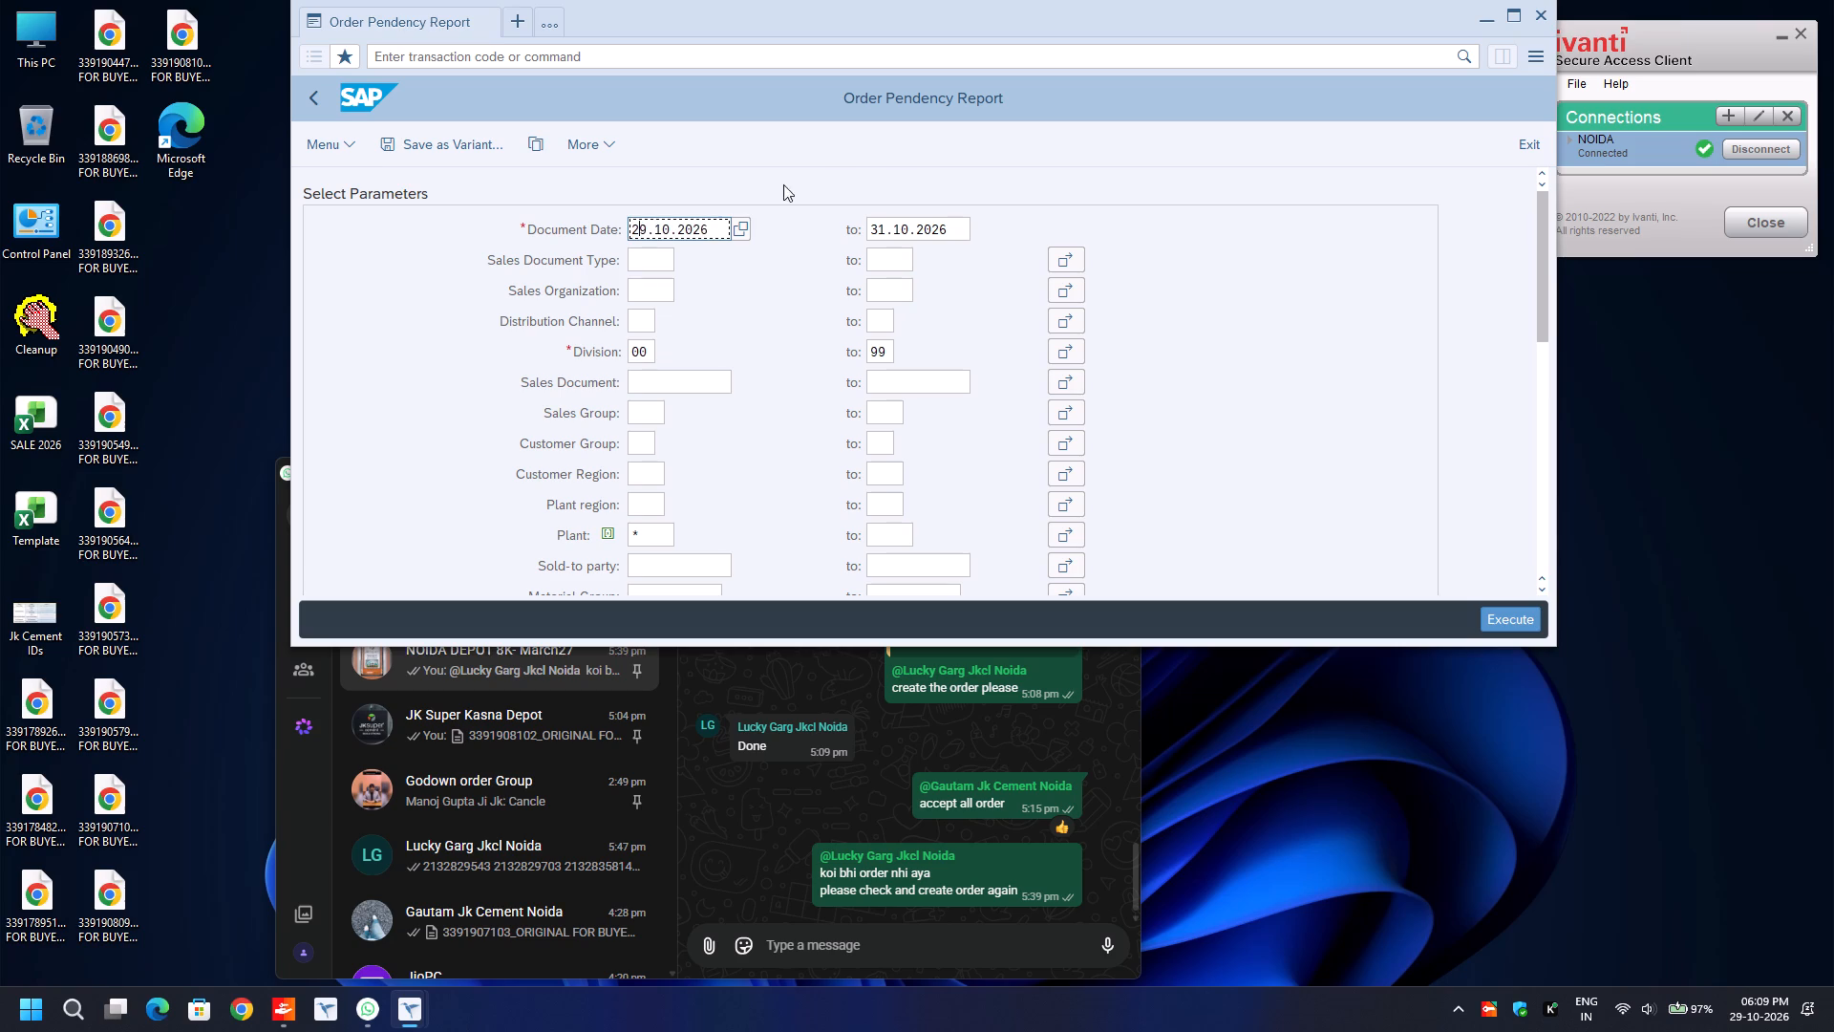
pyautogui.press('Right')
pyautogui.press('BackSpace')
pyautogui.press('BackSpace')
pyautogui.write('01')
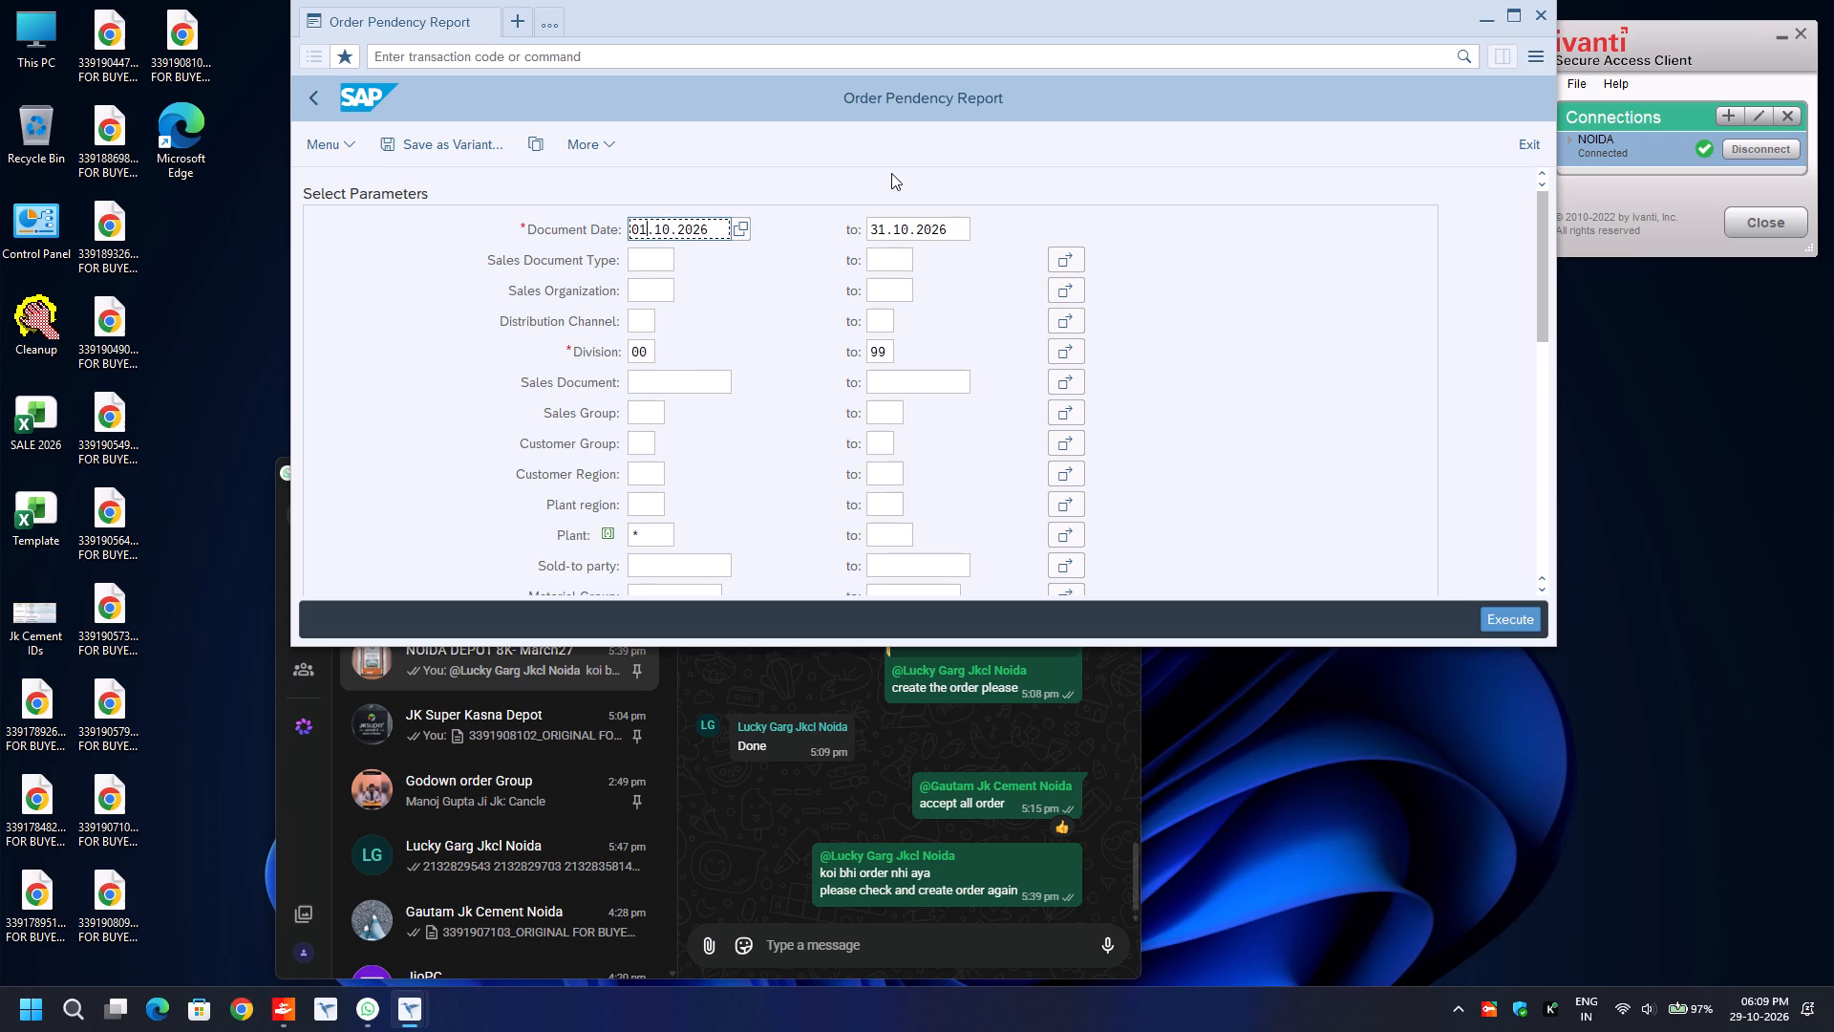
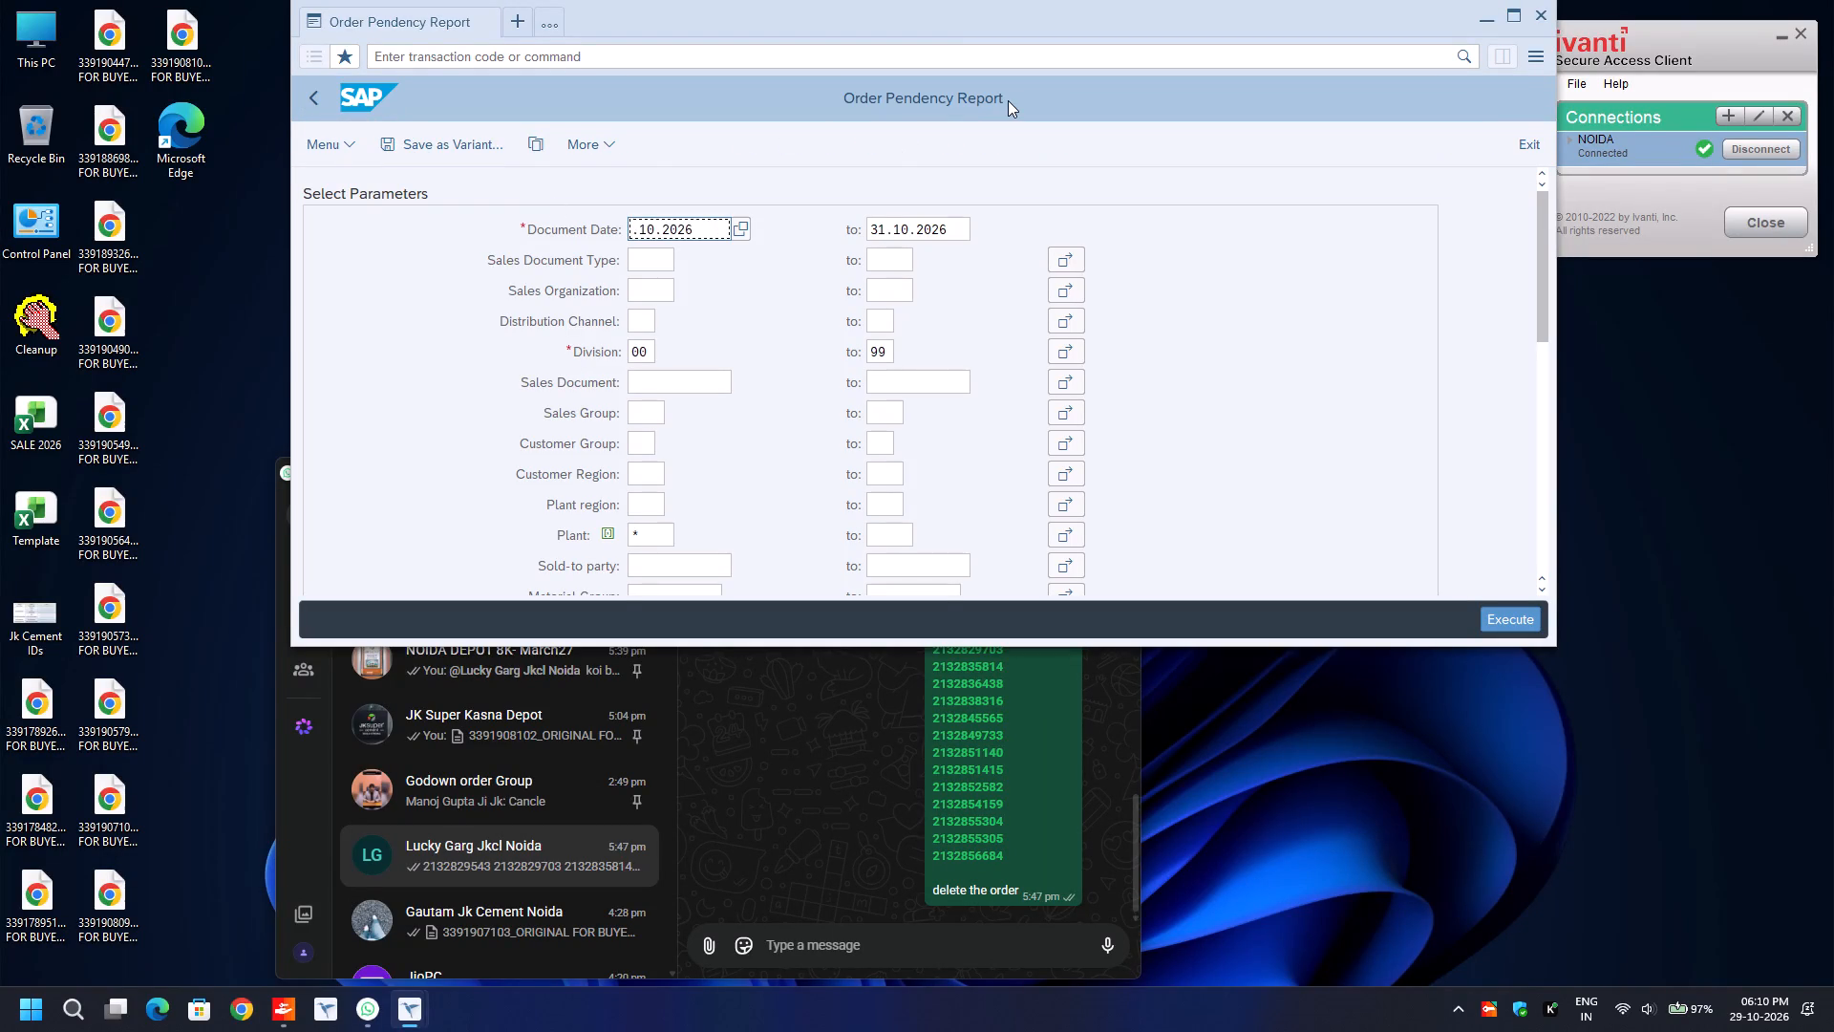
# Set the document date range's start to 29.10.2026 and execute the Order Pendency Report.
pyautogui.write('29')
pyautogui.press('F8')
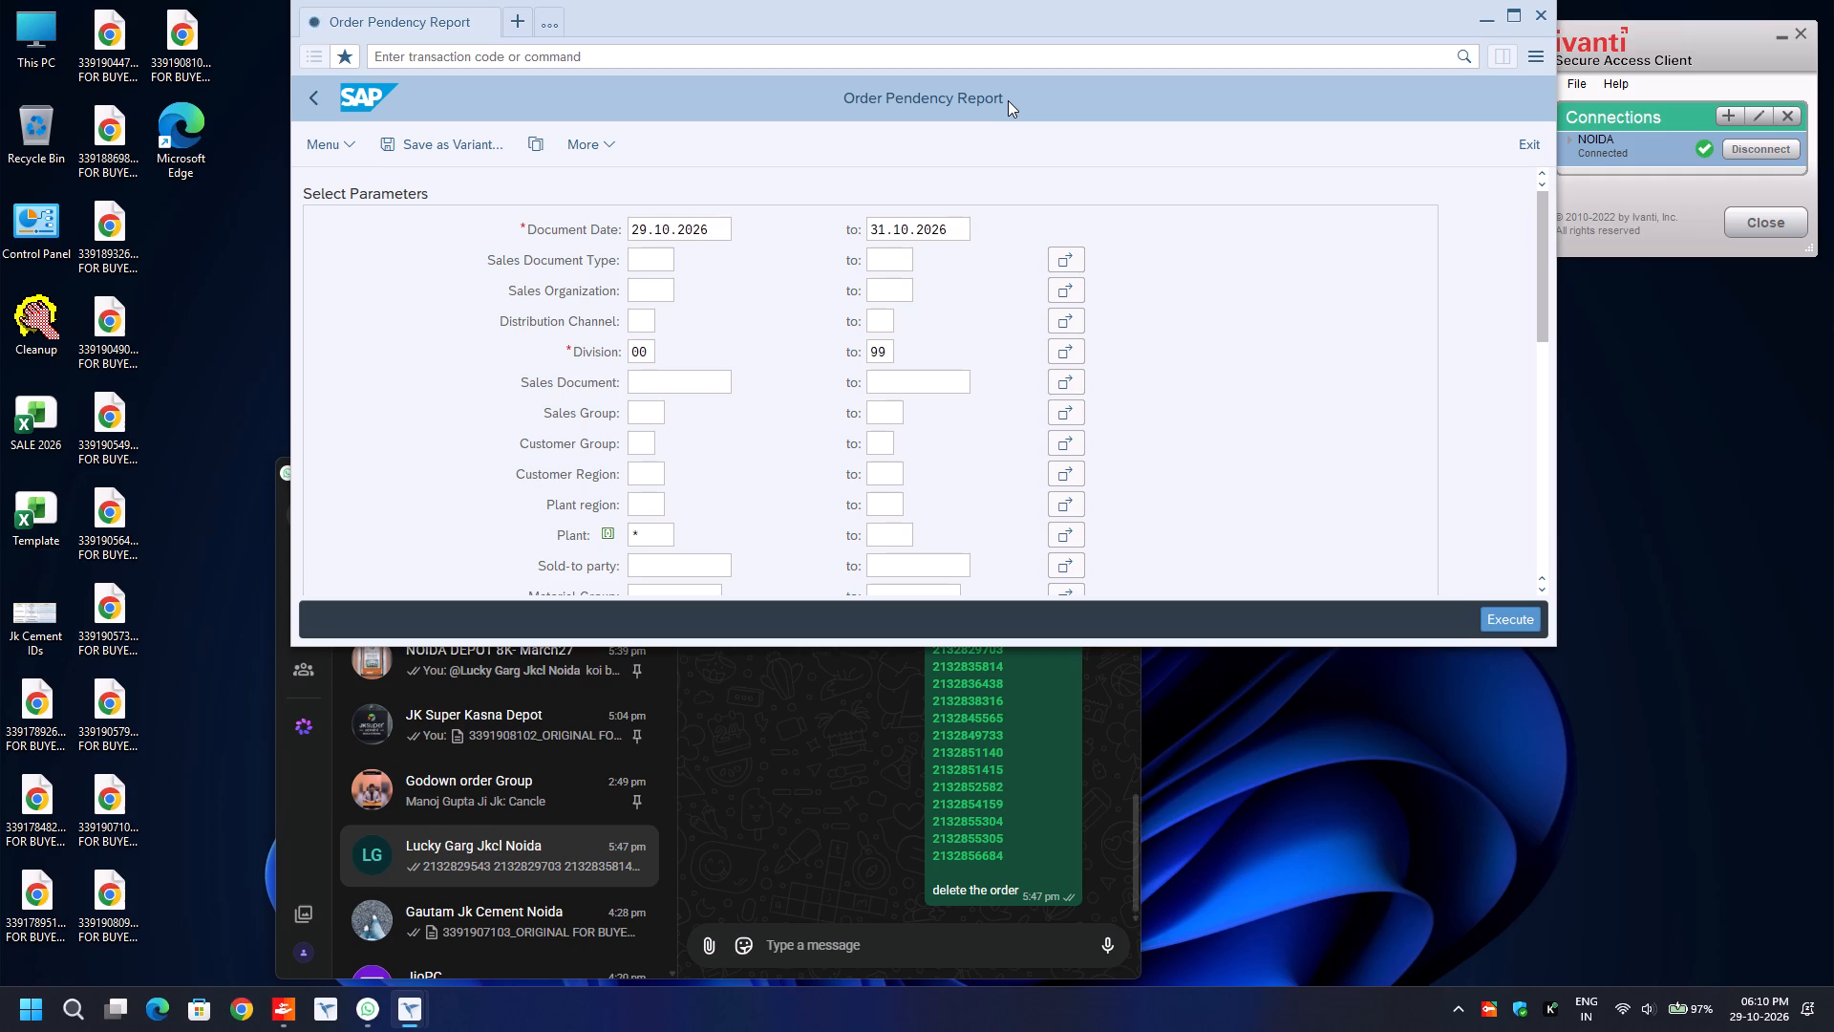
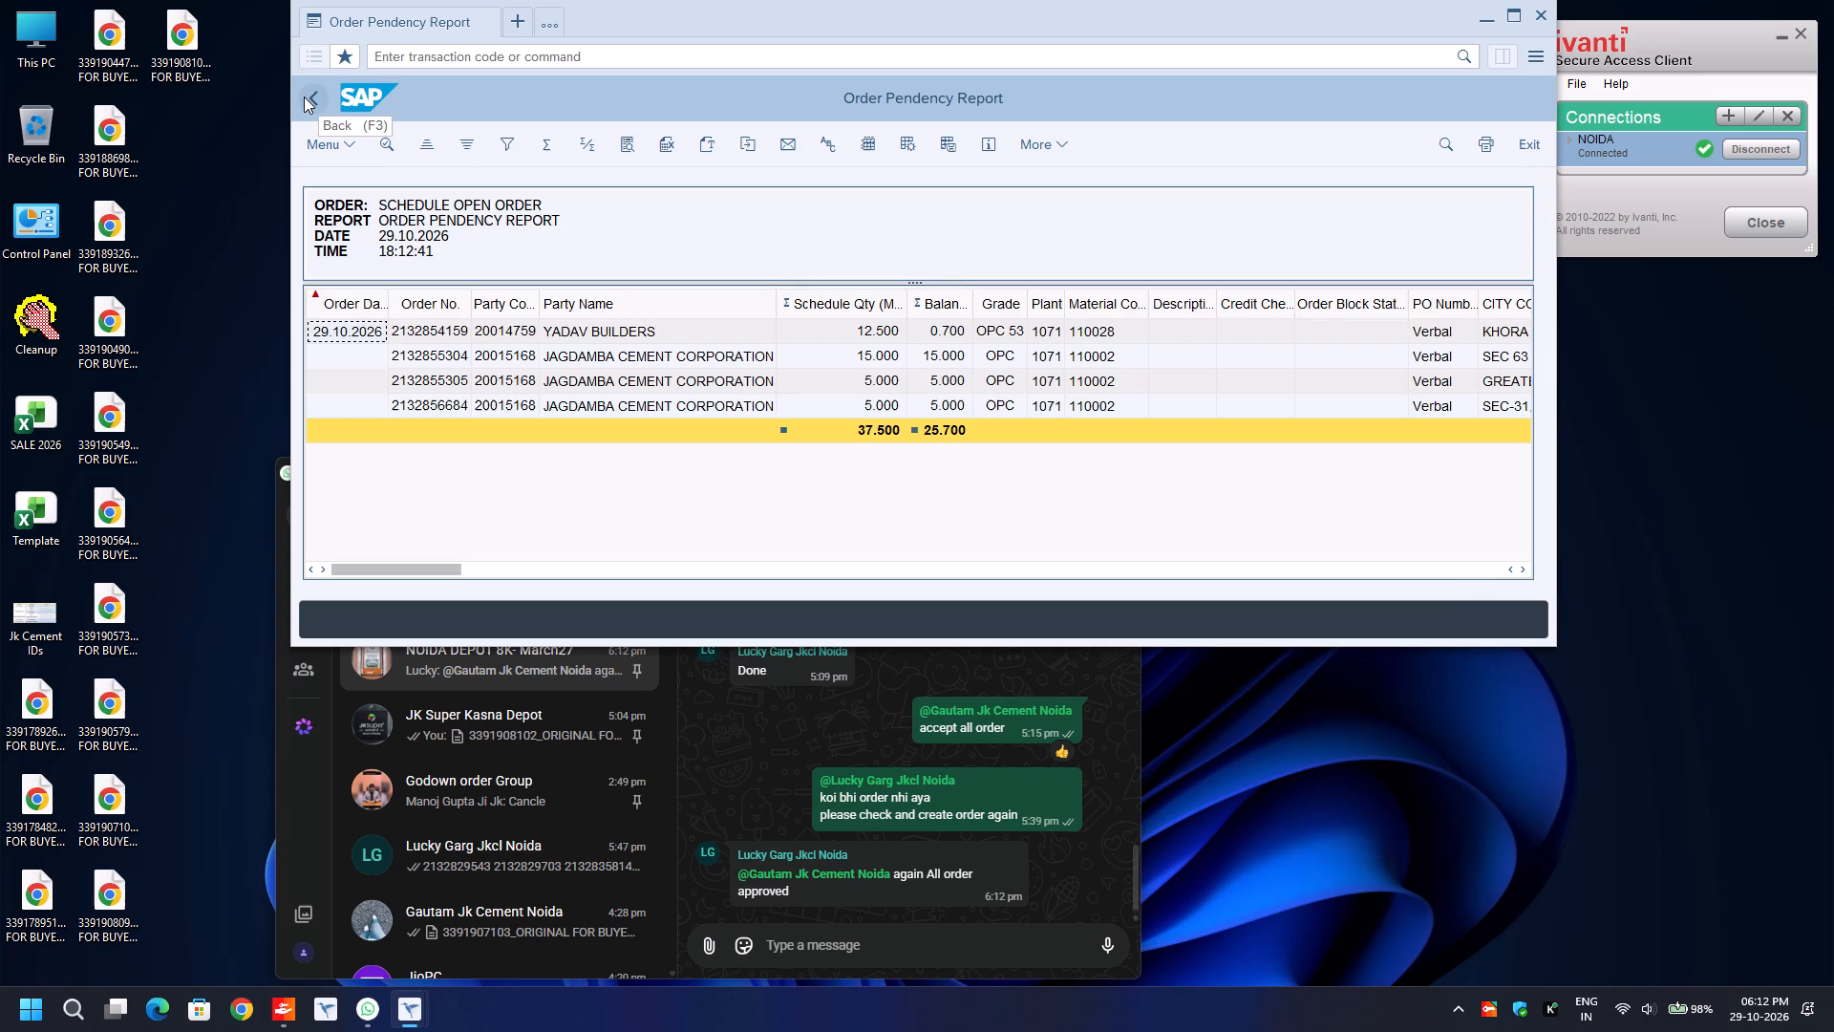
# Rerun the Order Pendency Report with the same selection for 29.10.2026 to 31.10.2026 to check for newly added orders.
pyautogui.moveTo(304, 97); pyautogui.dragTo(313, 98)
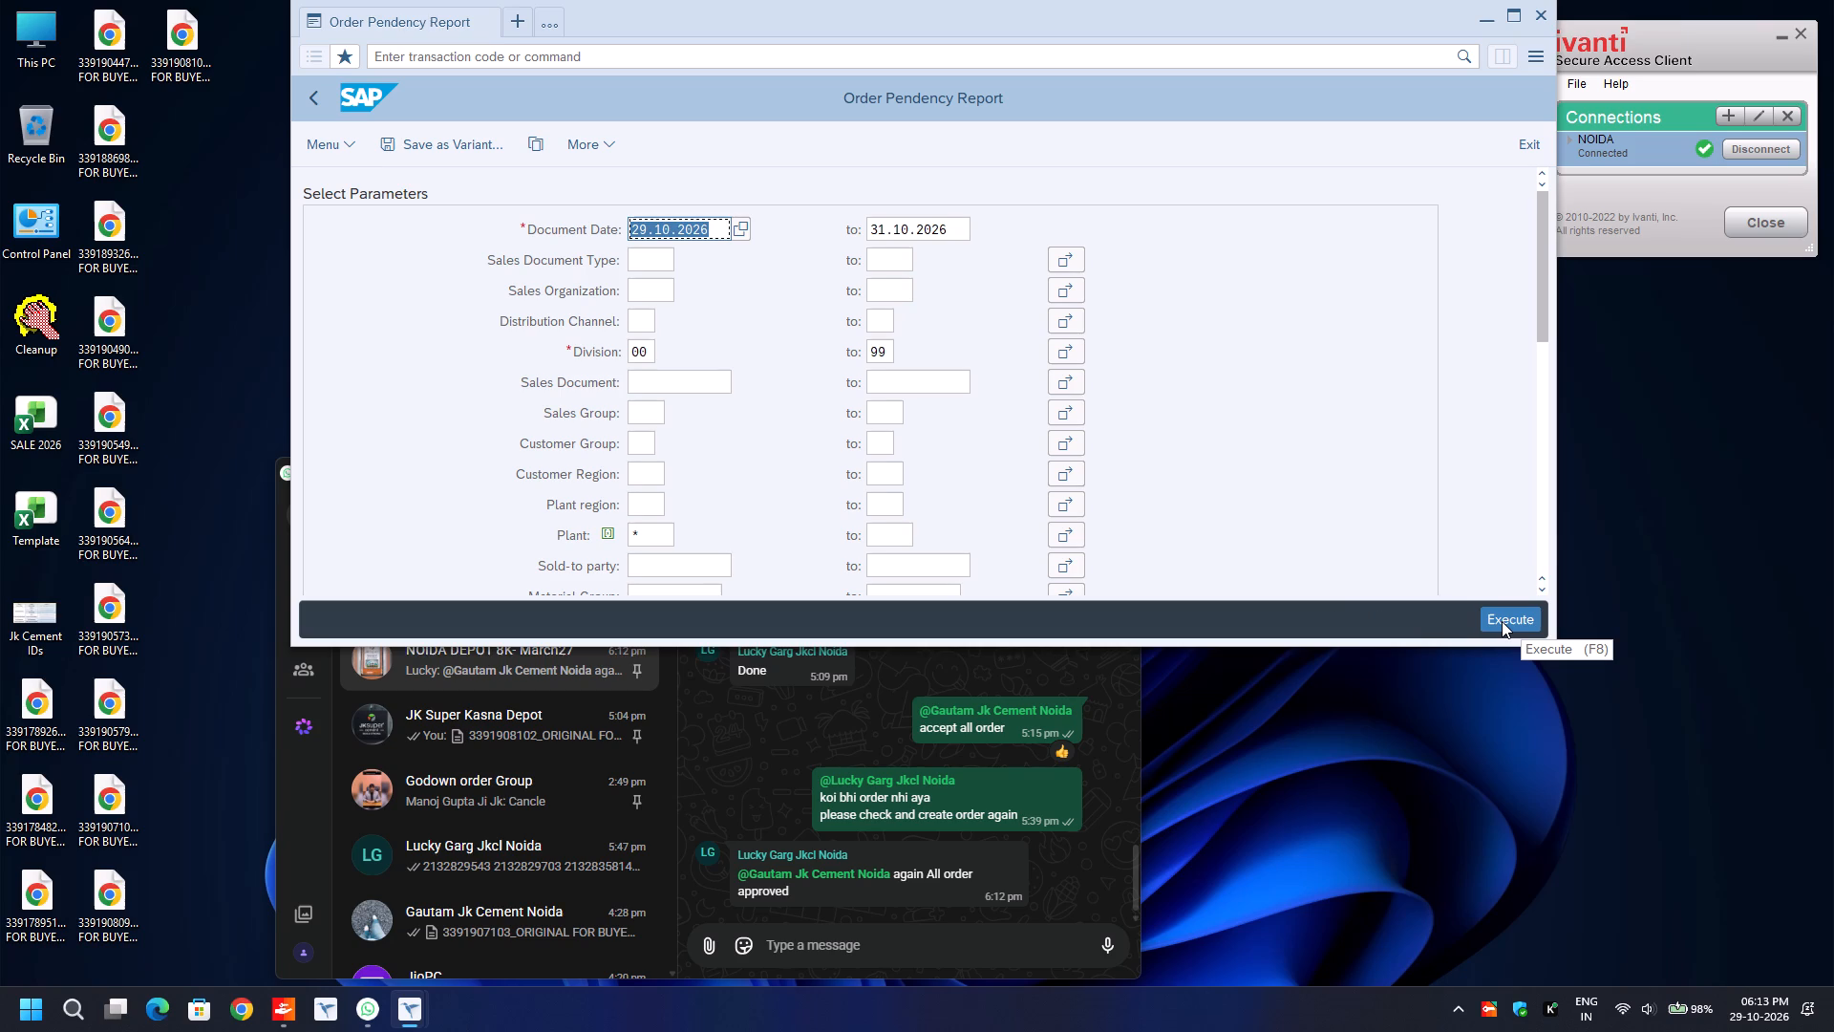
pyautogui.click(1502, 621)
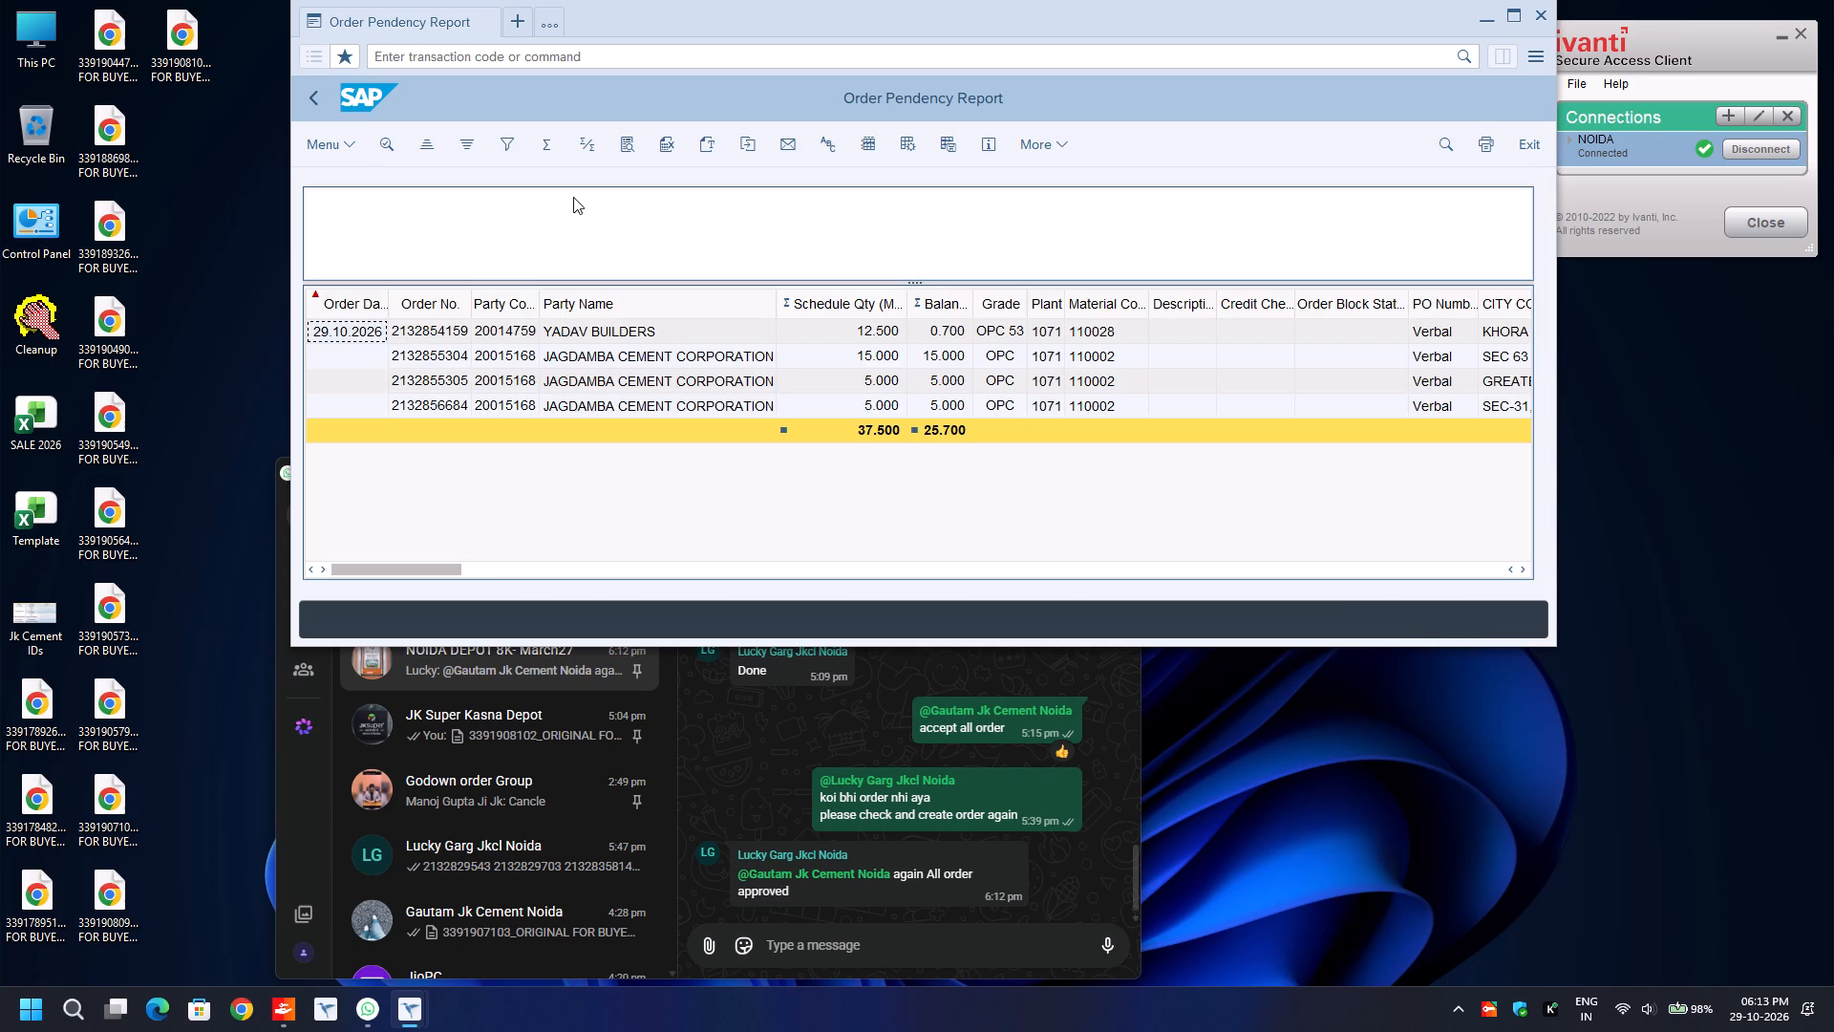
pyautogui.moveTo(306, 90); pyautogui.dragTo(313, 98)
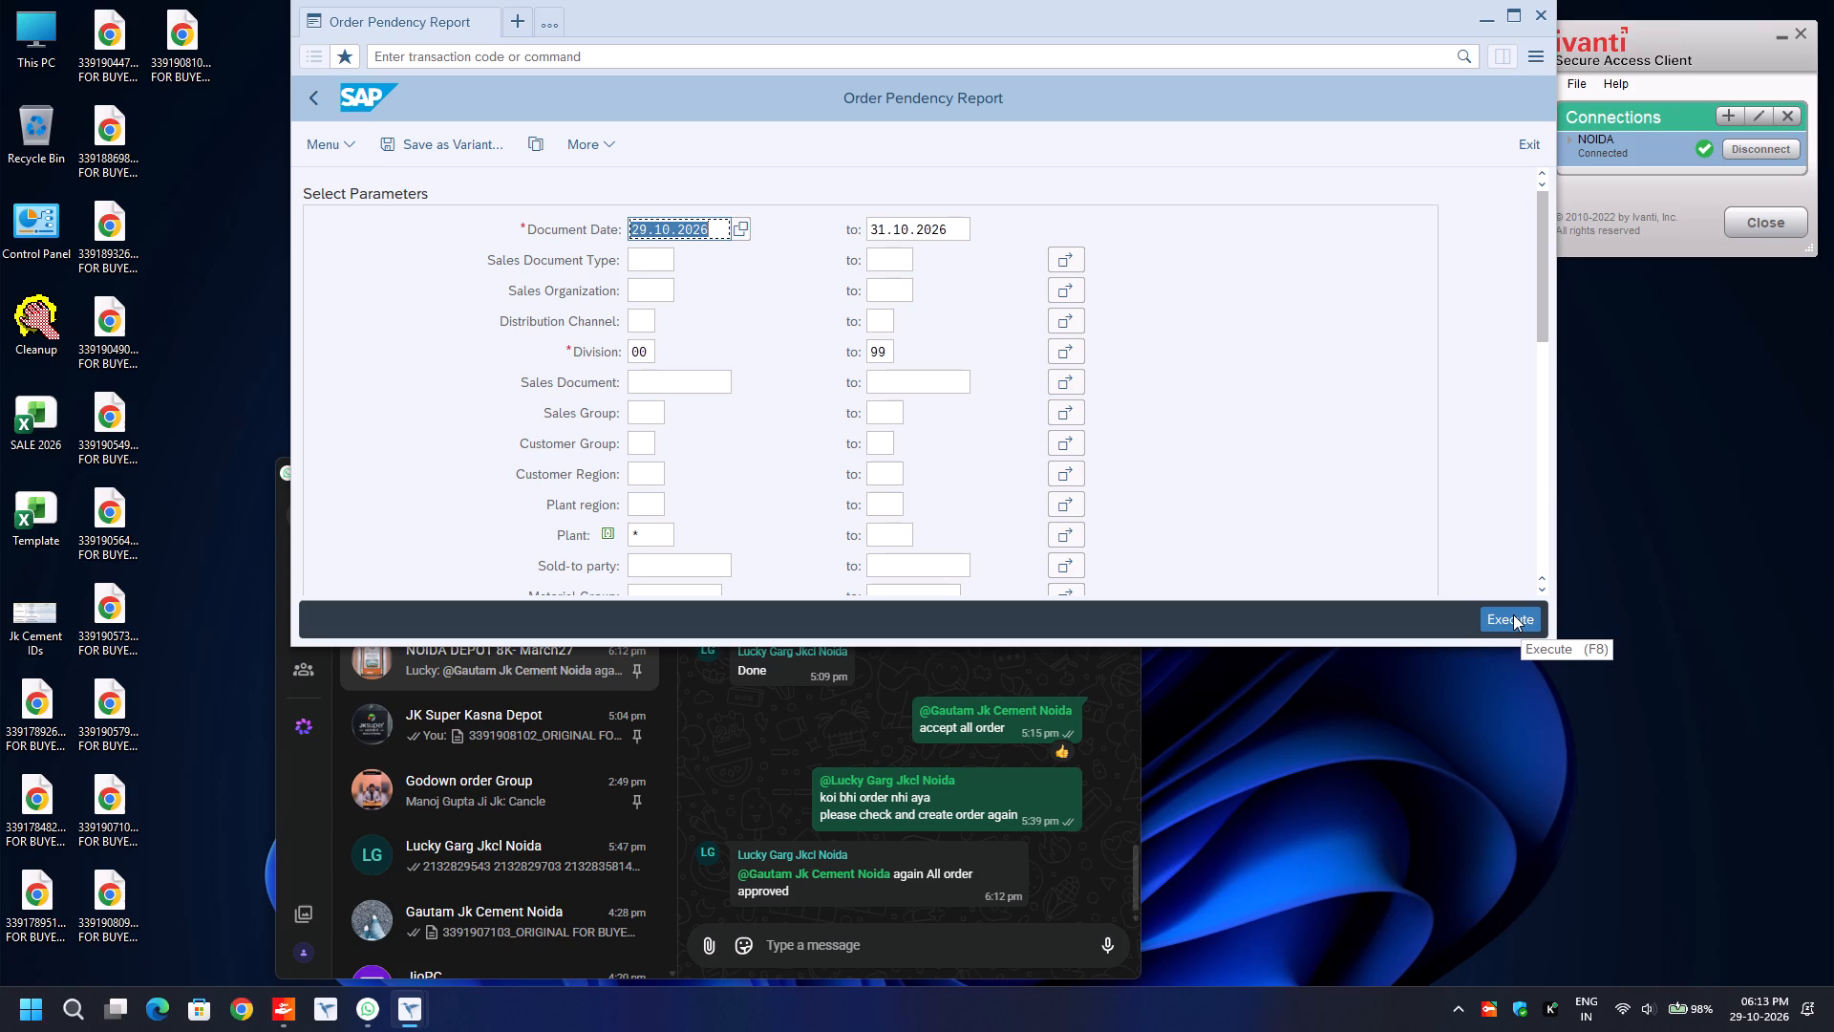
# Rerun the Order Pendency Report twice for 29.10.2026 to 31.10.2026 to check for newly approved orders, returning to the selection parameters each time.
pyautogui.click(1513, 614)
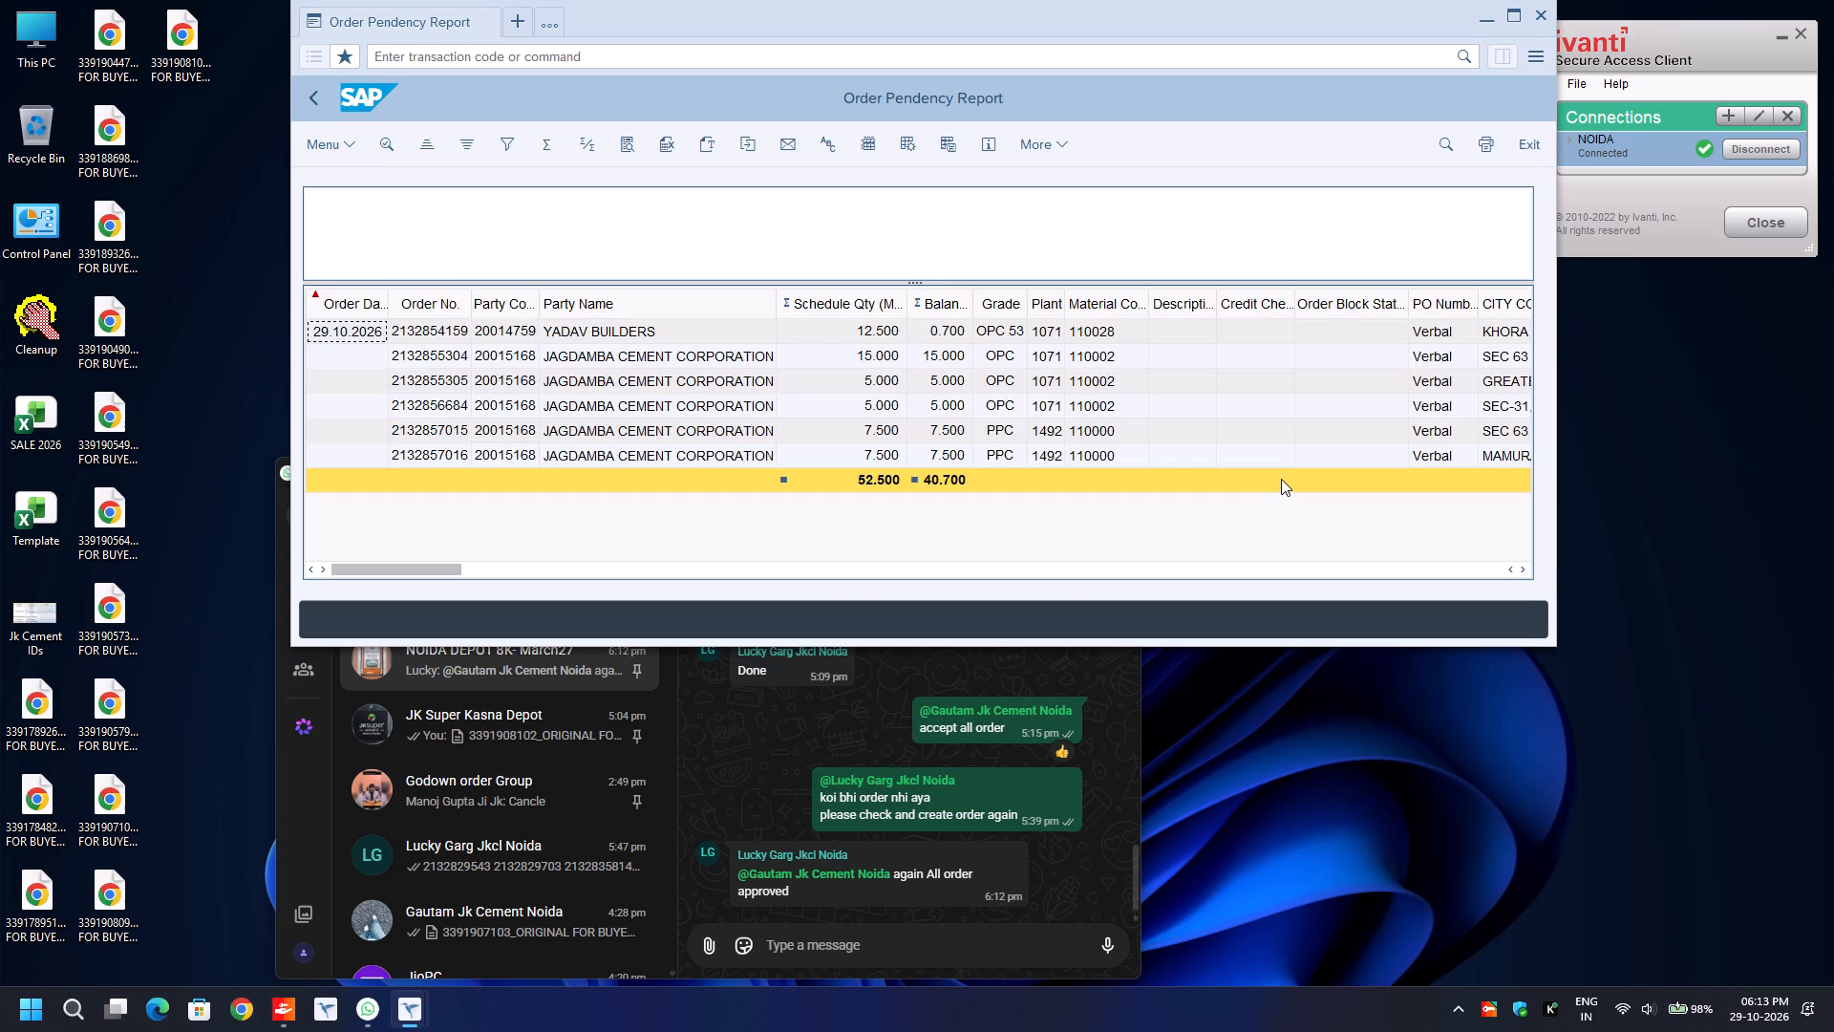
pyautogui.click(308, 93)
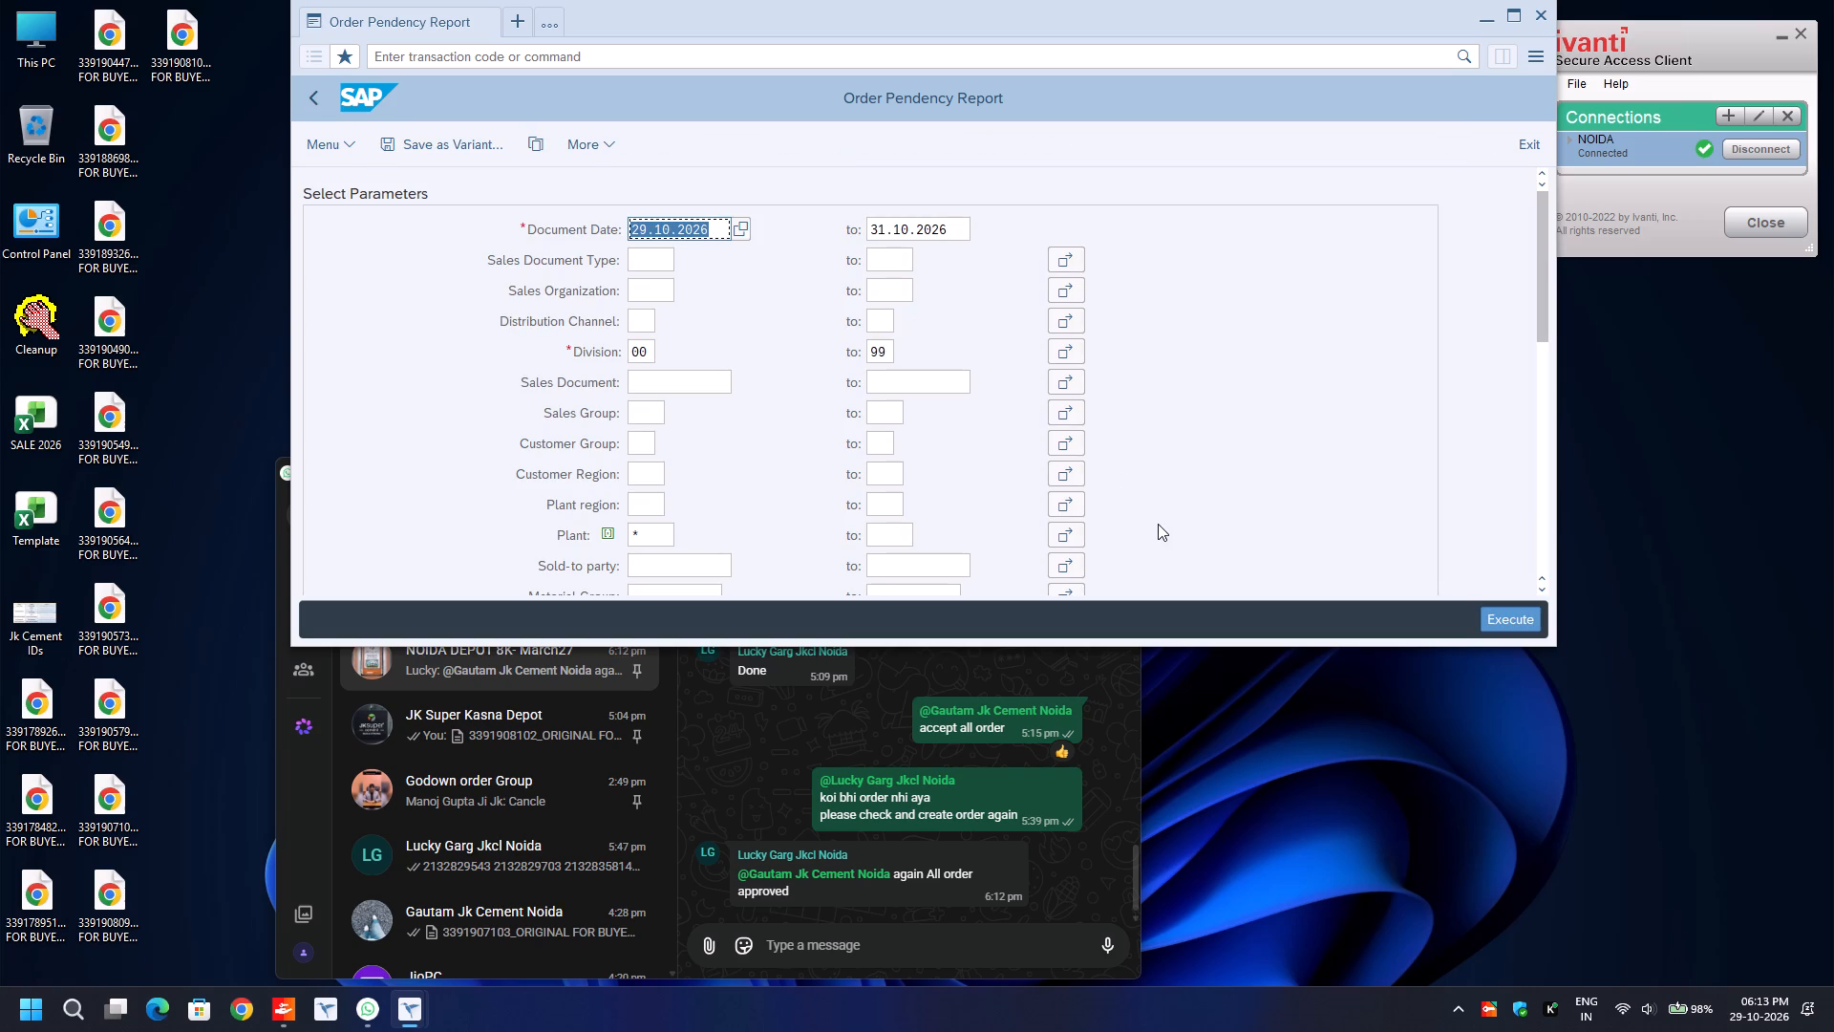
pyautogui.click(1508, 617)
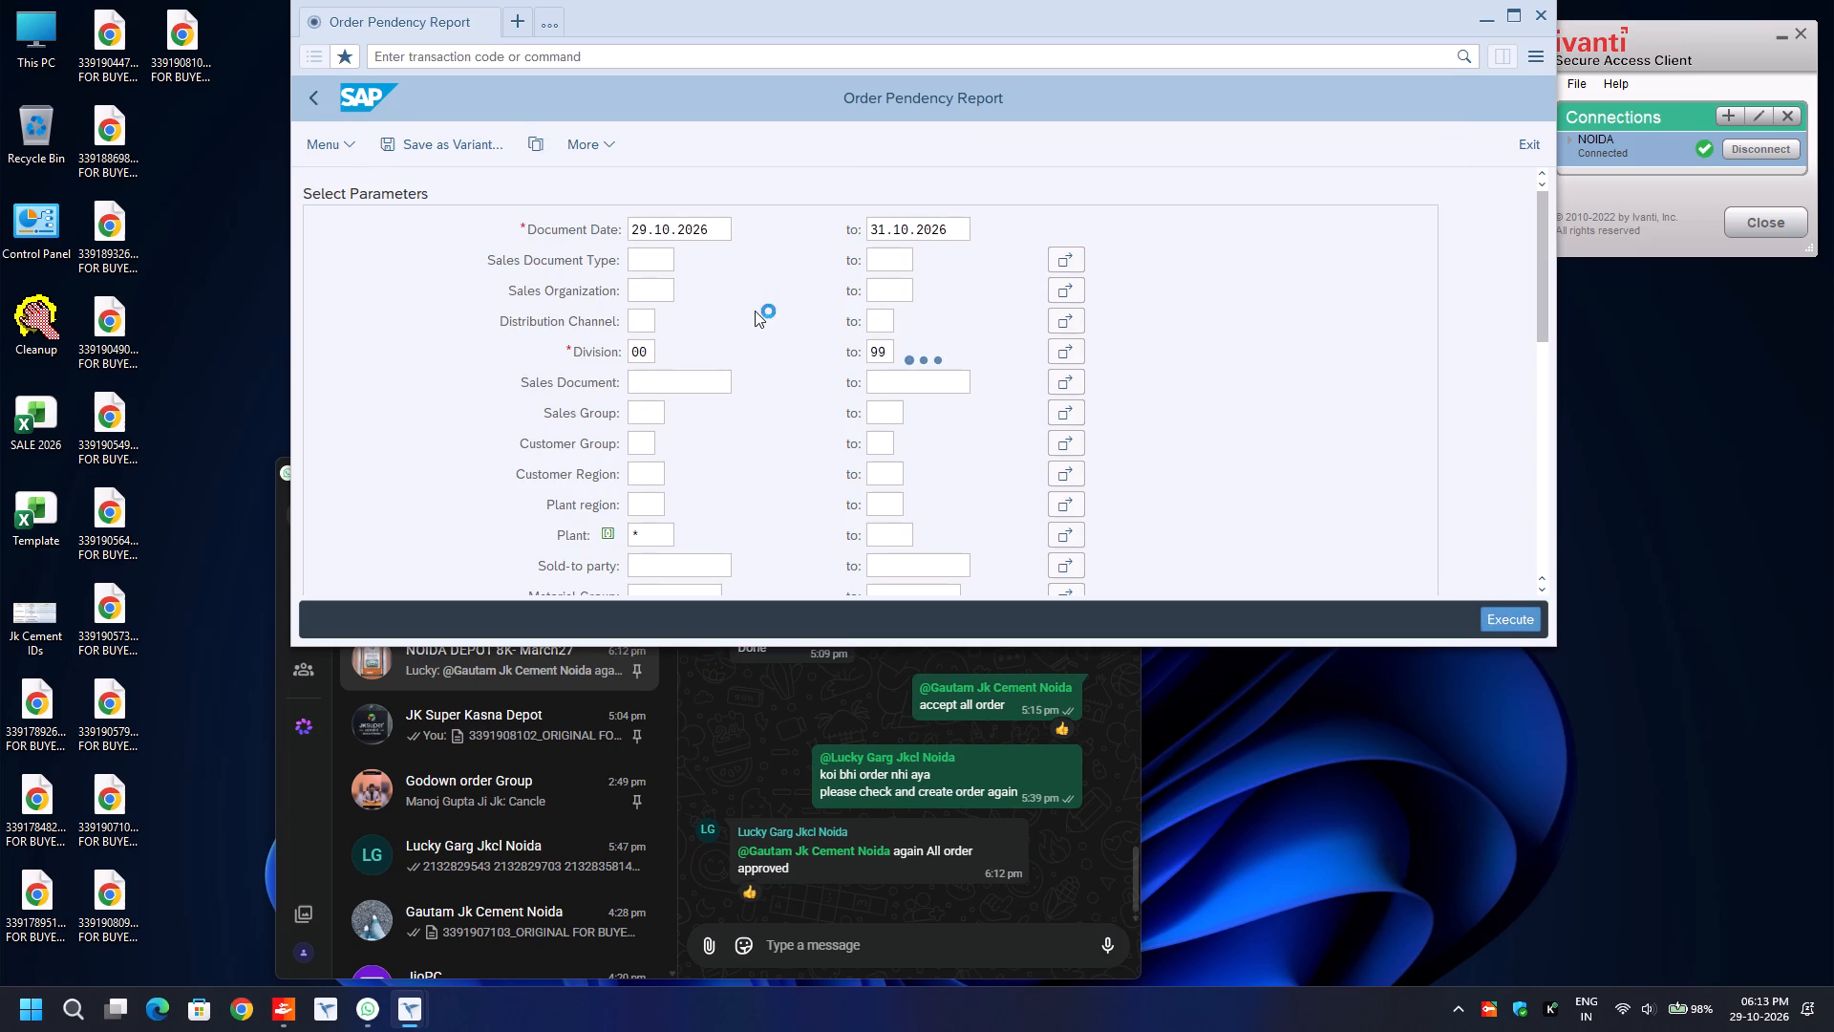
pyautogui.click(313, 101)
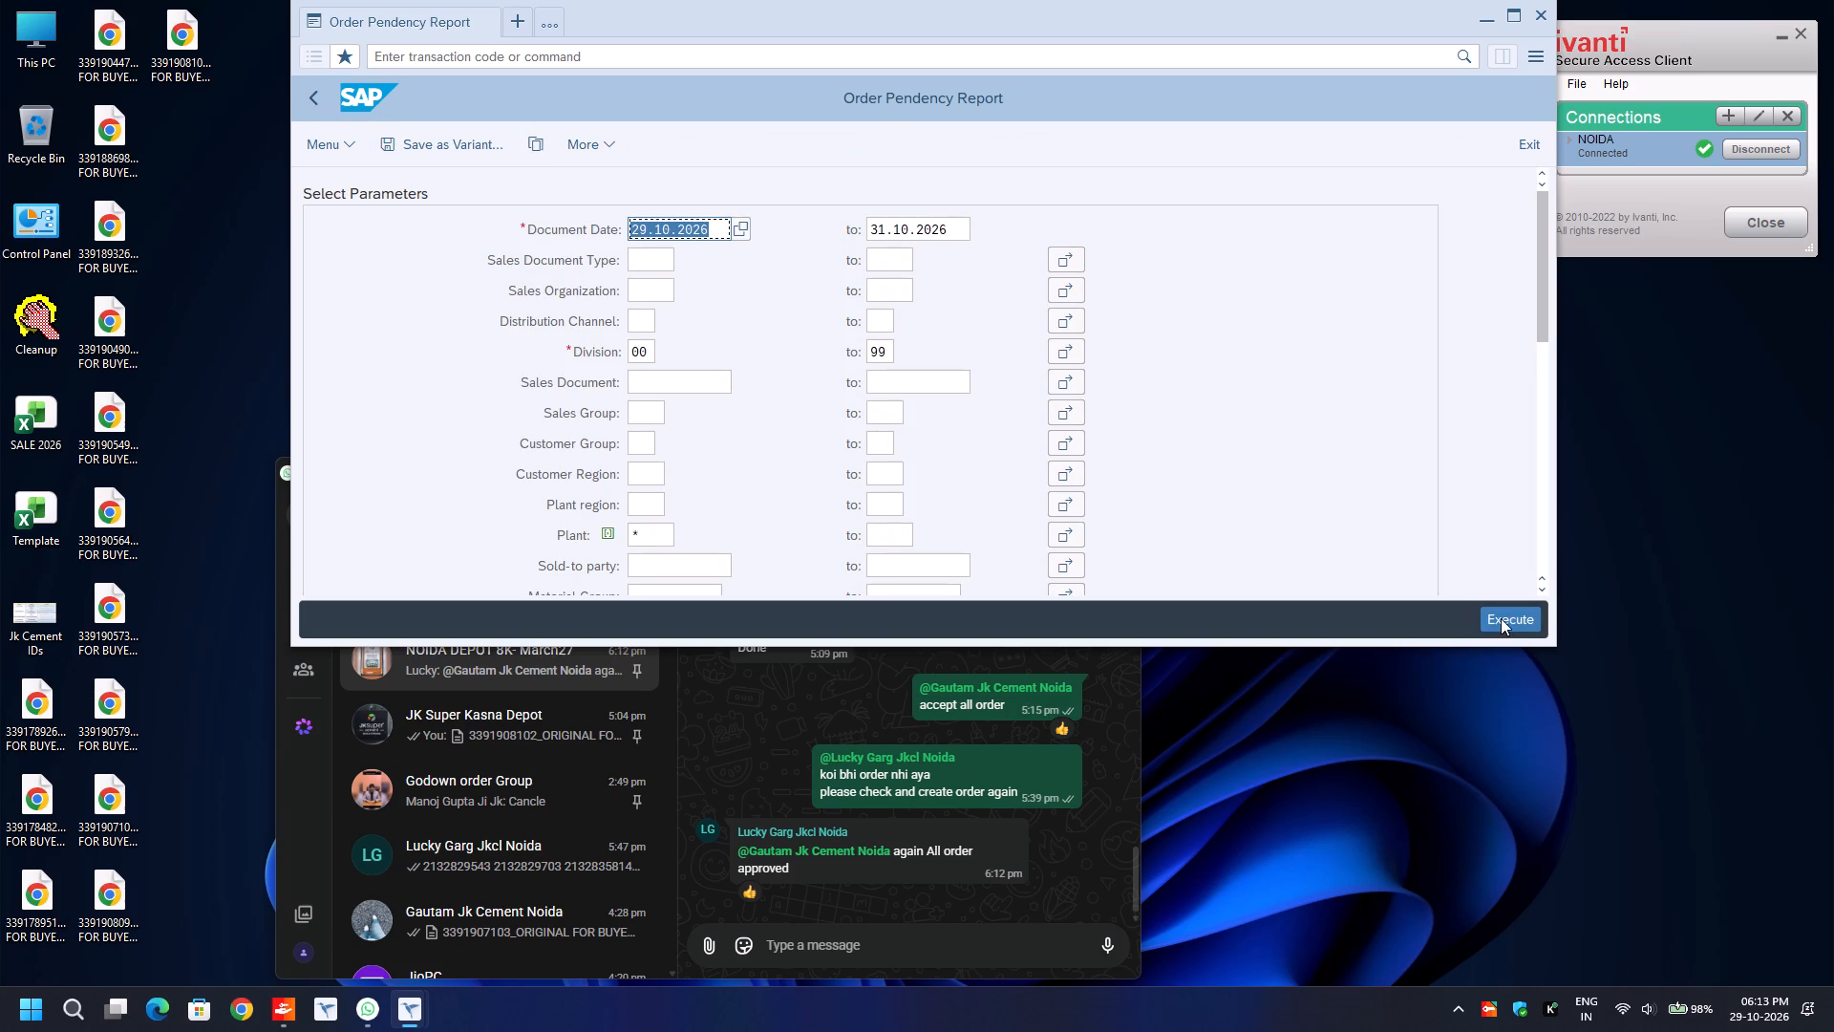
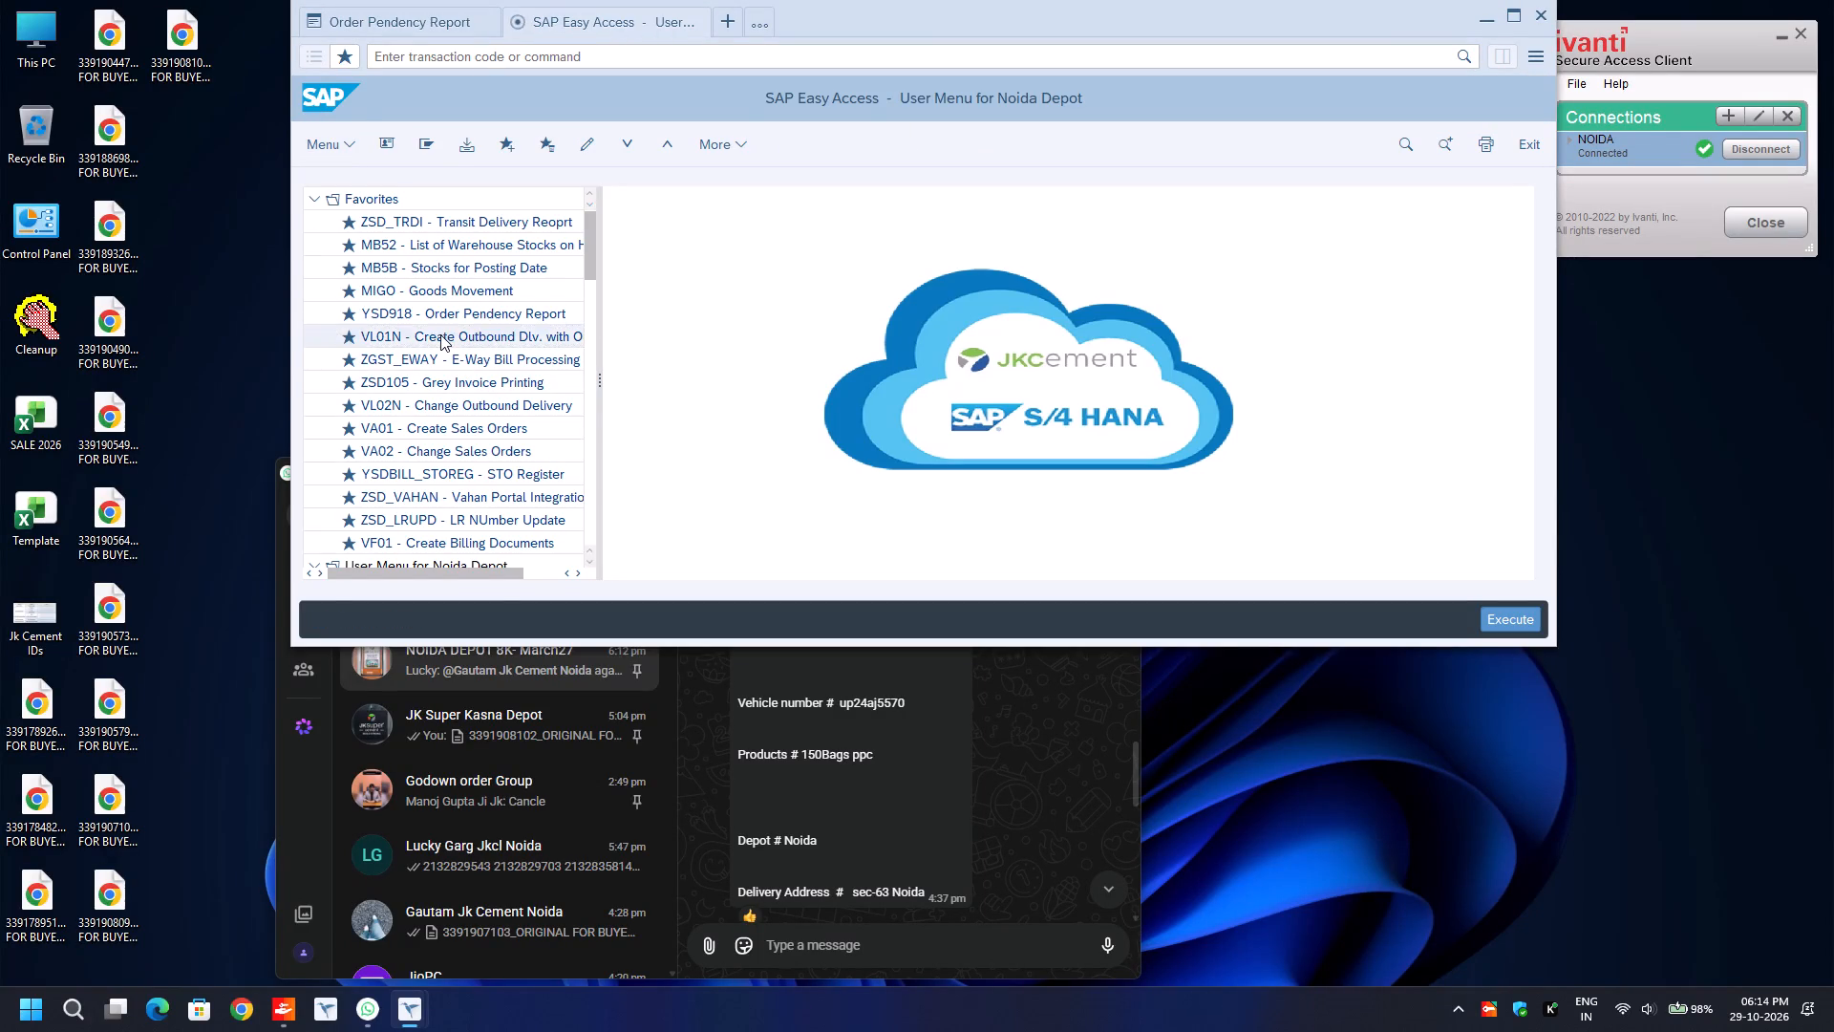
# Start an outbound delivery with order reference for shipping point 1492, using the copied sales order number.
pyautogui.hotkey('ctrl', 'v')
pyautogui.press('Up')
pyautogui.press('Up')
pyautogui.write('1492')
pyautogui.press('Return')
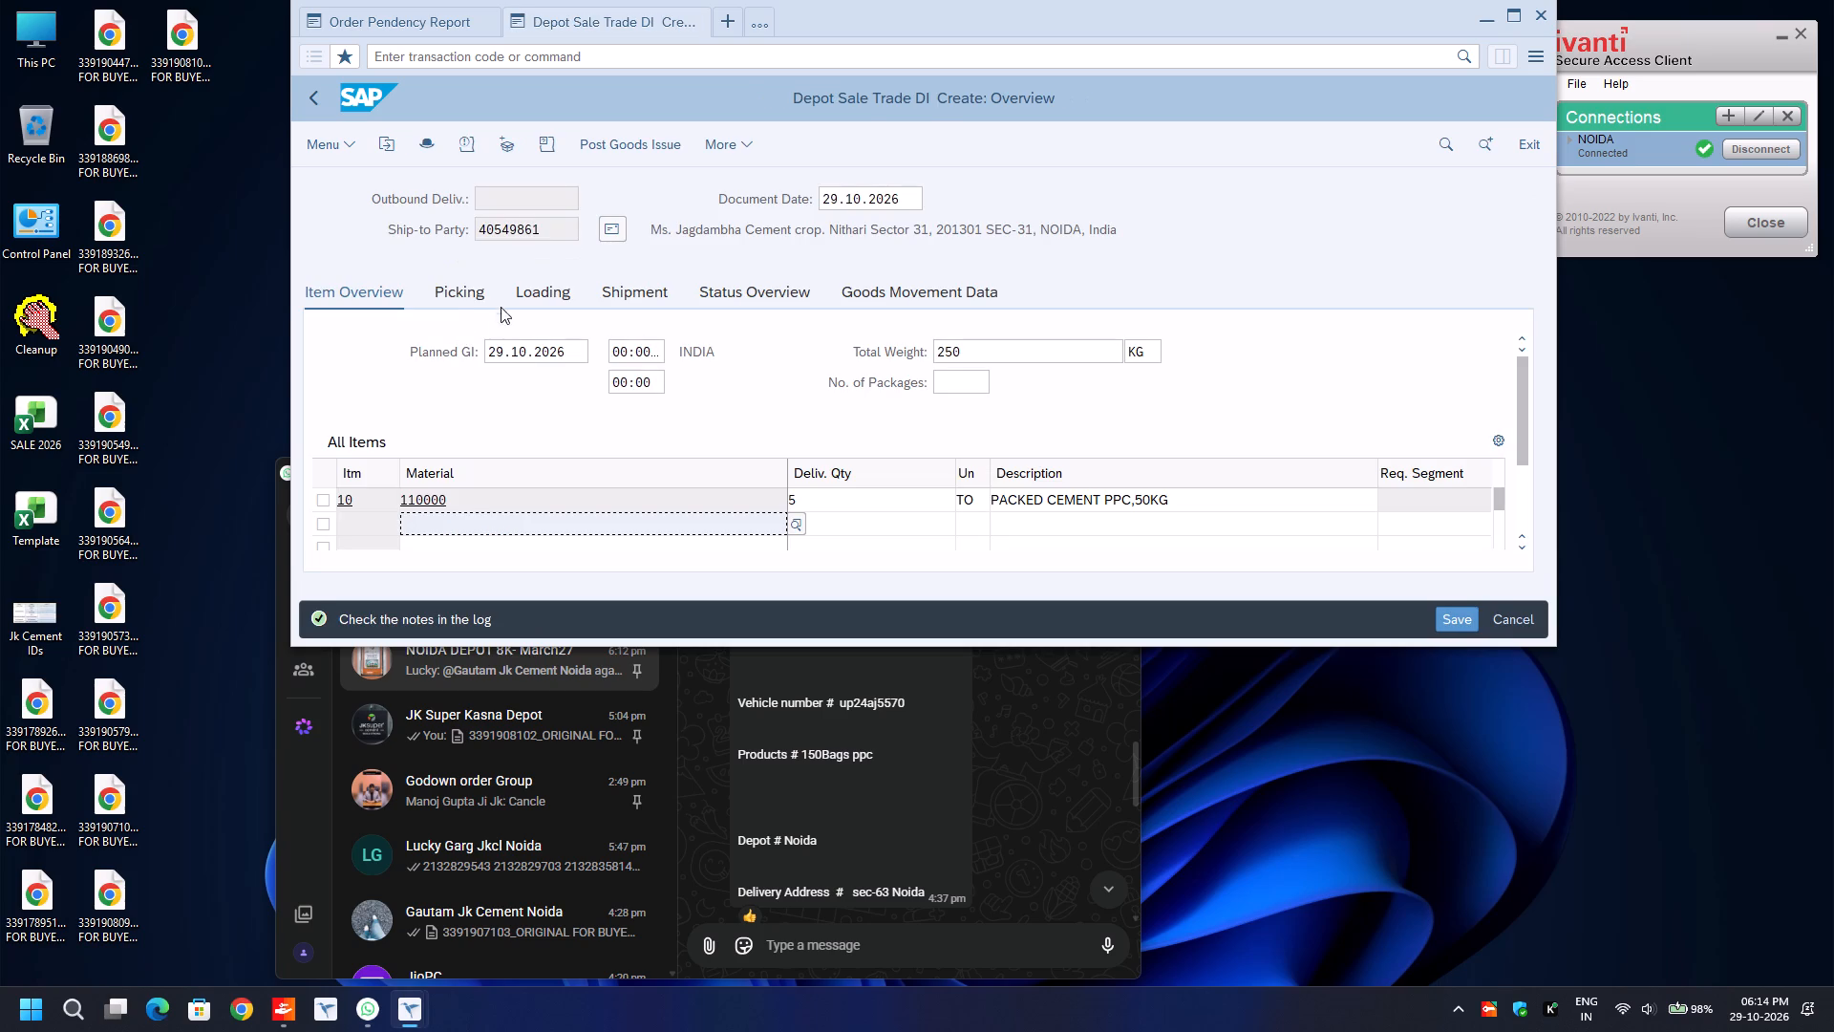
# Enter picked quantity 5 and batch 1033-1492 for item 10, material 110000, in the delivery's picking data.
pyautogui.click(472, 290)
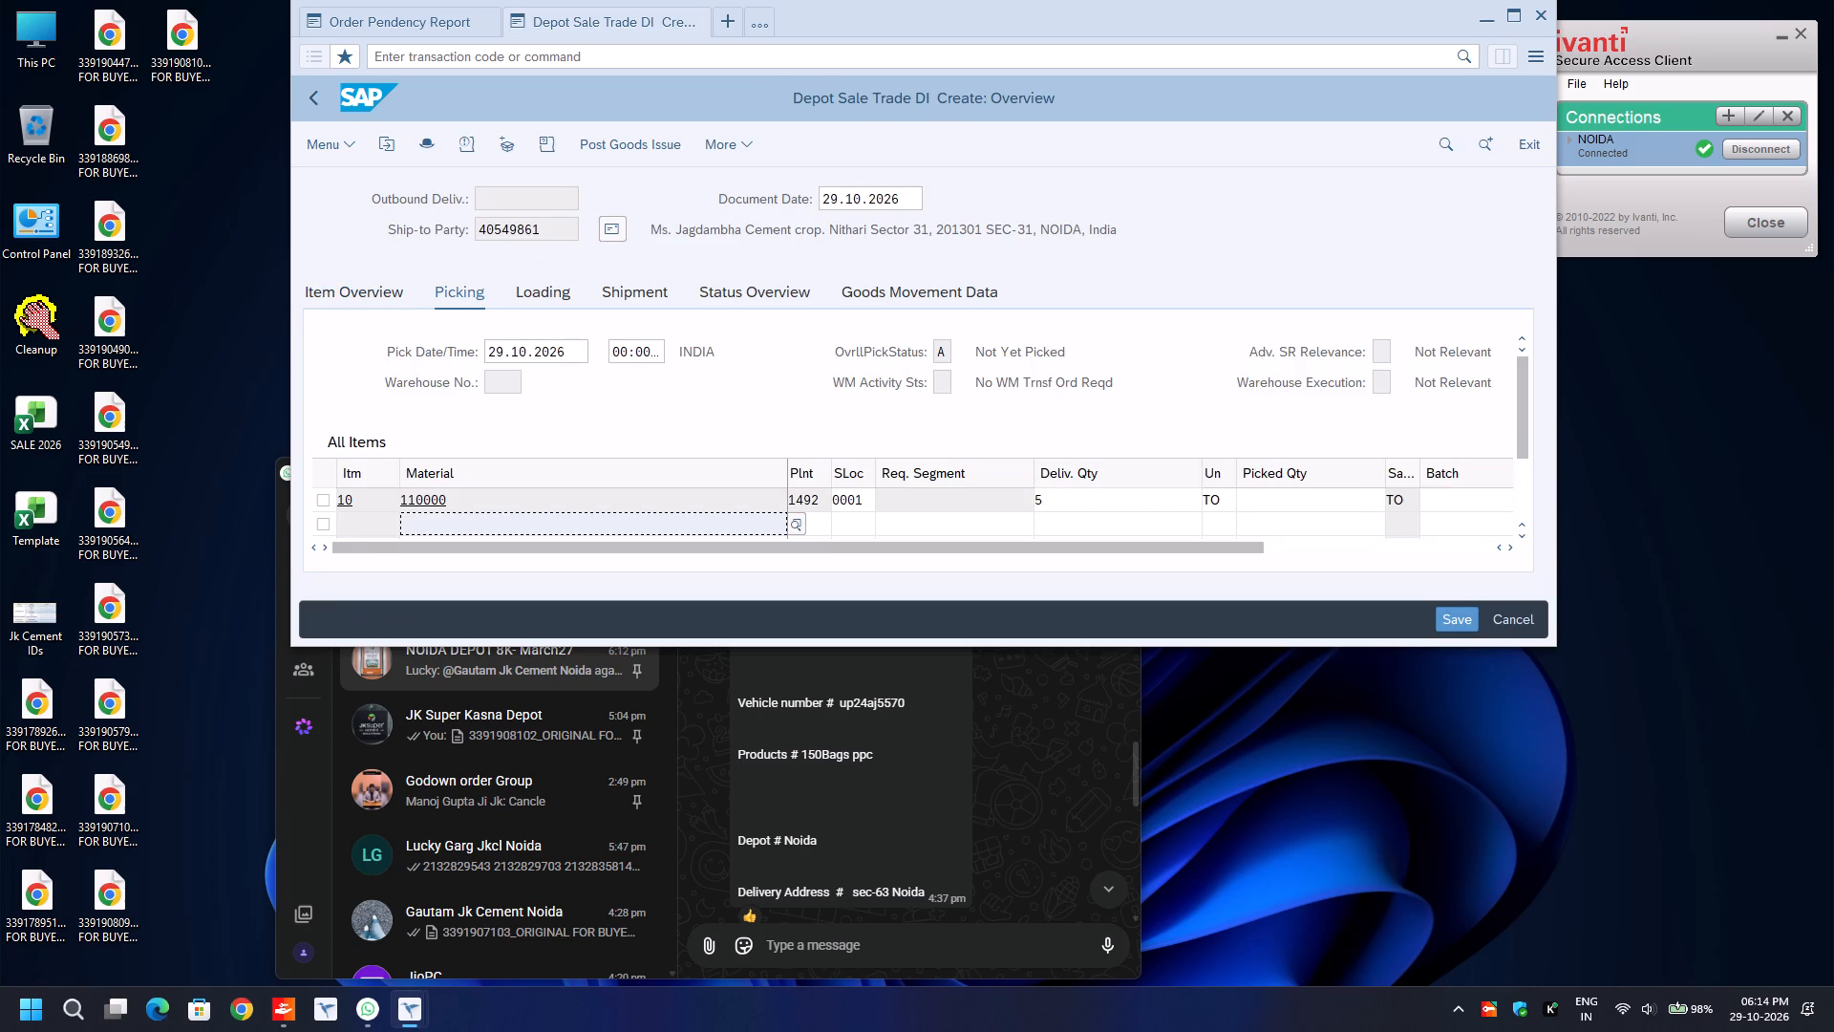
pyautogui.click(1297, 497)
pyautogui.press('5')
pyautogui.press('Tab')
pyautogui.write('1033')
pyautogui.press('Down')
pyautogui.press('Down')
pyautogui.press('Return')
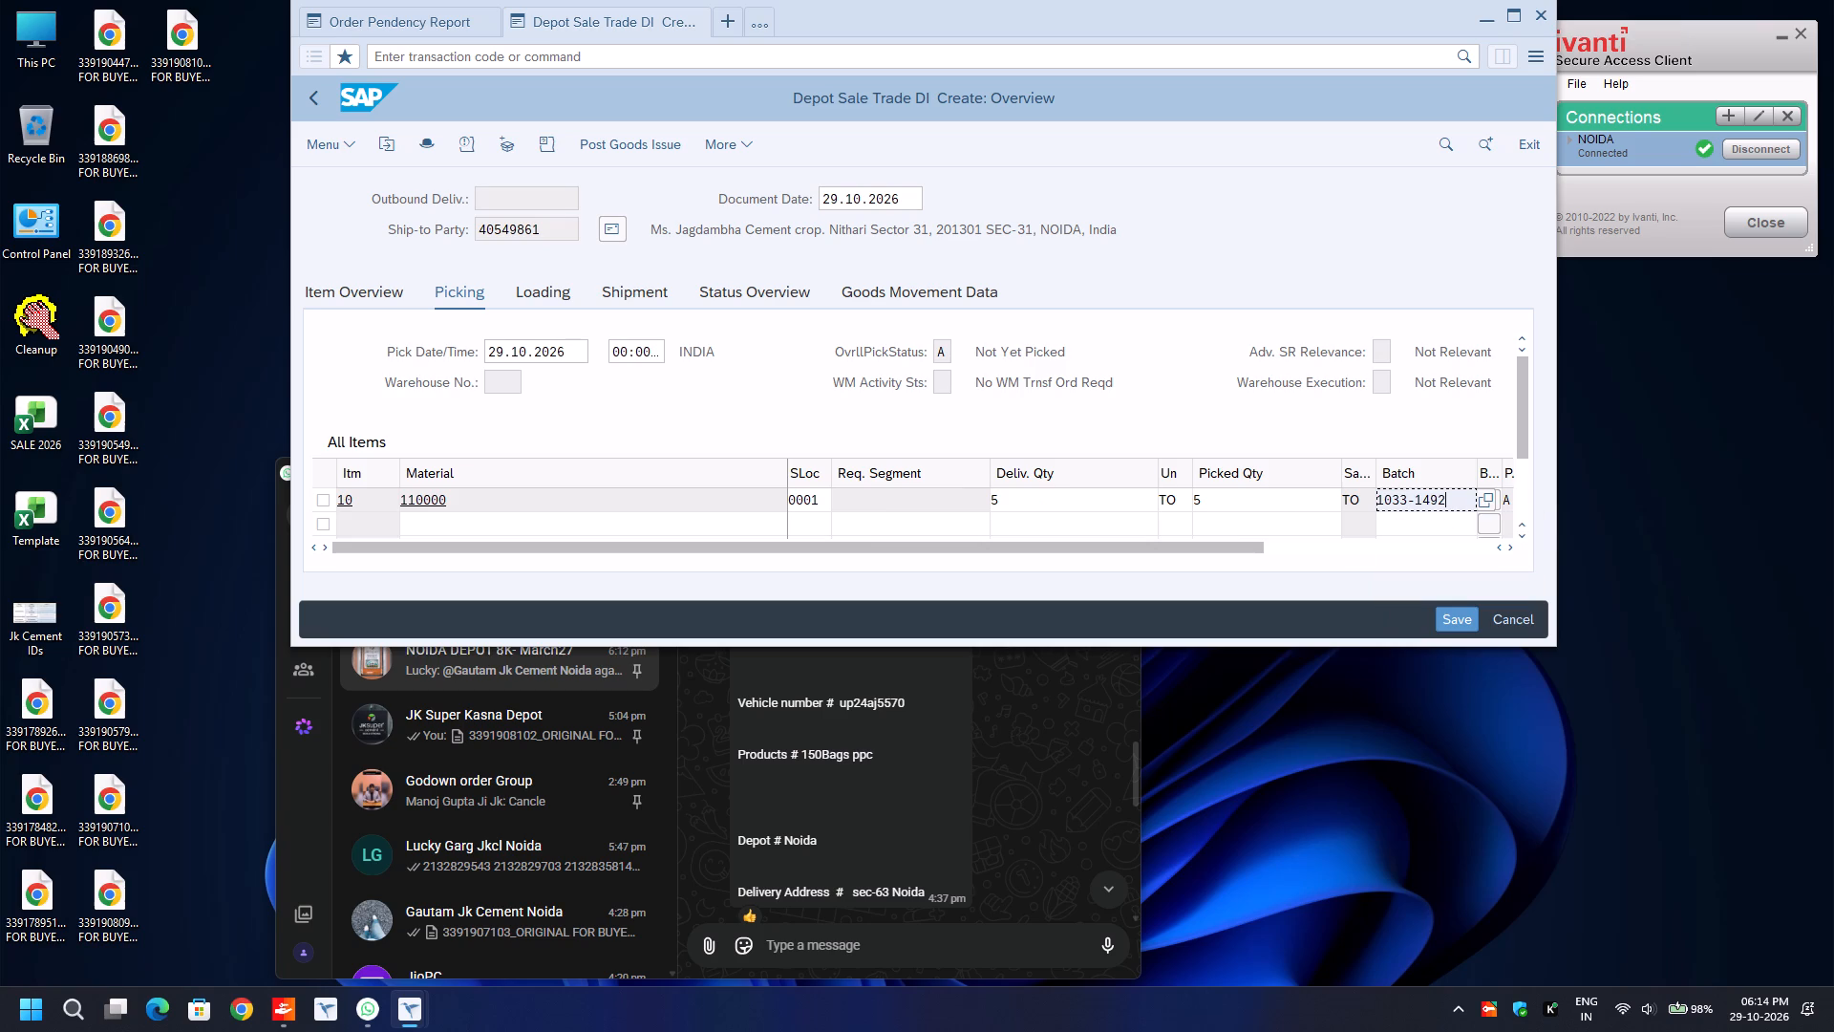
# Open the header details of the outbound delivery being created.
pyautogui.press('F8')
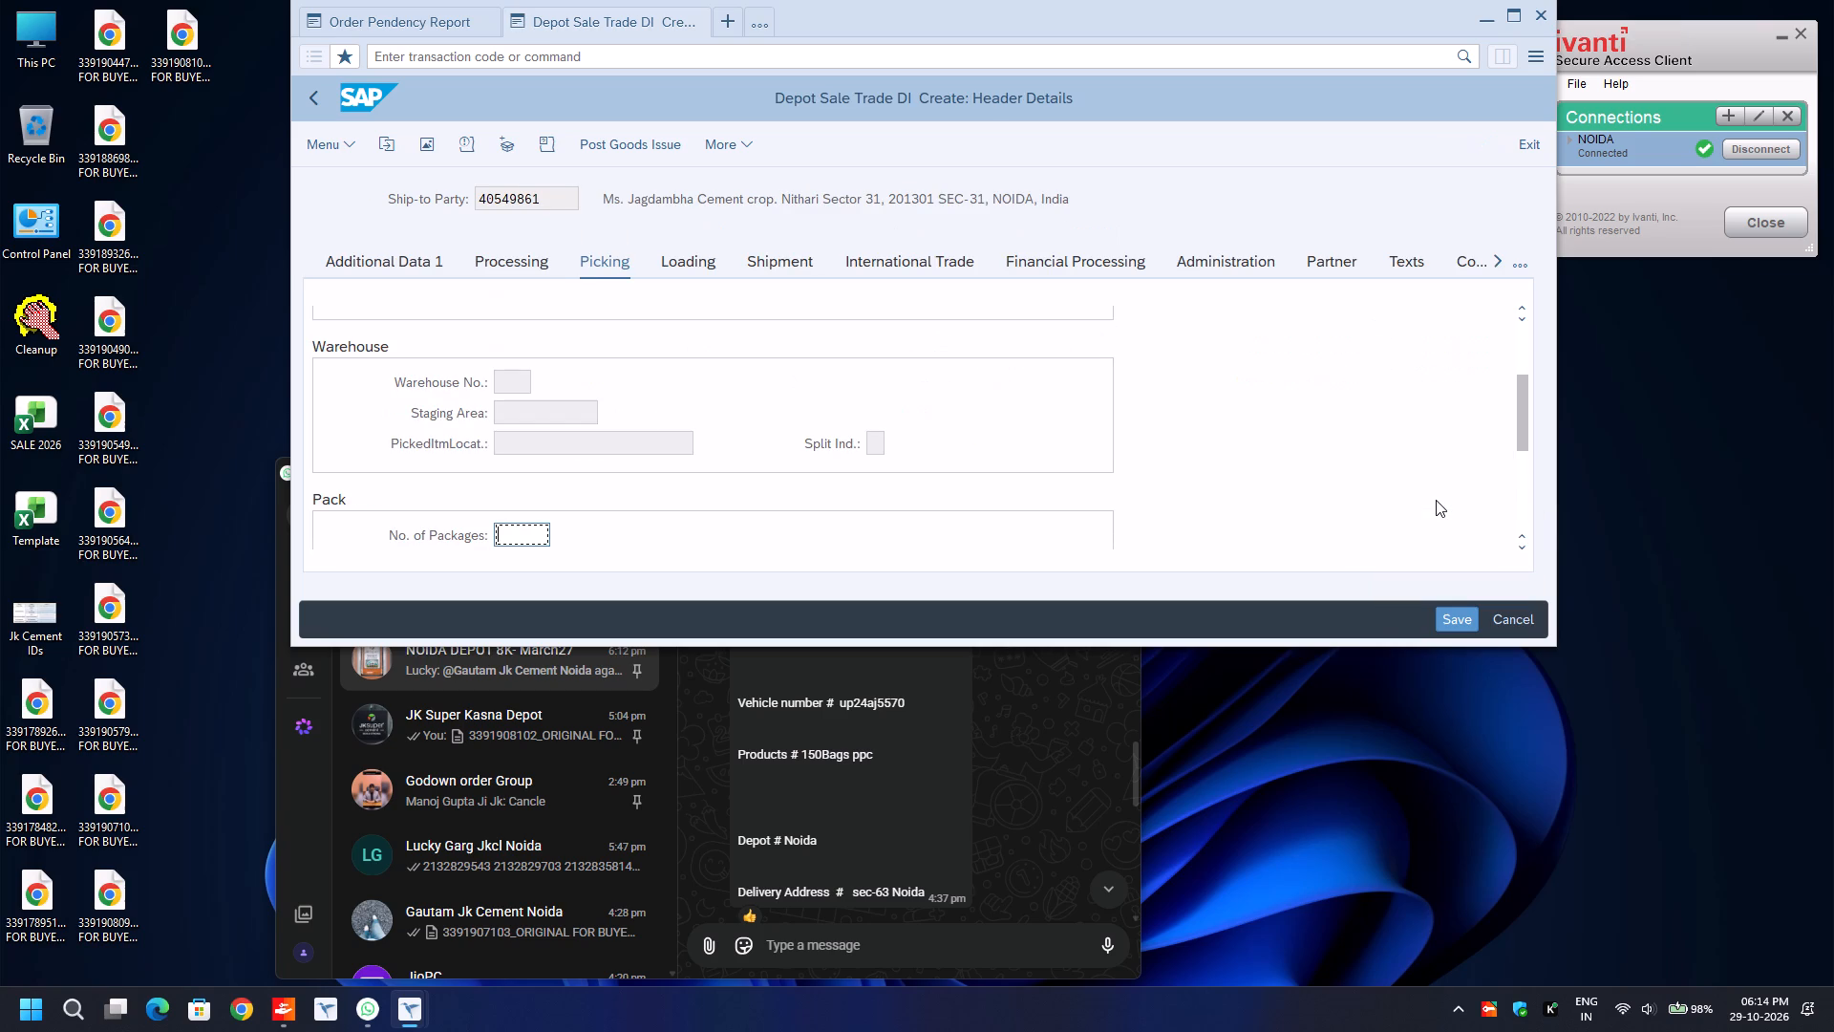
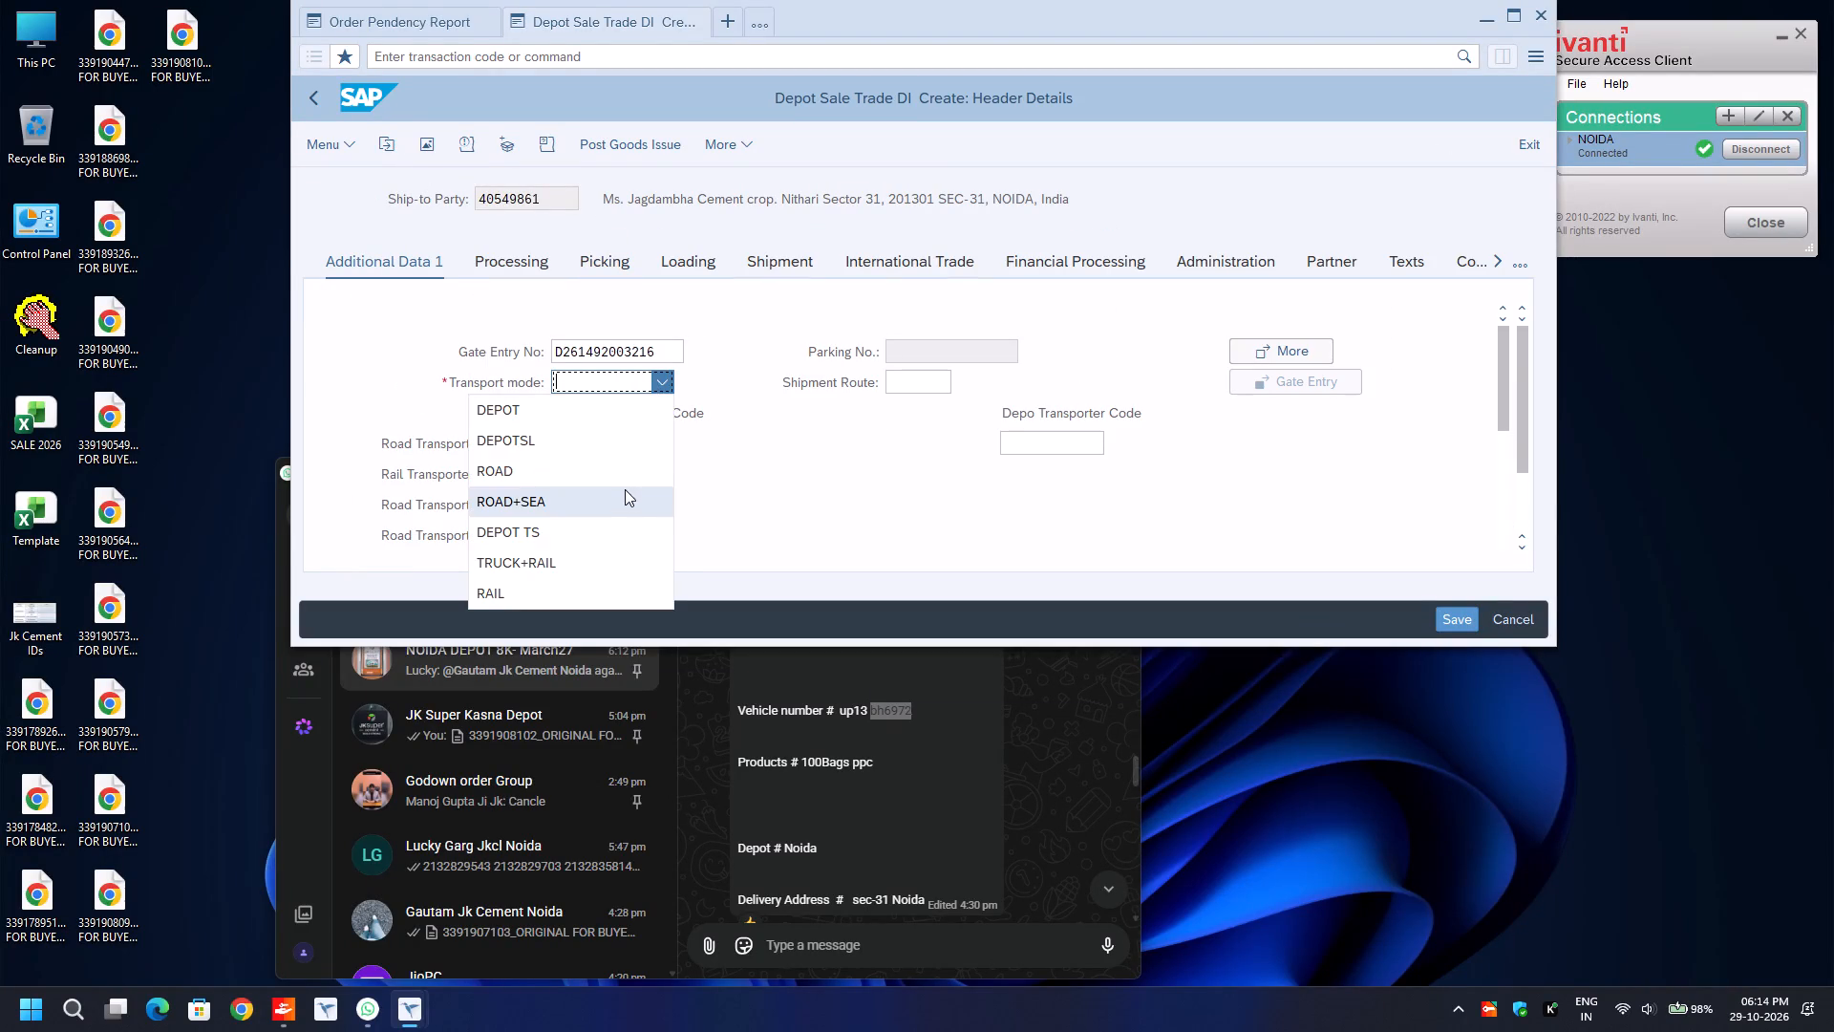
# Set the delivery header's transport mode to ROAD and the factory code for Road Transporter1 to 220000967.
pyautogui.click(624, 473)
pyautogui.click(593, 440)
pyautogui.press('BackSpace')
pyautogui.press('Down')
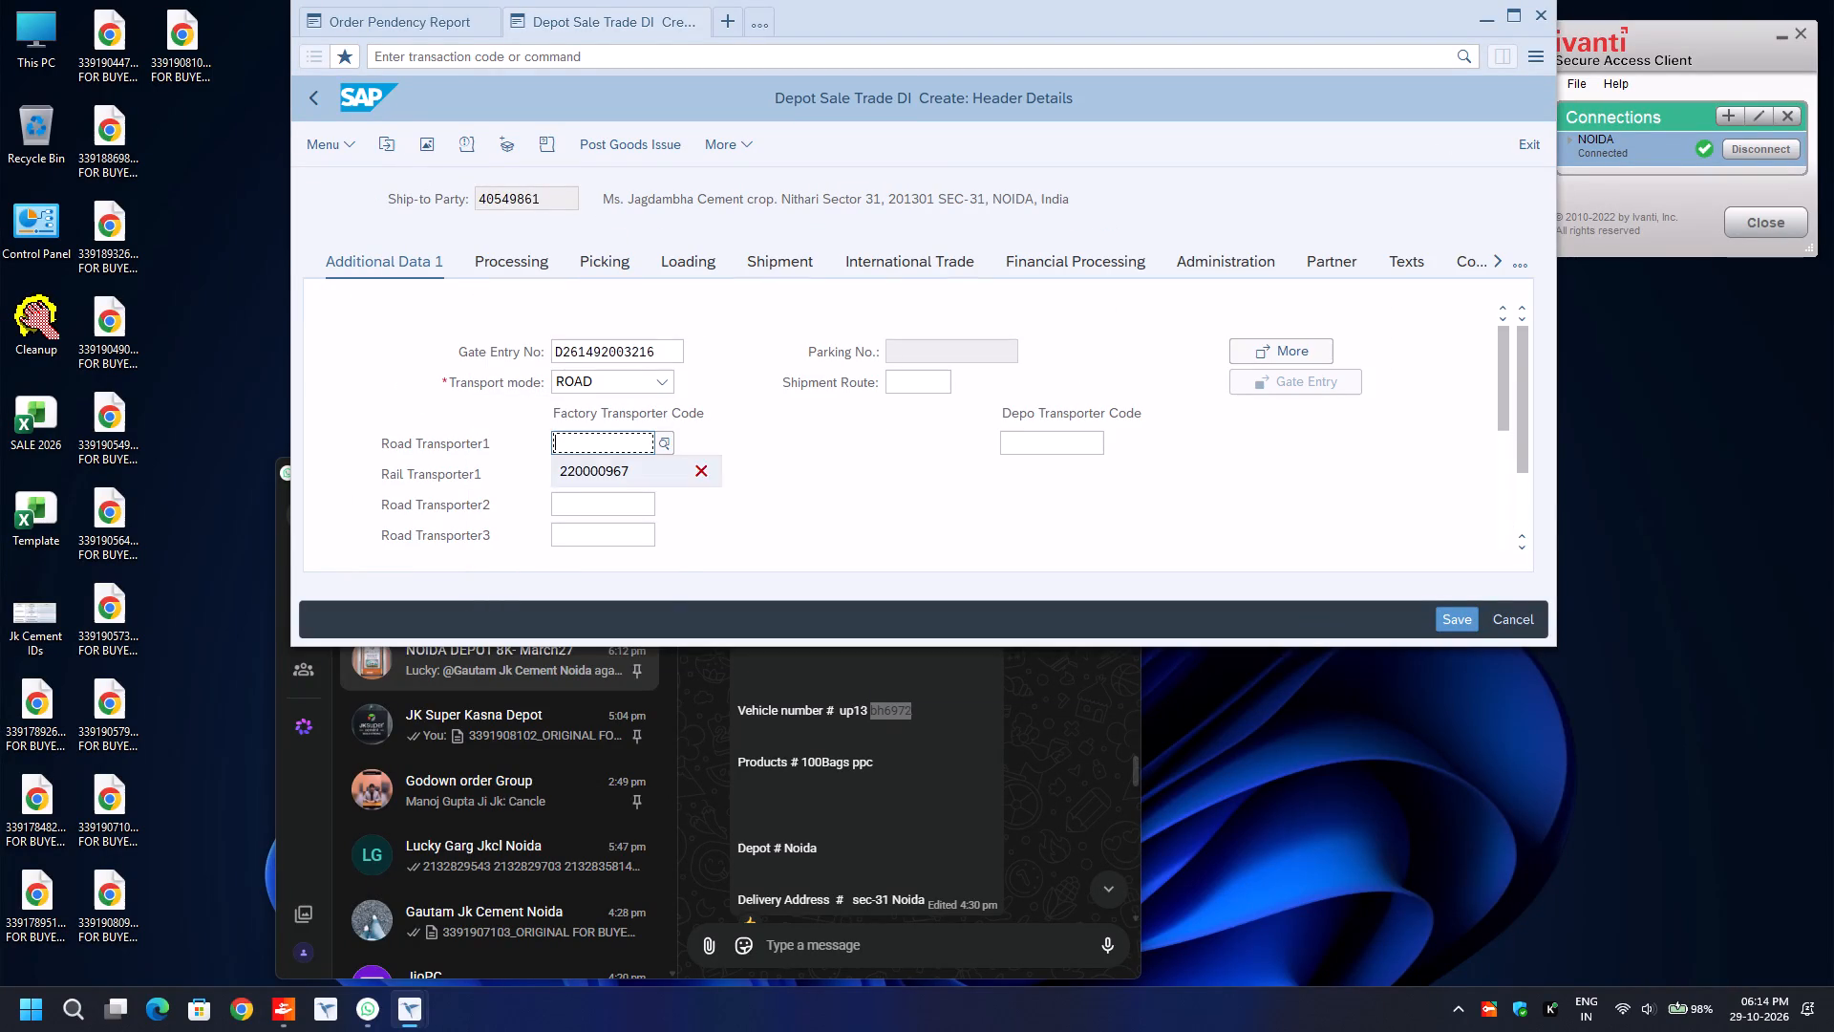
pyautogui.press('Return')
pyautogui.press('Return')
# Fill in the E-Way Bill data with transport mode Road and distance 30.
pyautogui.write('ro')
pyautogui.press('Tab')
pyautogui.press('Tab')
pyautogui.press('BackSpace')
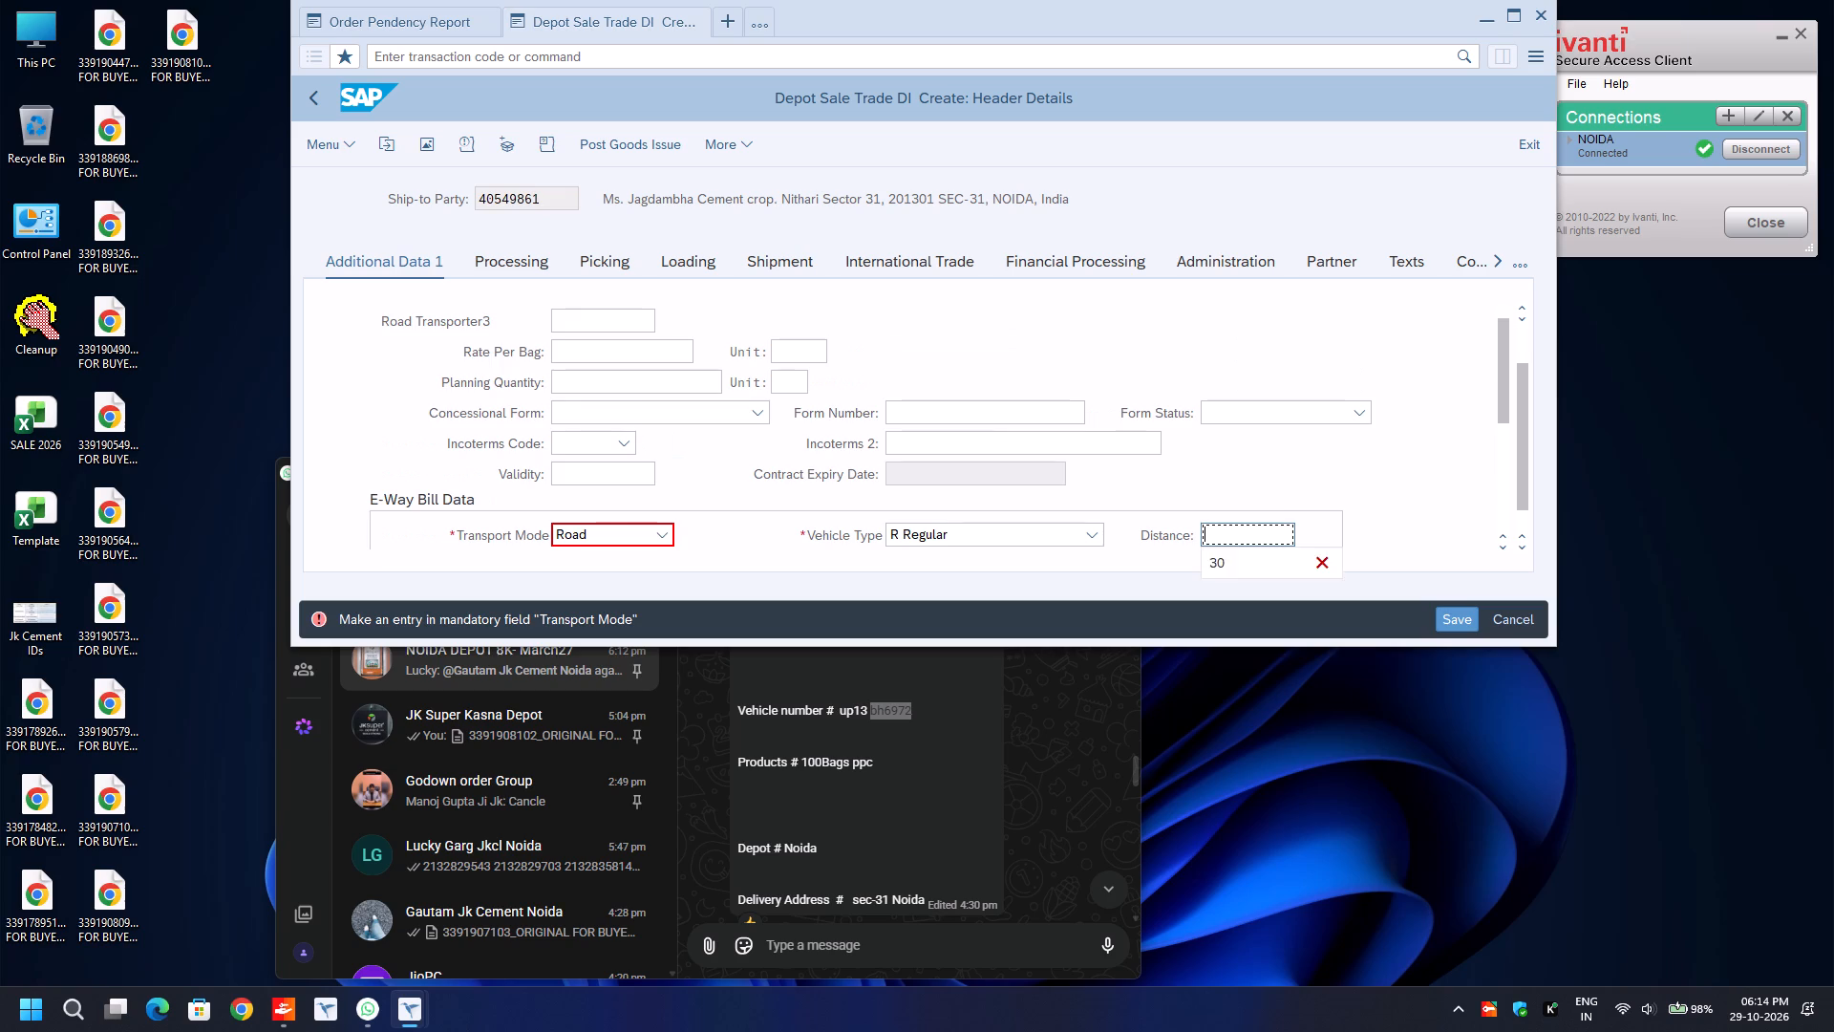
pyautogui.press('Down')
pyautogui.press('Return')
pyautogui.press('Down')
pyautogui.press('BackSpace')
pyautogui.press('Down')
pyautogui.press('Down')
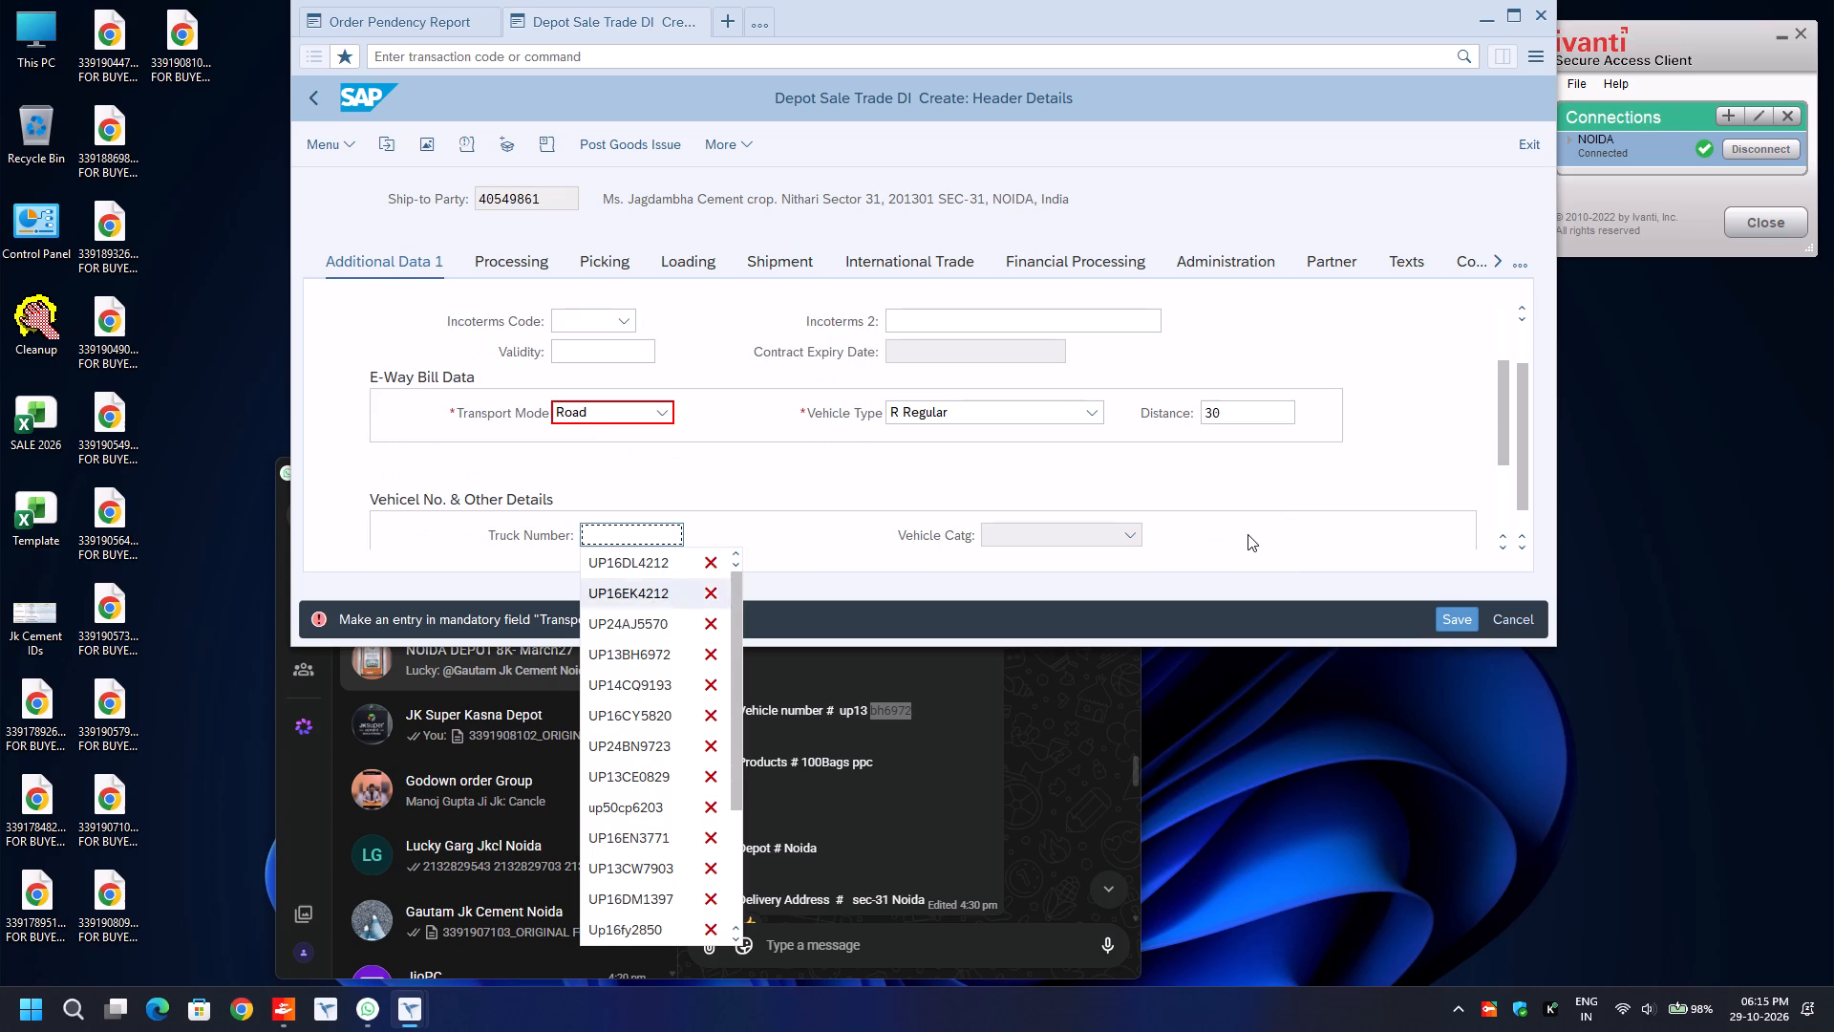
pyautogui.press('Down')
pyautogui.press('Down')
pyautogui.press('Return')
pyautogui.press('Tab')
pyautogui.press('Tab')
pyautogui.press('BackSpace')
pyautogui.press('Down')
pyautogui.press('Return')
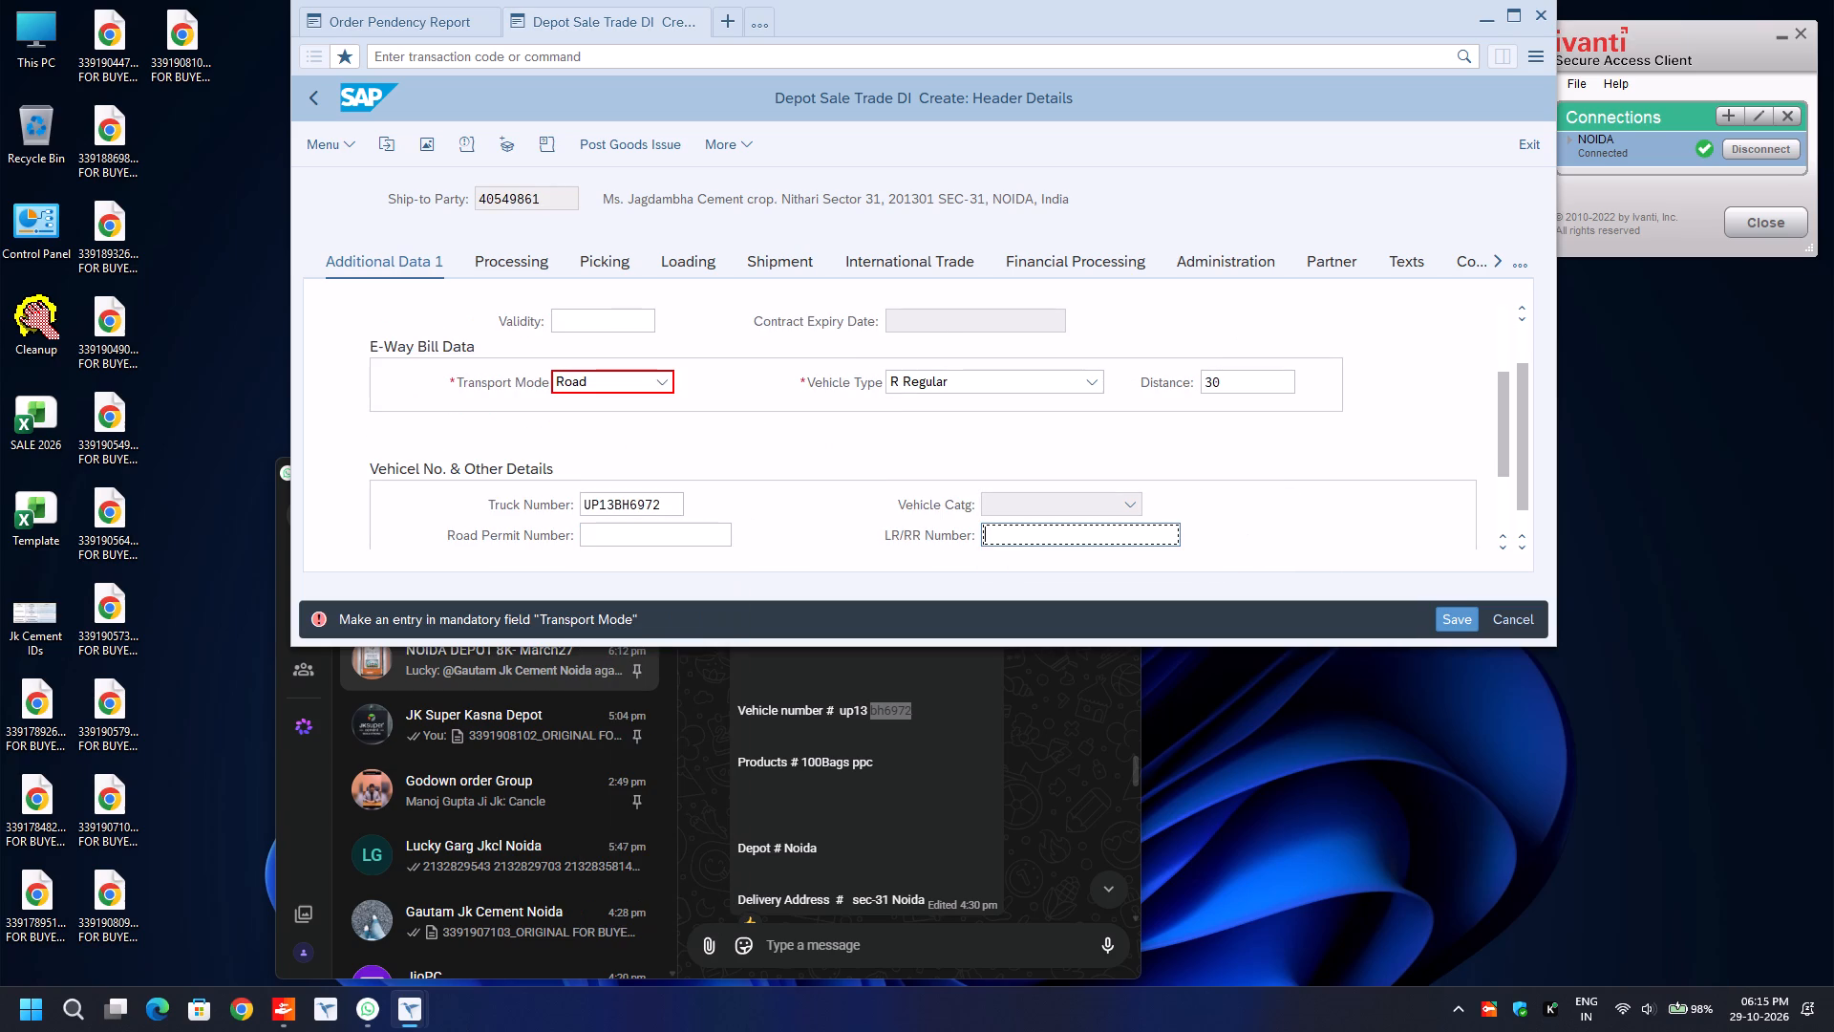
# Set the route to ROUTE in the delivery header's shipment data.
pyautogui.click(864, 262)
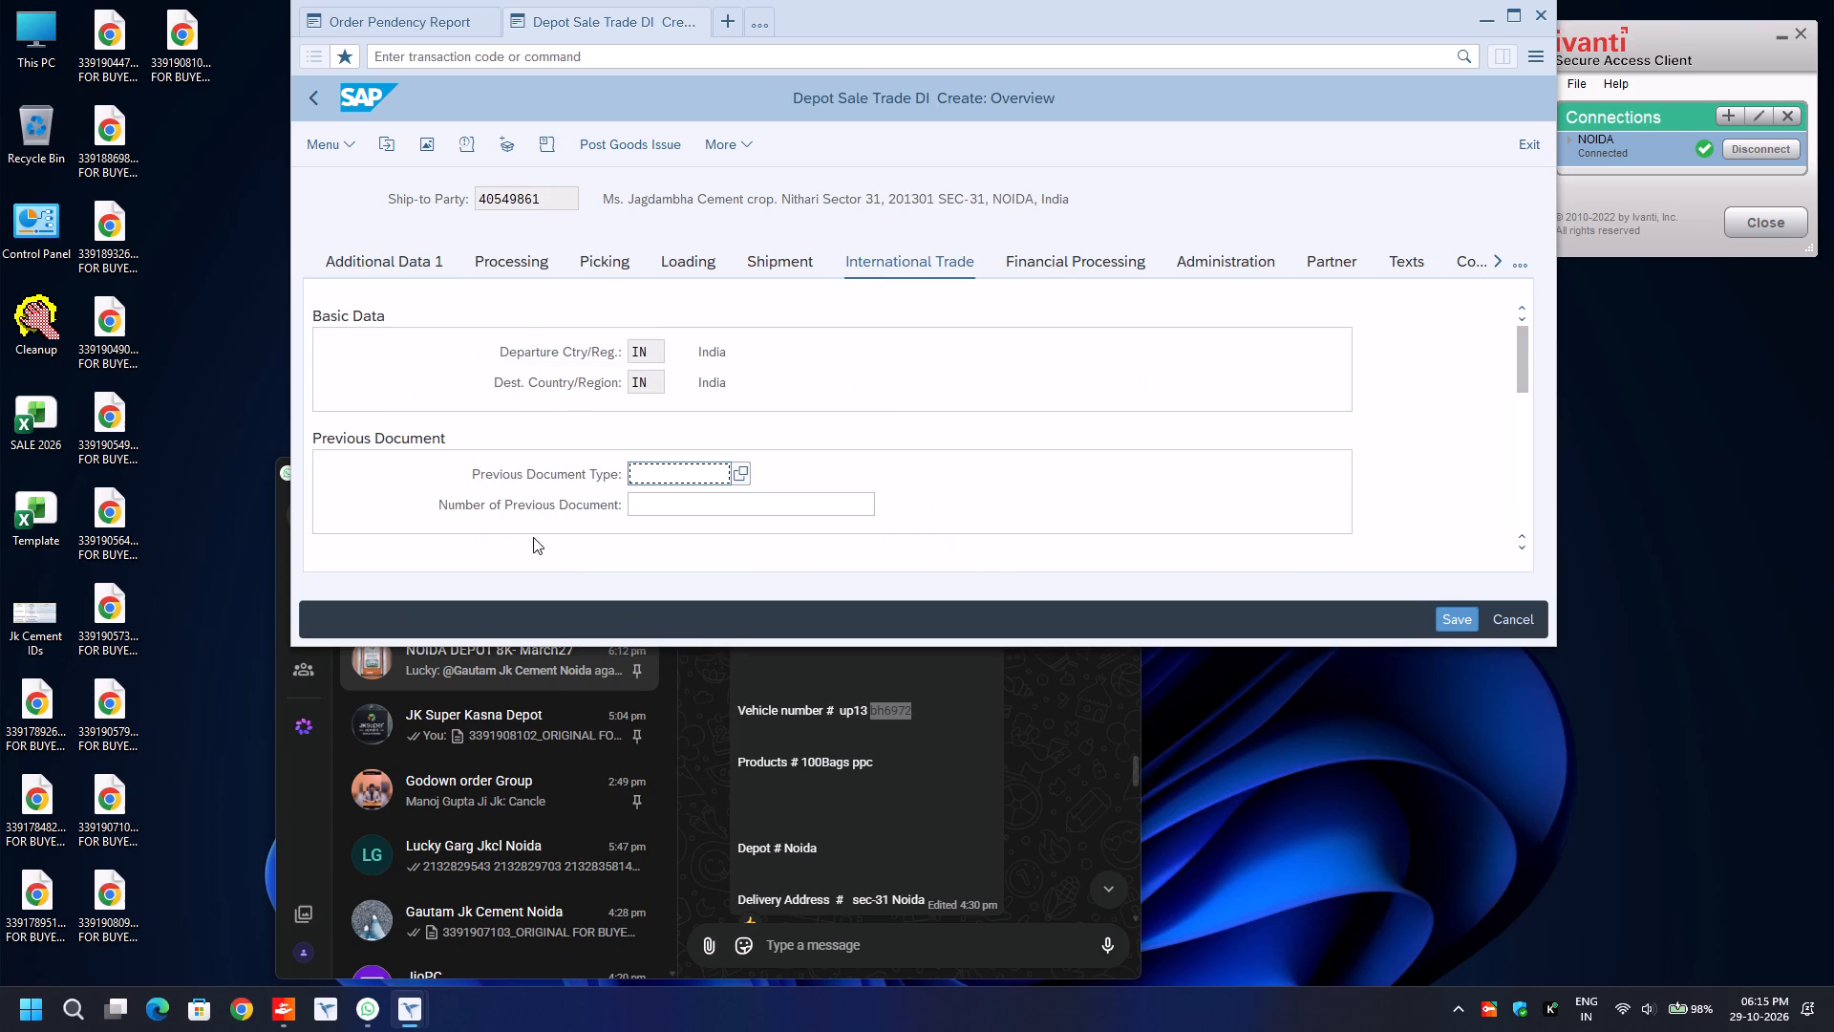
pyautogui.click(788, 259)
pyautogui.click(466, 535)
pyautogui.press('BackSpace')
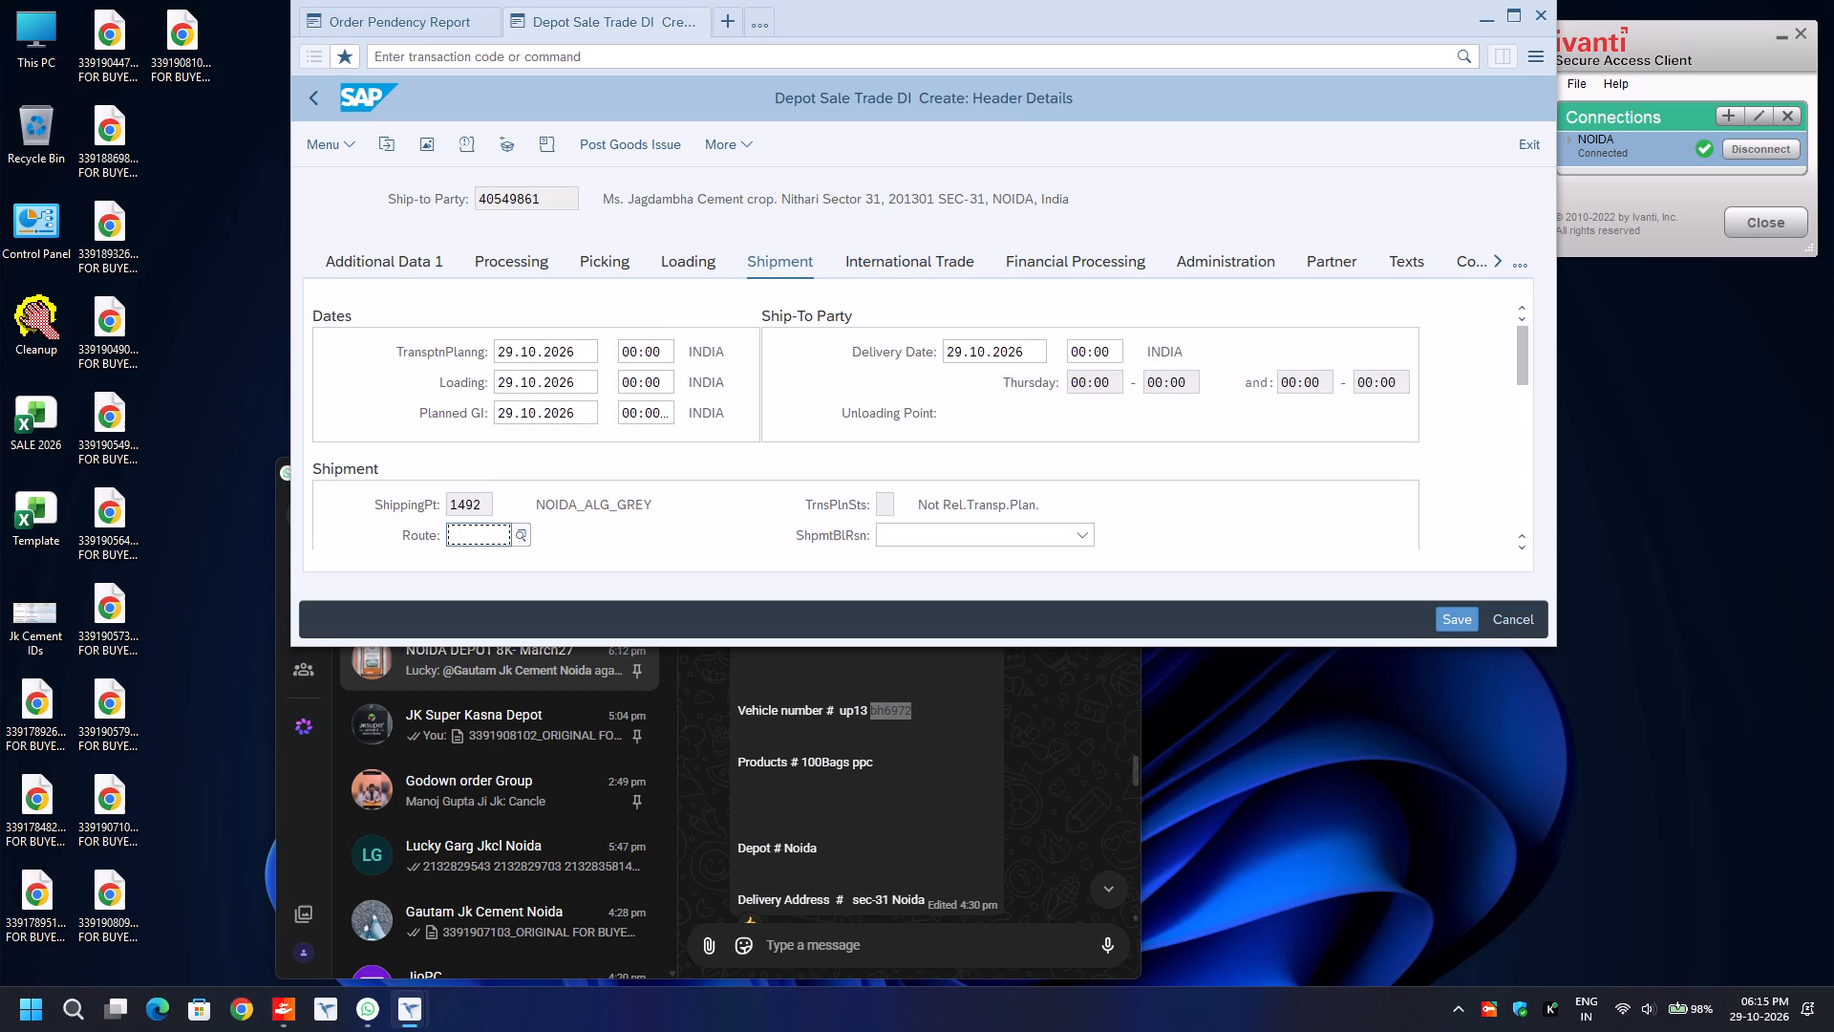
pyautogui.press('Down')
pyautogui.press('Return')
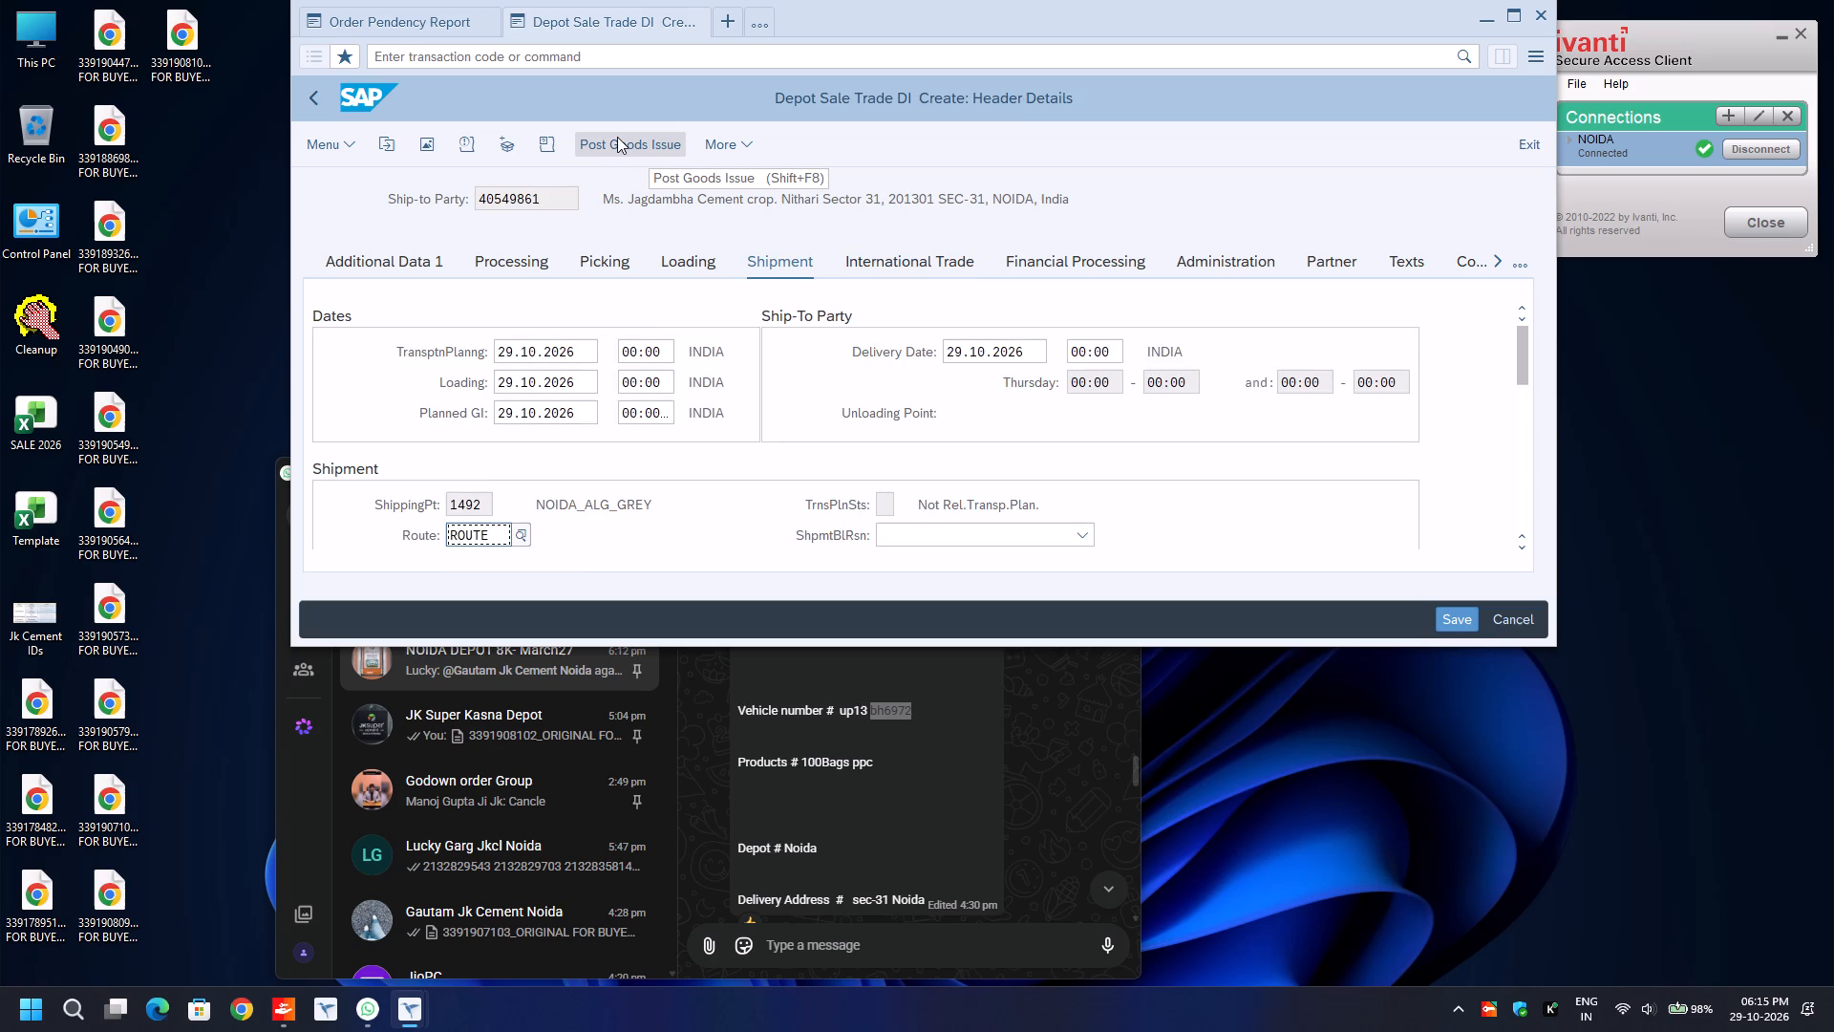
# Post the goods issue for the delivery.
pyautogui.moveTo(617, 137); pyautogui.dragTo(630, 144)
# Run the Order Pendency Report for document dates 29.10.2026 to 31.10.2026, divisions 00 to 99, all plants.
pyautogui.moveTo(416, 18); pyautogui.dragTo(313, 98)
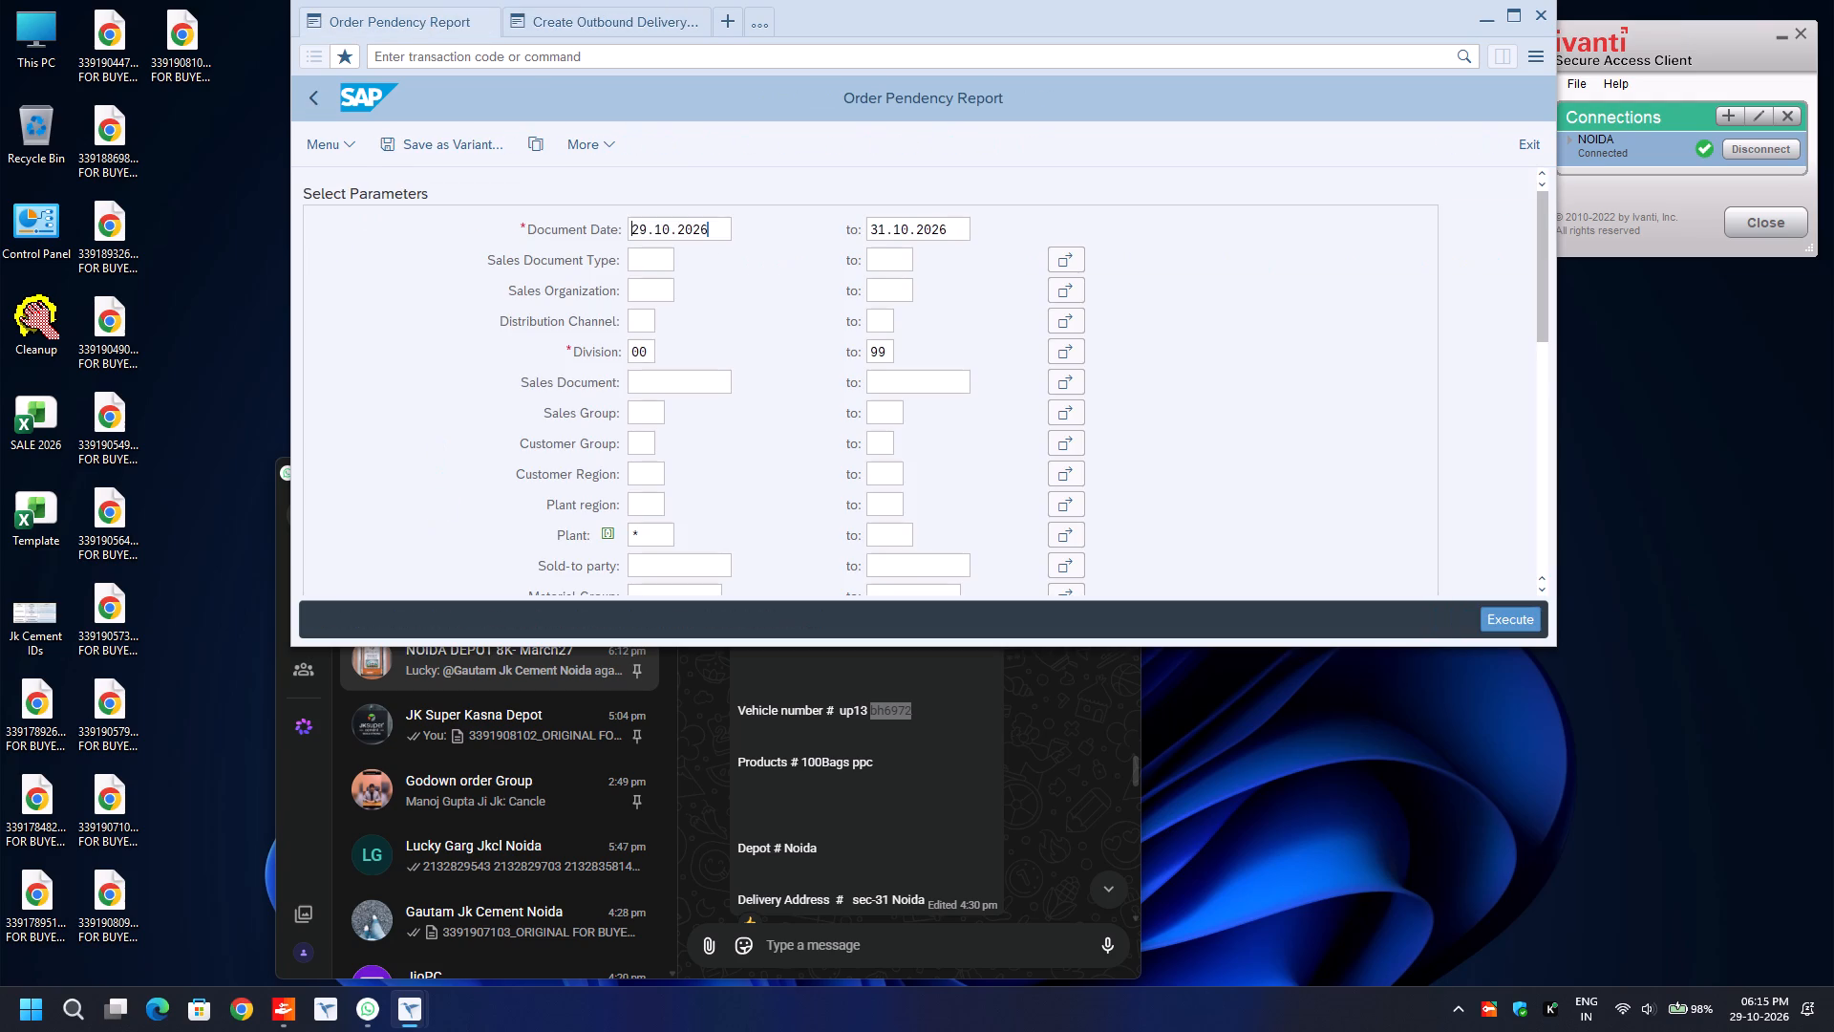
pyautogui.press('F8')
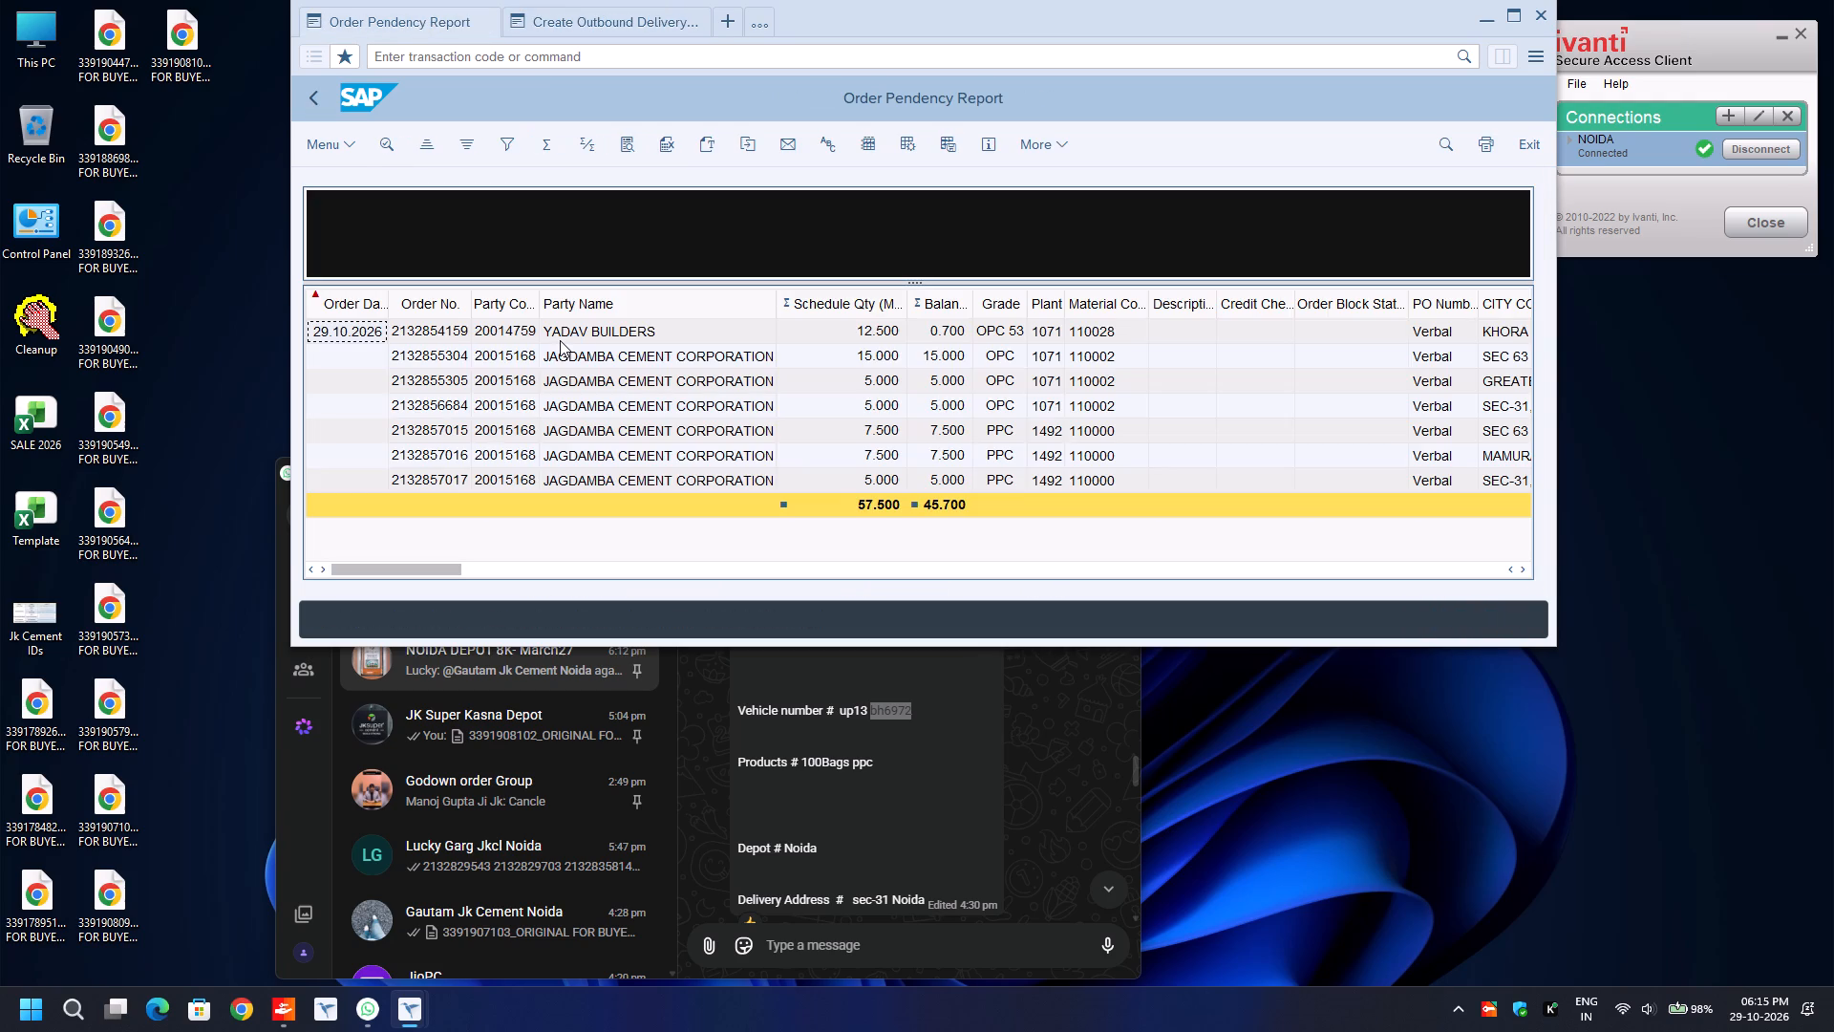
pyautogui.click(417, 453)
pyautogui.hotkey('ctrl', 'y')
pyautogui.hotkey('ctrl', 'c')
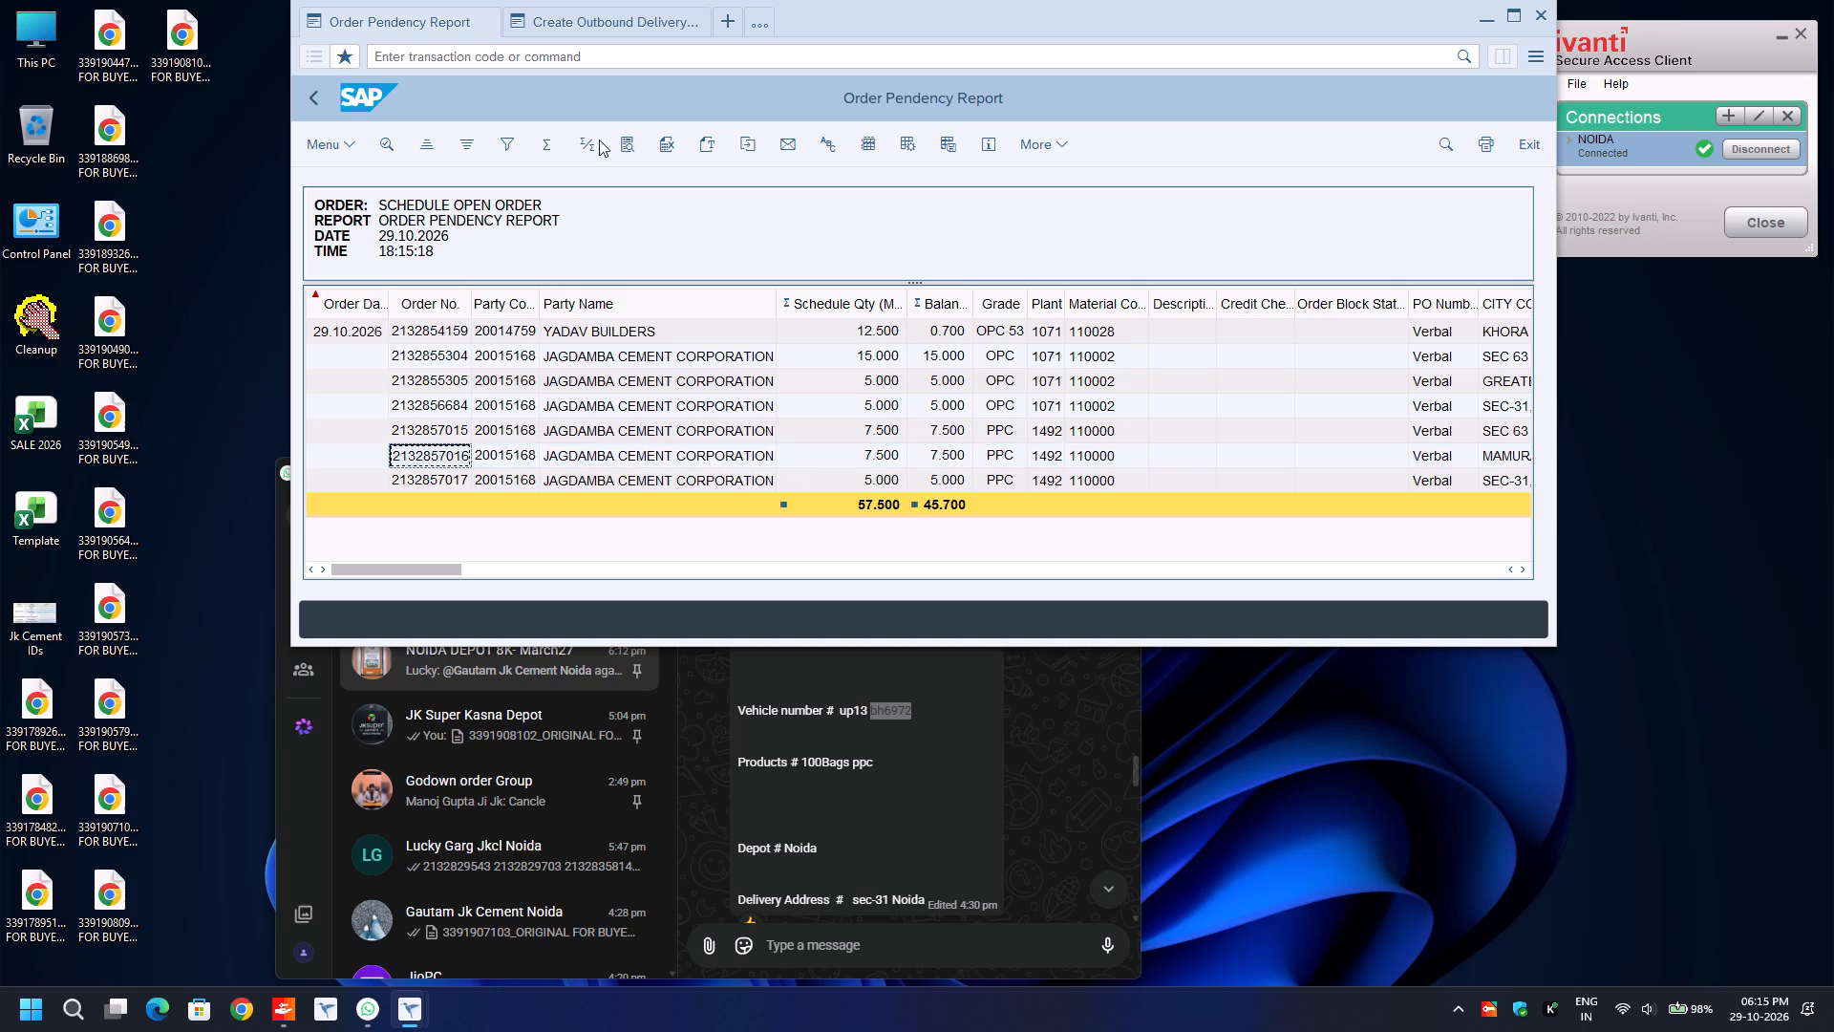
pyautogui.click(587, 23)
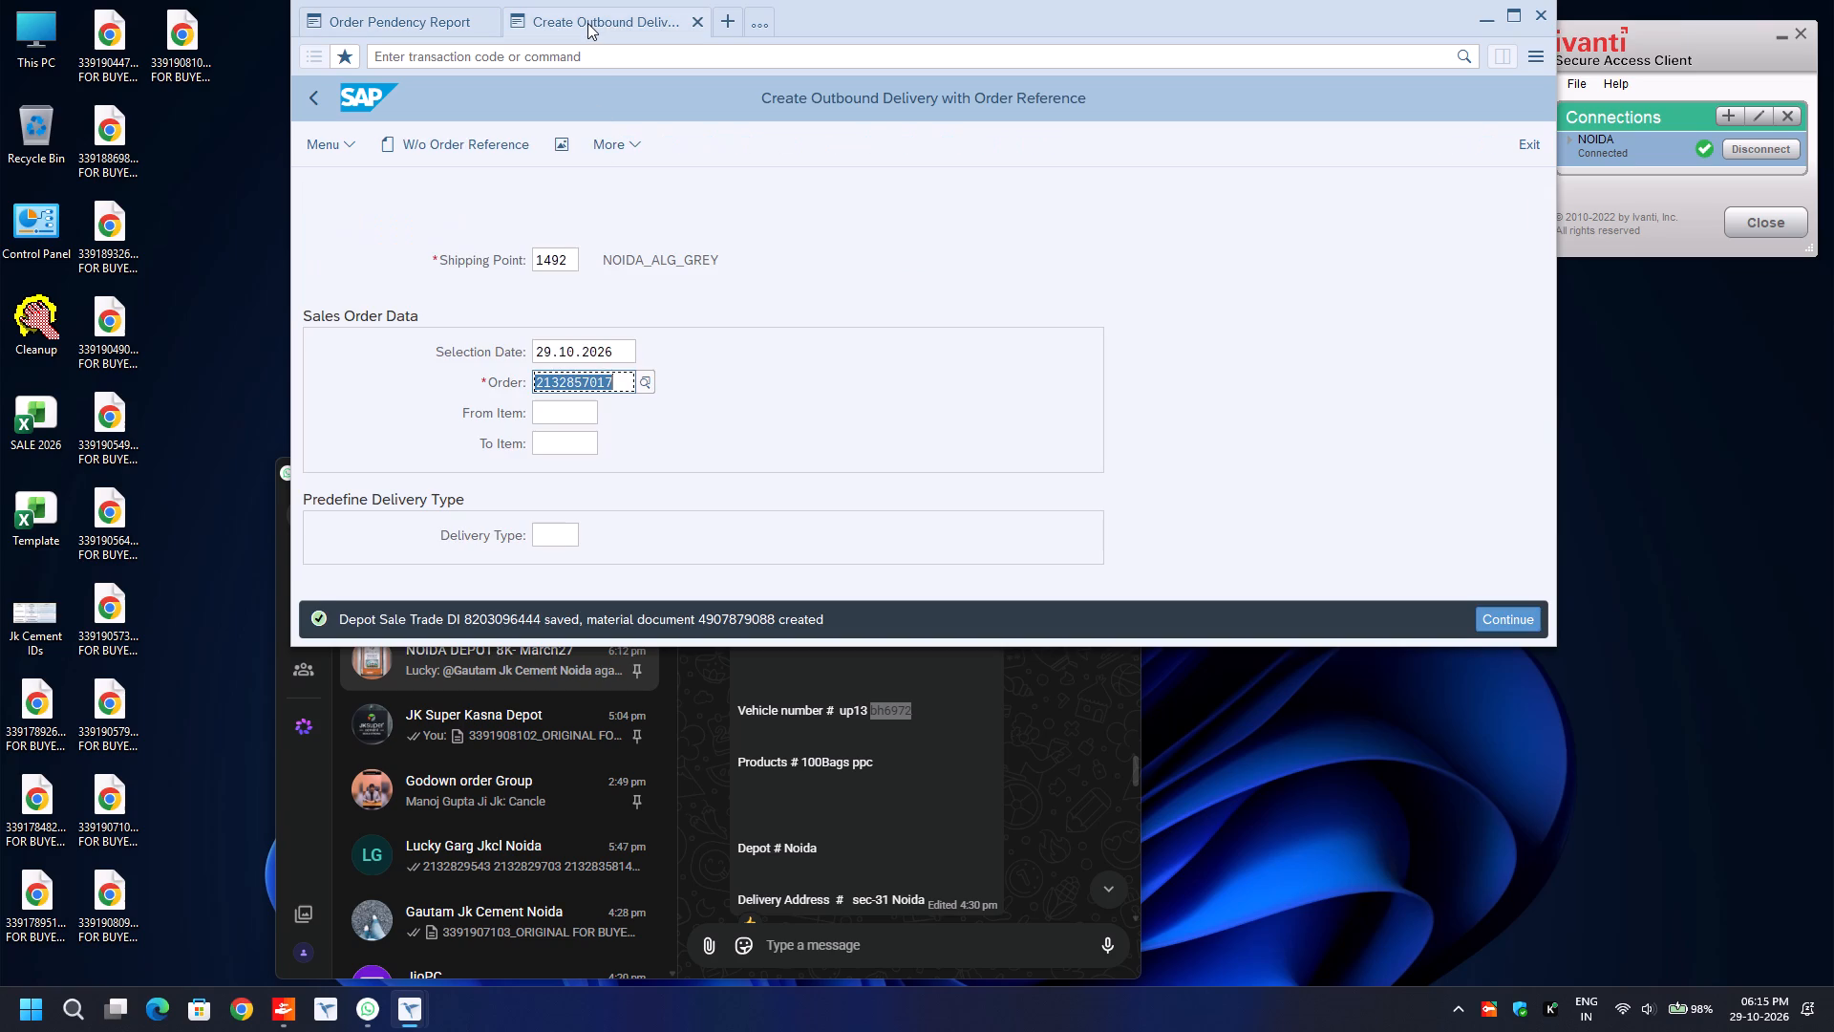
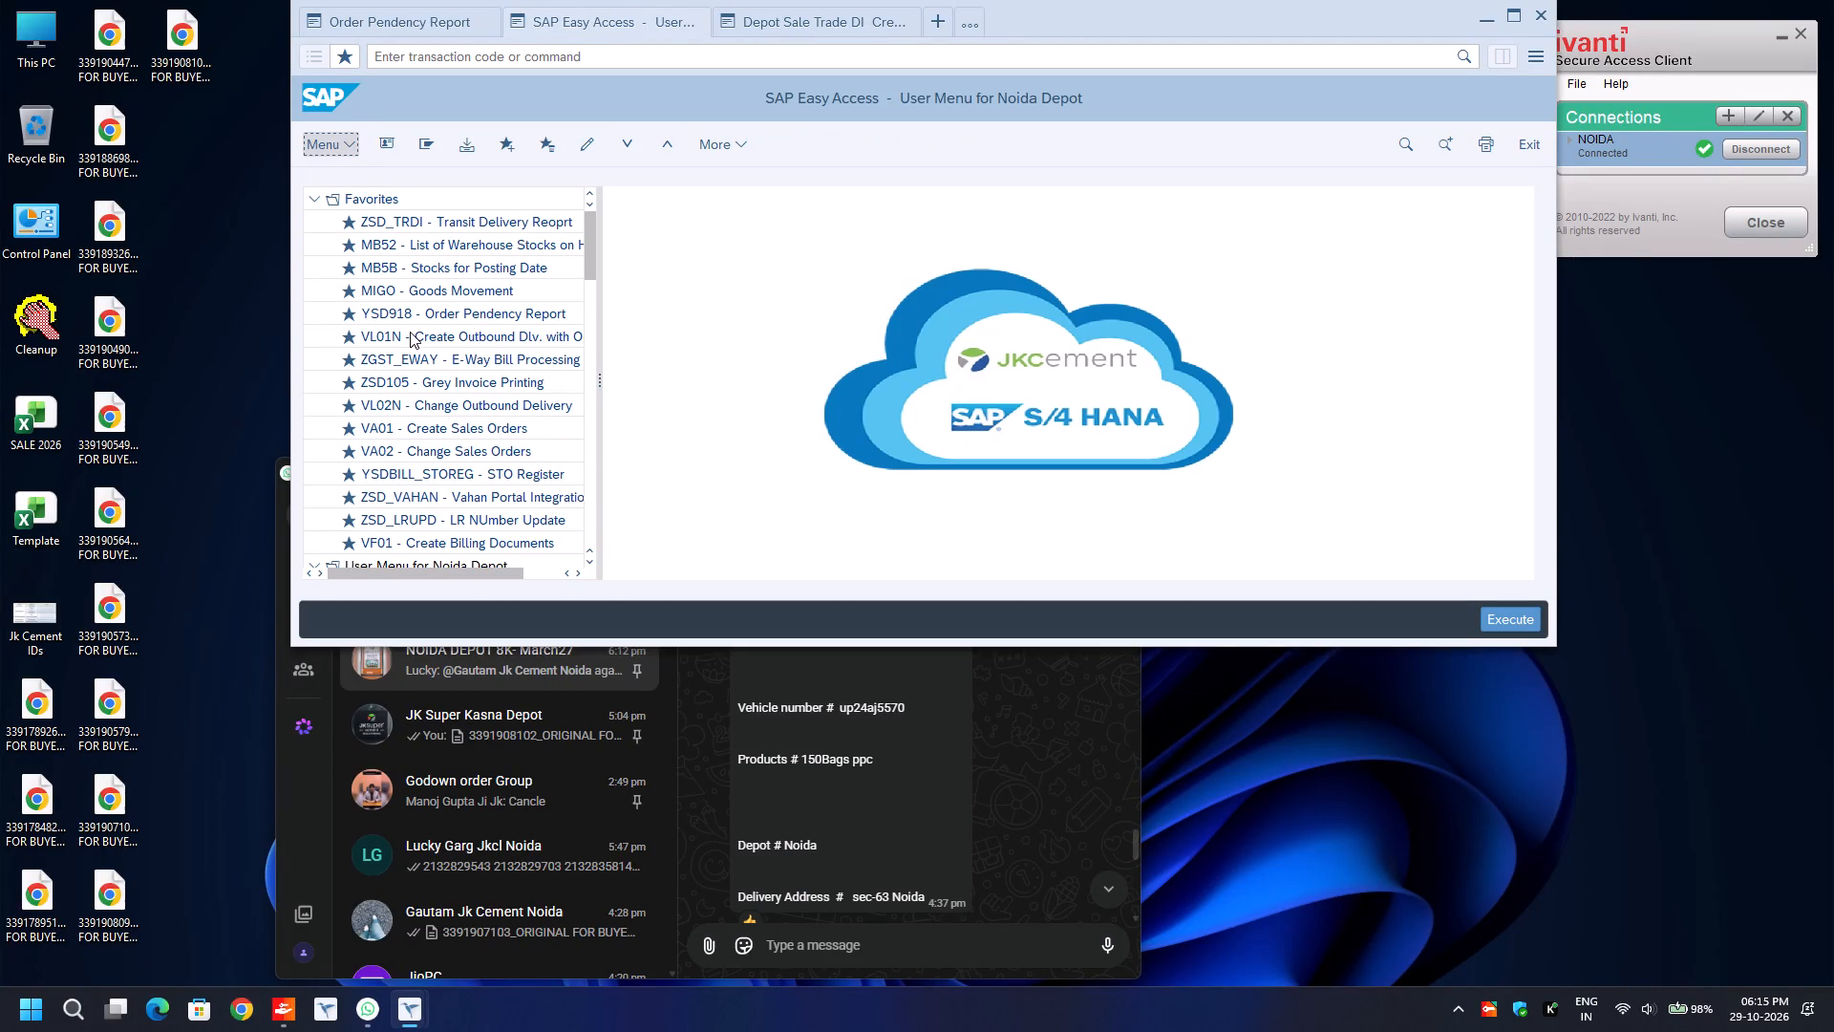
# Start an outbound delivery with order reference, using the order number copied from the Order Pendency Report.
pyautogui.doubleClick(410, 332)
pyautogui.hotkey('ctrl', 'v')
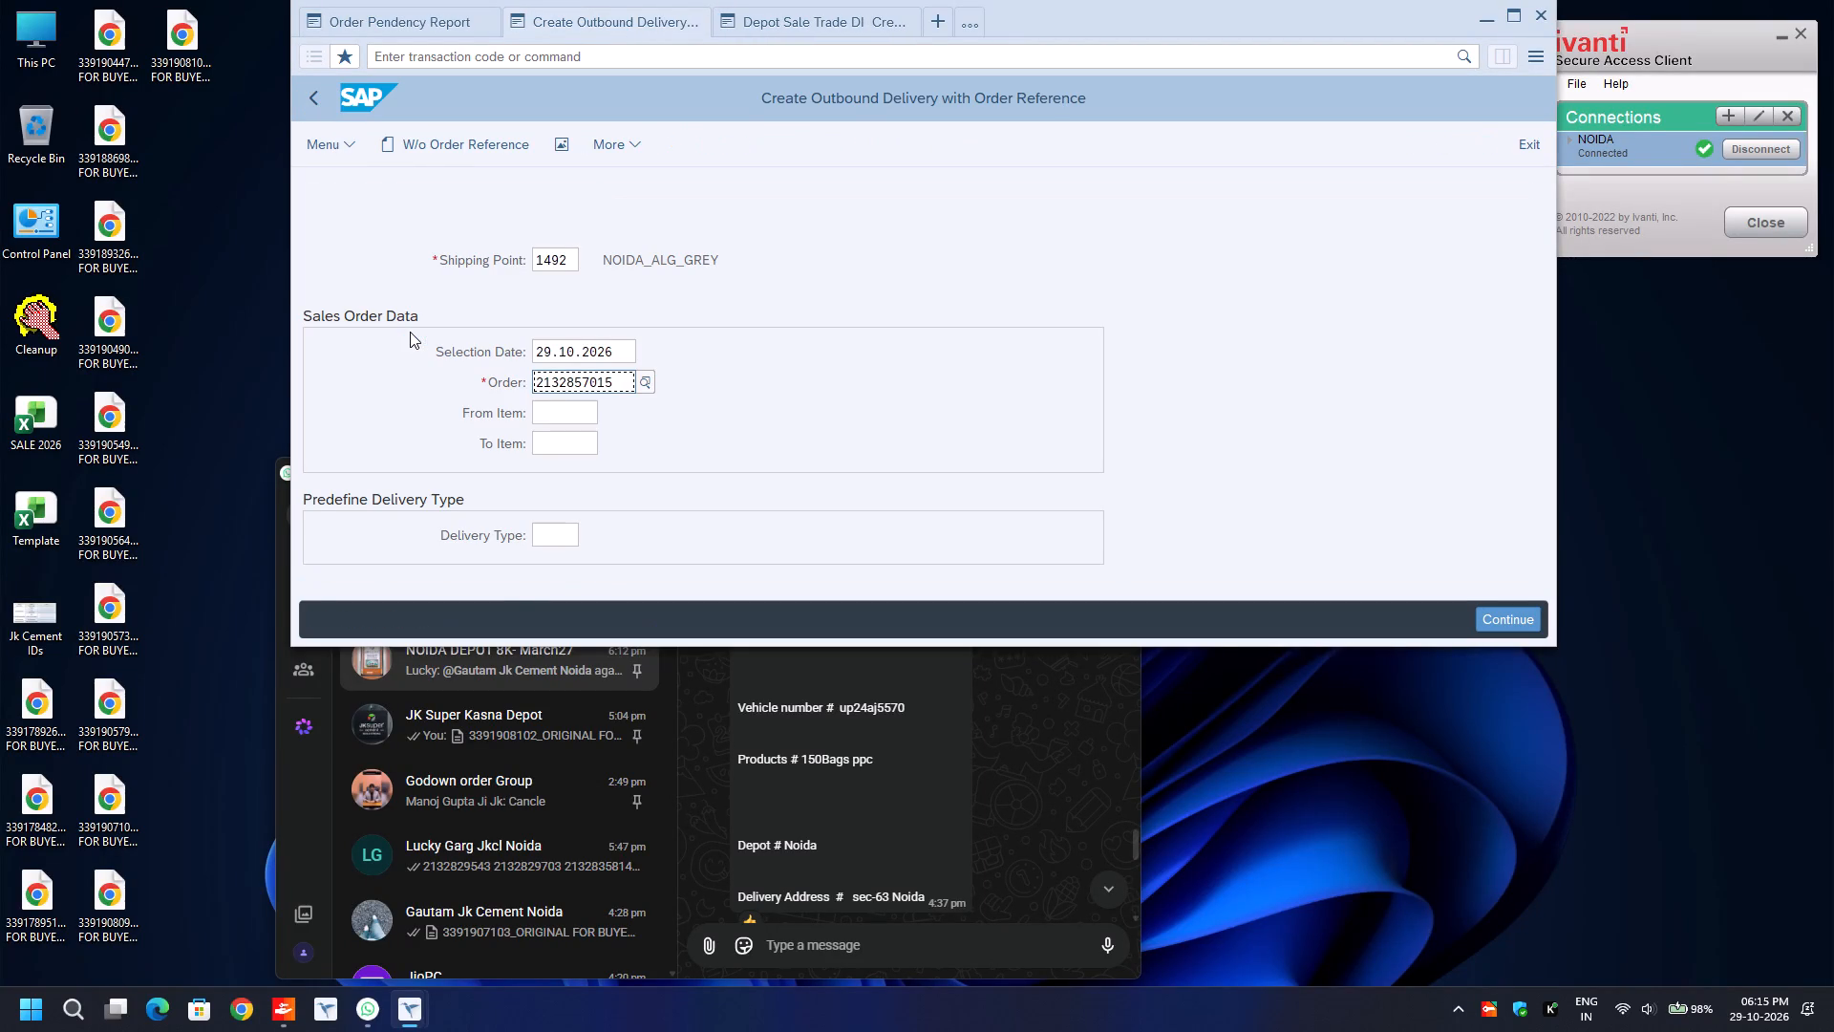
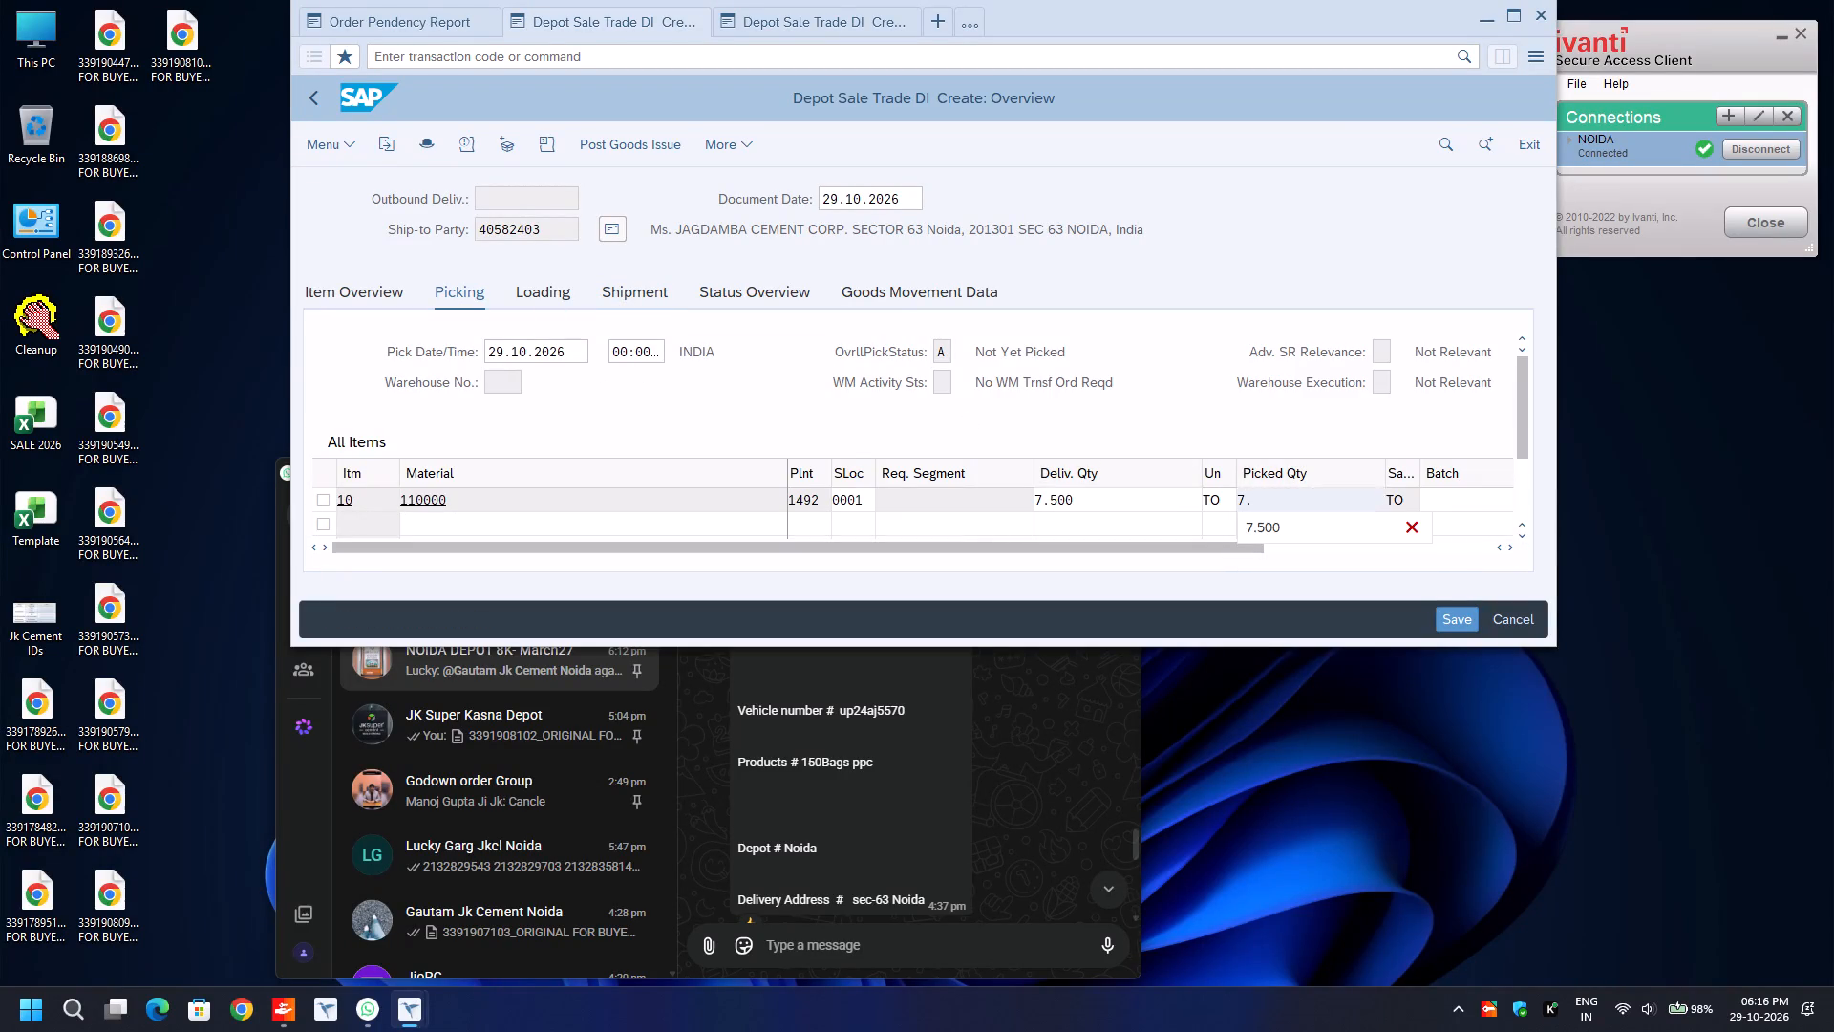
# Complete picking for item 10 with picked quantity 7.500 and batch 1033-1492.
pyautogui.write('00')
pyautogui.press('Tab')
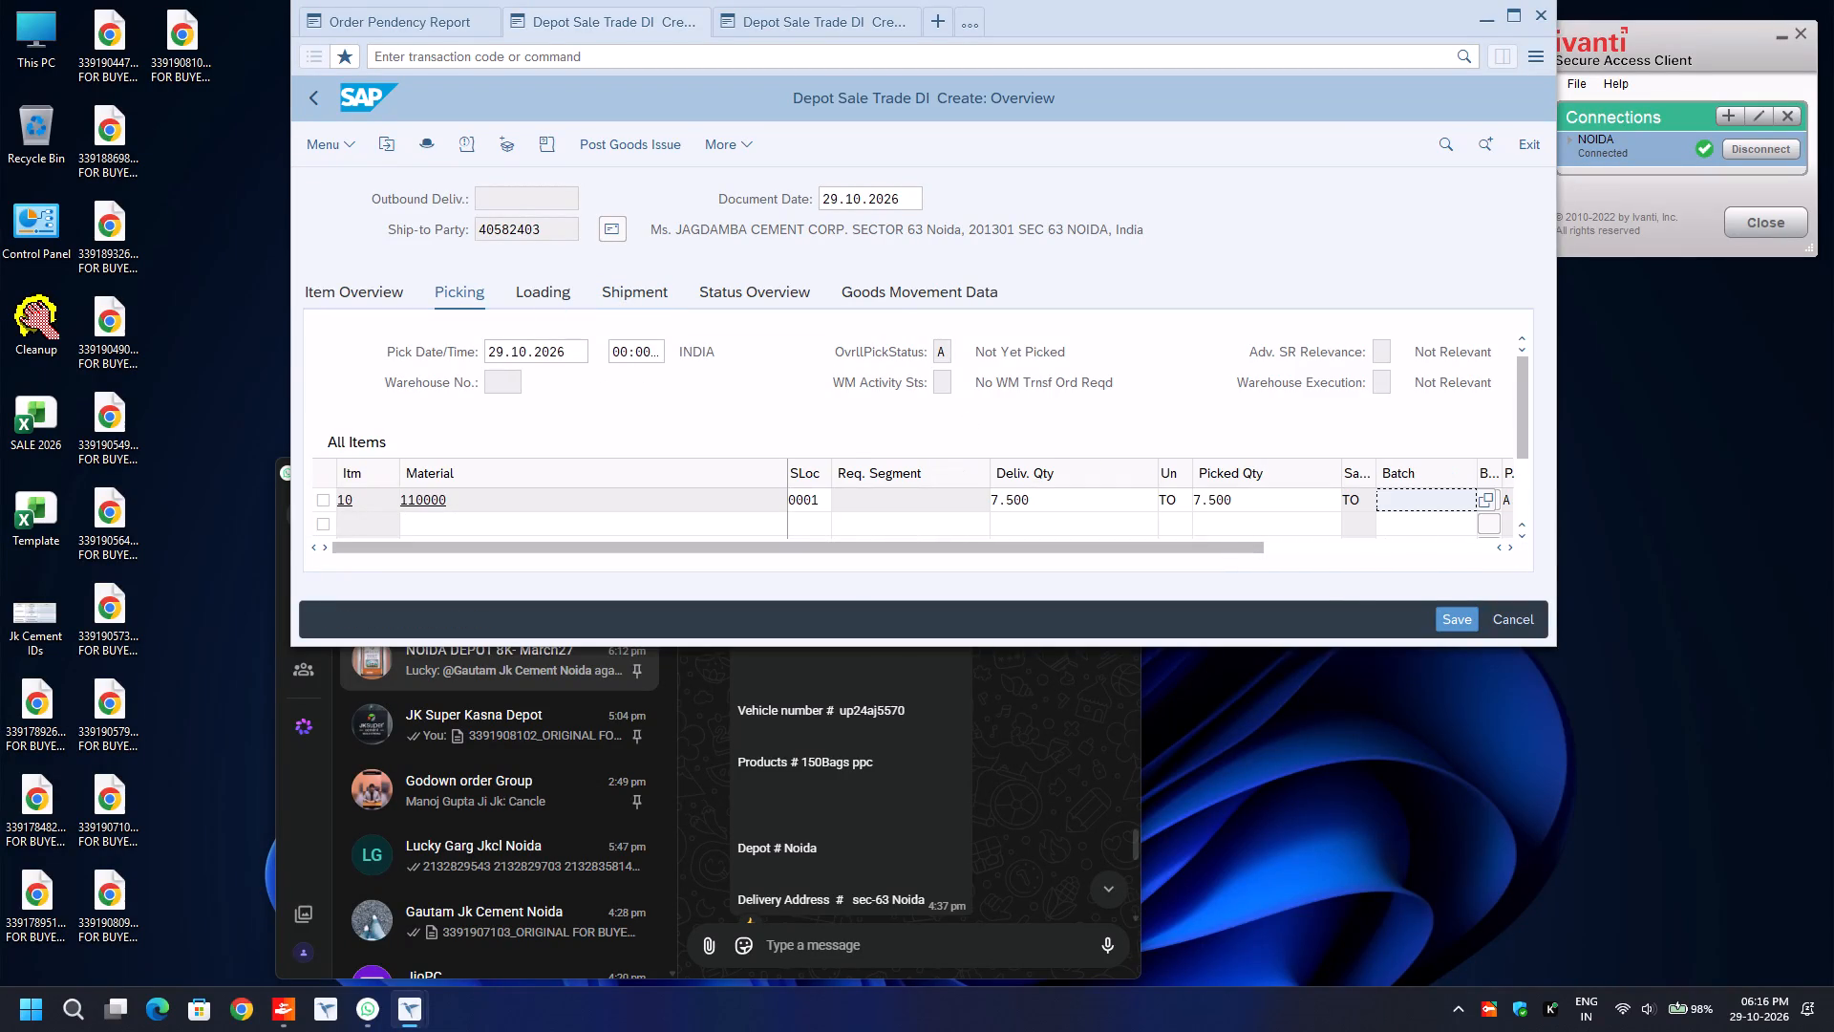
pyautogui.write('1033')
pyautogui.press('Down')
pyautogui.press('Return')
# In the delivery header's additional data, set the transport mode to ROAD and fill the factory Road Transporter1 code from the previous entries.
pyautogui.press('F8')
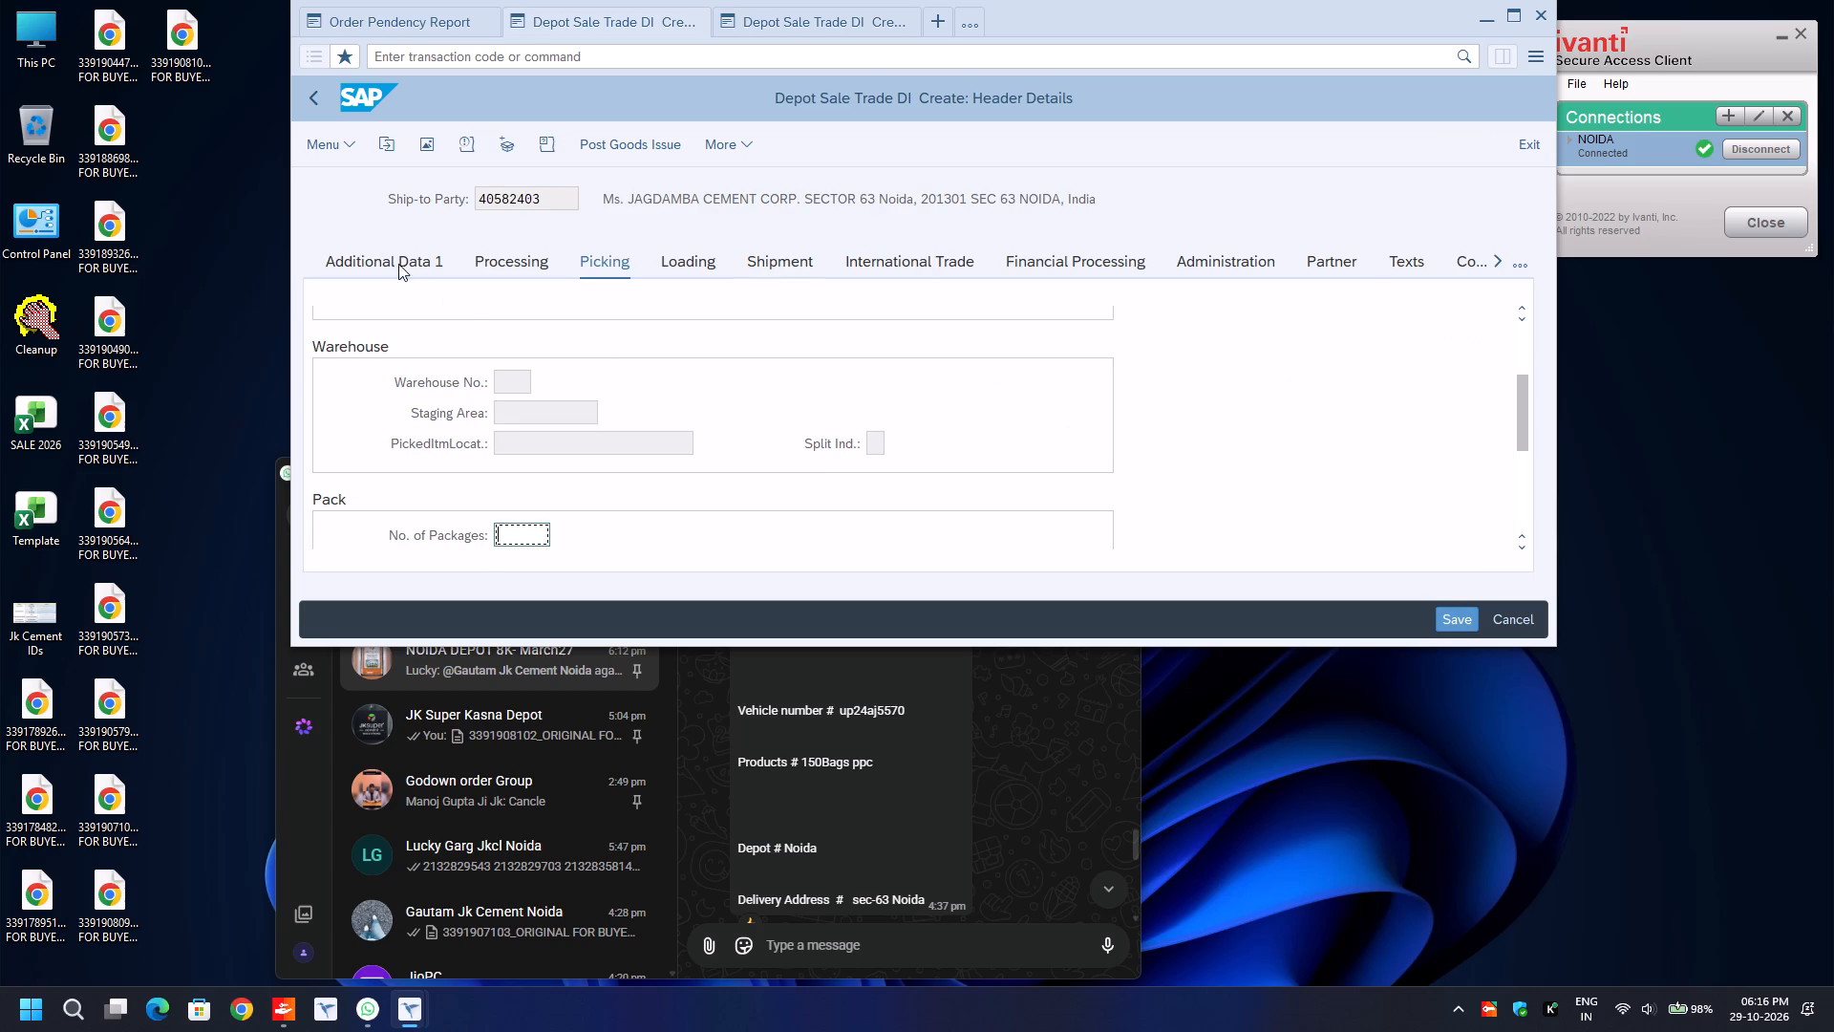
pyautogui.click(389, 255)
pyautogui.click(667, 384)
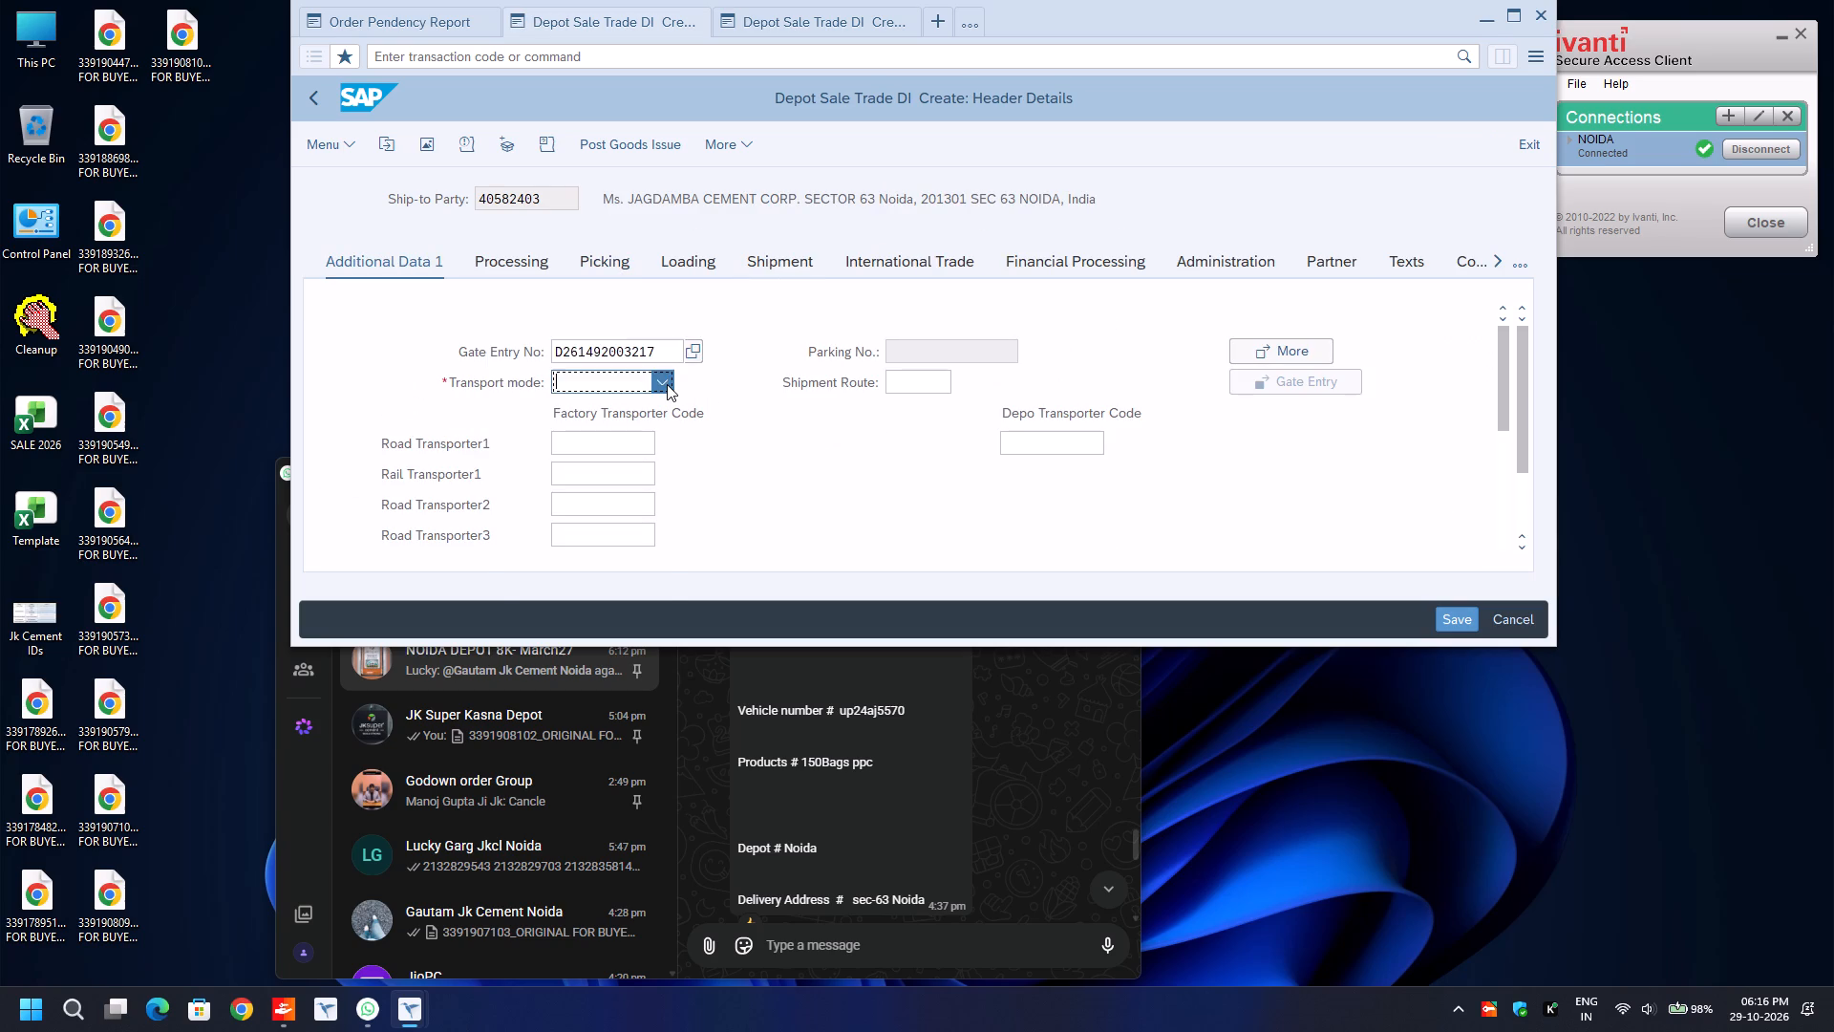
pyautogui.click(601, 461)
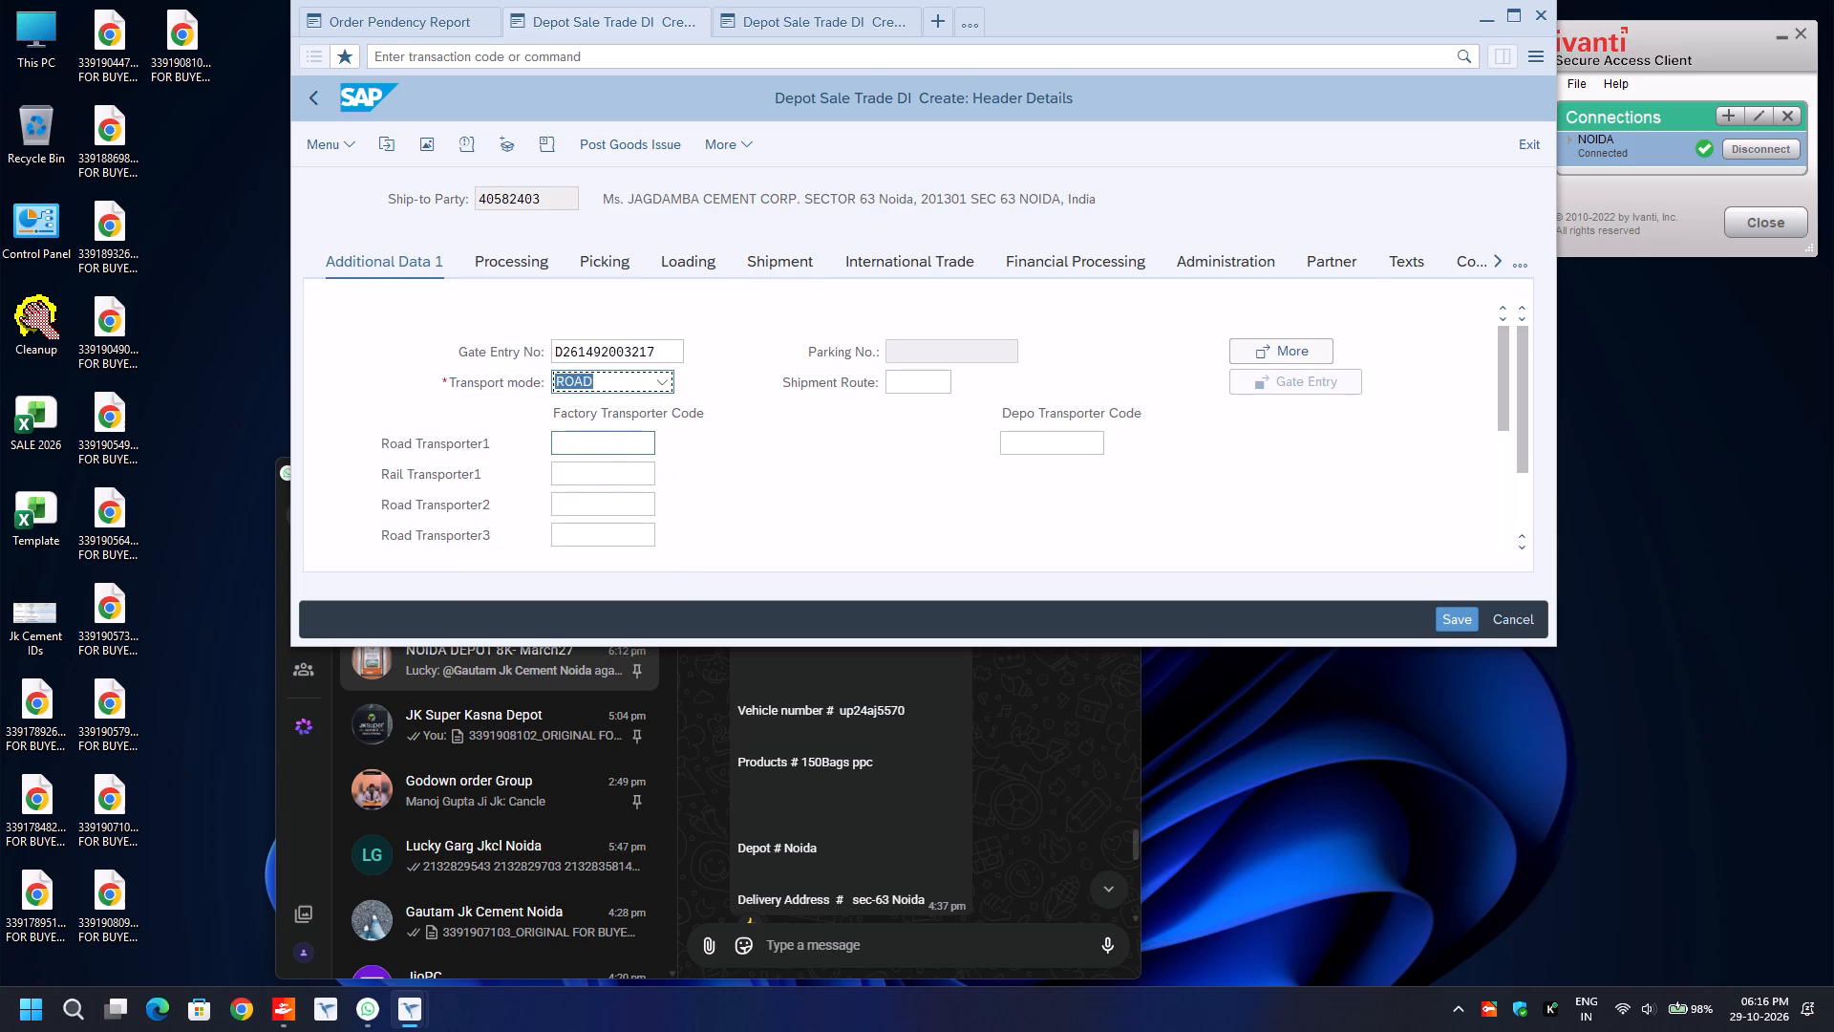
pyautogui.click(584, 438)
pyautogui.press('BackSpace')
pyautogui.press('Down')
pyautogui.press('Return')
pyautogui.press('Return')
# Set the e-way bill transport mode to Road and the distance to 30.
pyautogui.write('ro')
pyautogui.press('Tab')
pyautogui.press('Tab')
pyautogui.press('BackSpace')
pyautogui.press('Down')
pyautogui.press('Return')
pyautogui.press('Down')
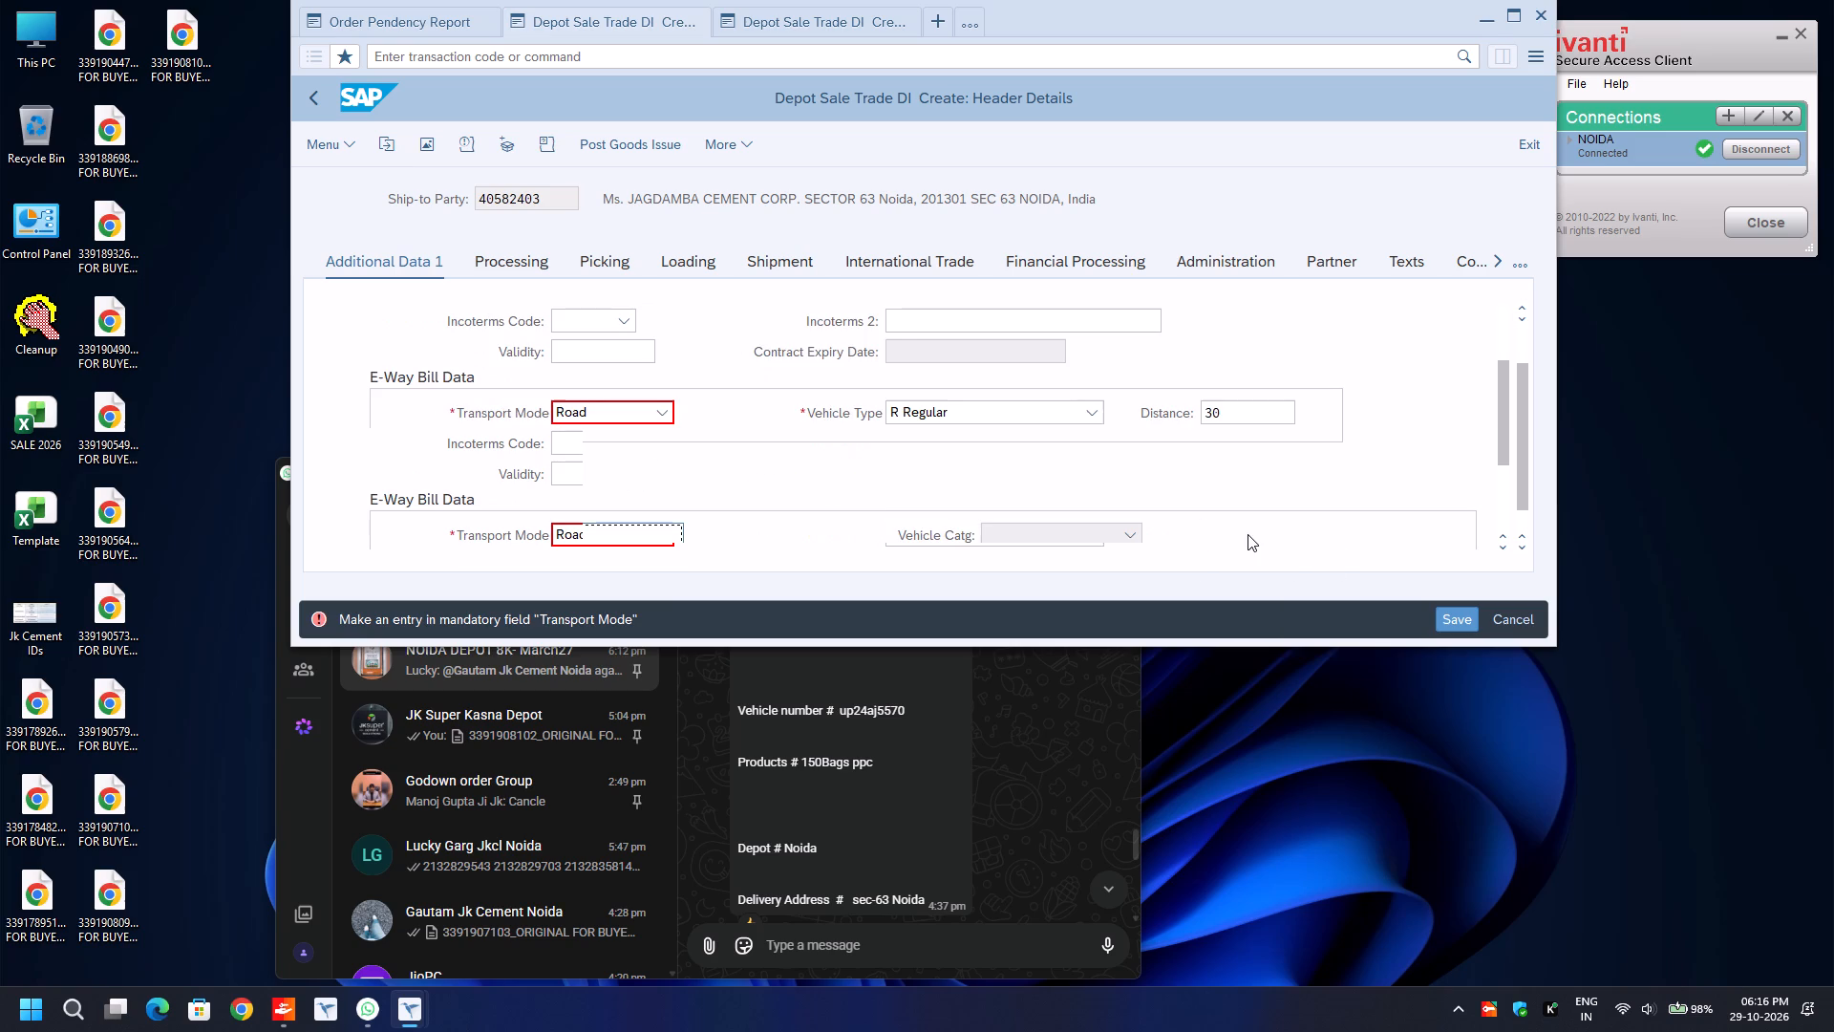
pyautogui.press('BackSpace')
pyautogui.press('Down')
pyautogui.press('Down')
pyautogui.press('Down')
pyautogui.press('Down')
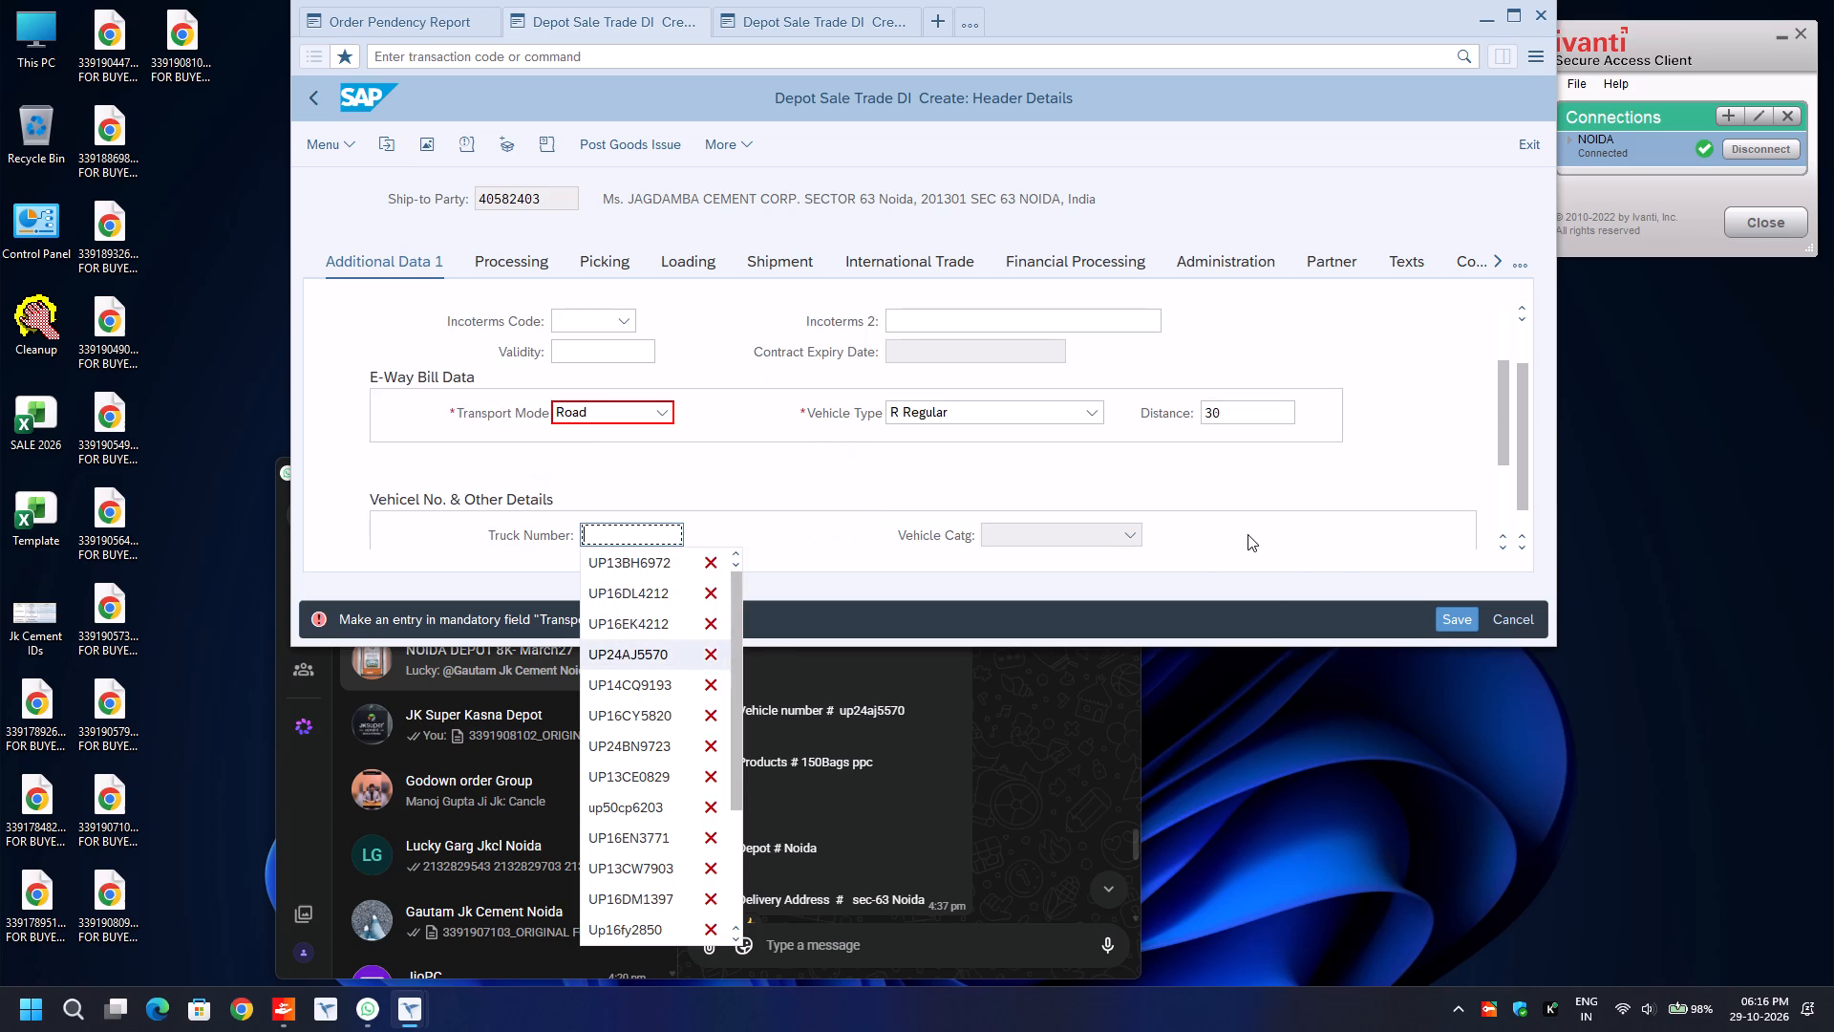
pyautogui.press('Return')
pyautogui.press('Tab')
pyautogui.press('Tab')
pyautogui.press('BackSpace')
pyautogui.press('Down')
pyautogui.press('Return')
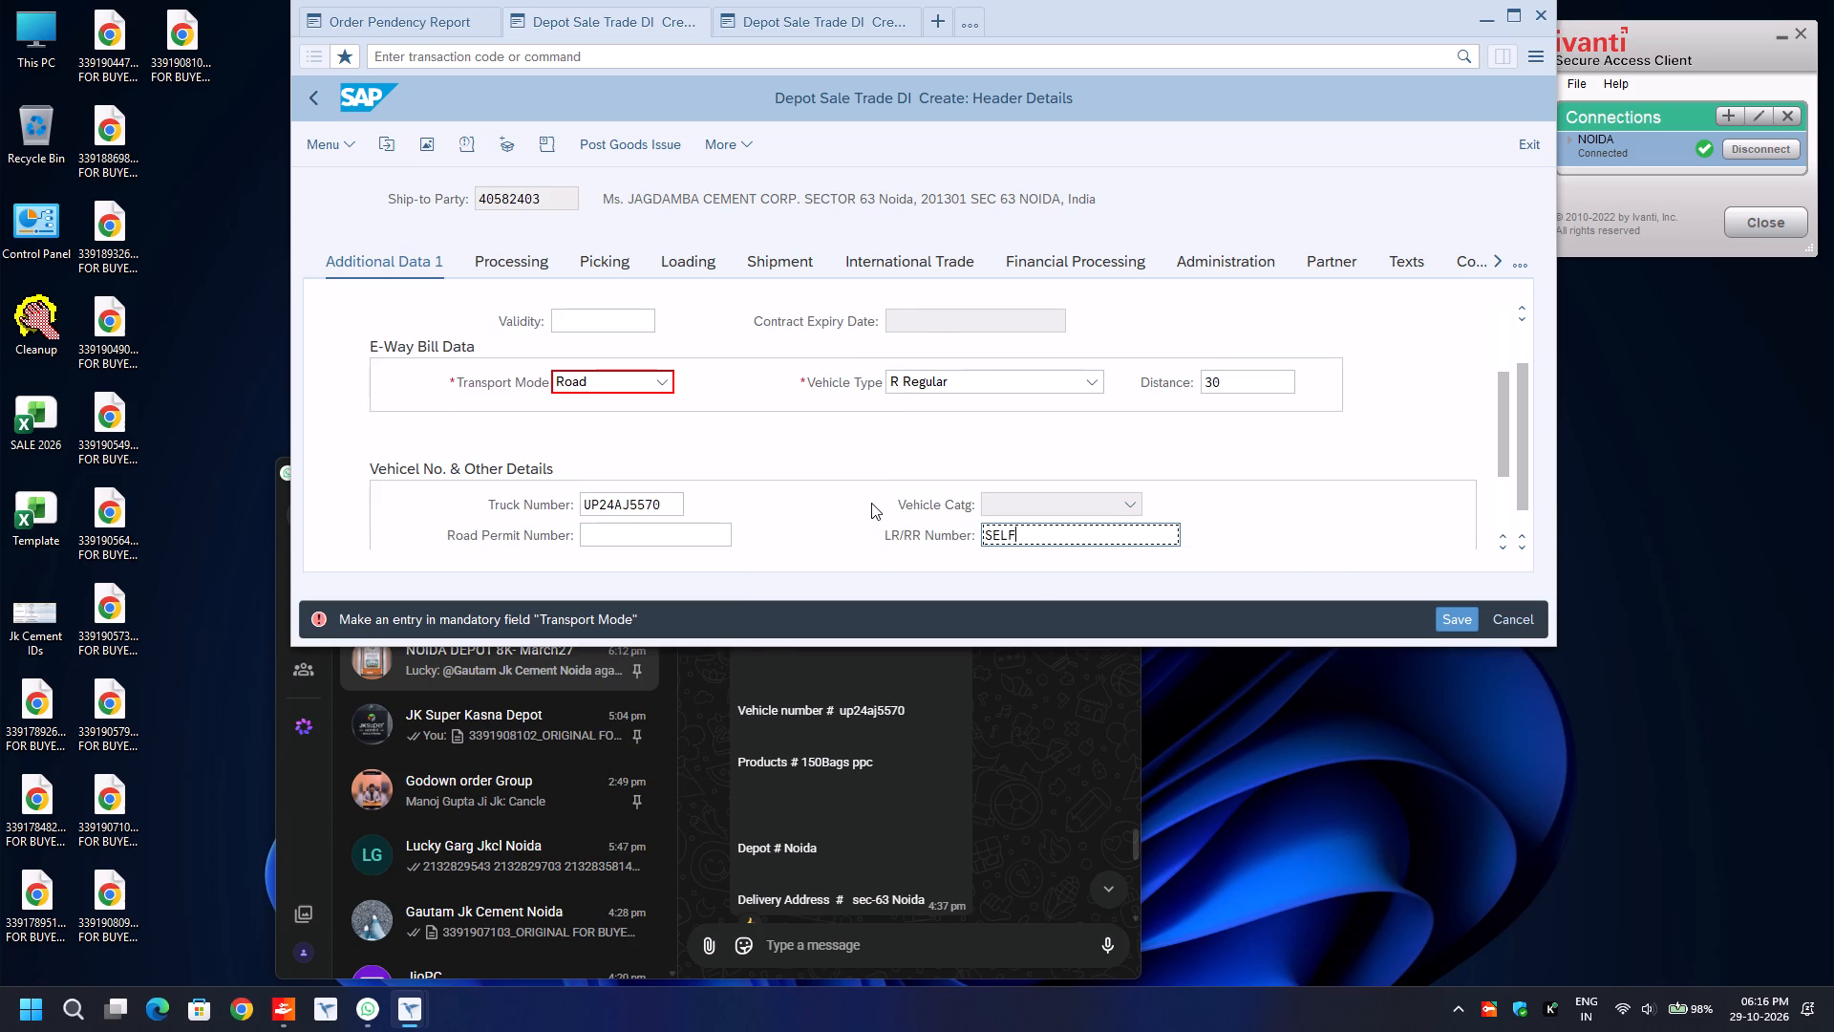
# Open the shipment details of the delivery header.
pyautogui.click(774, 262)
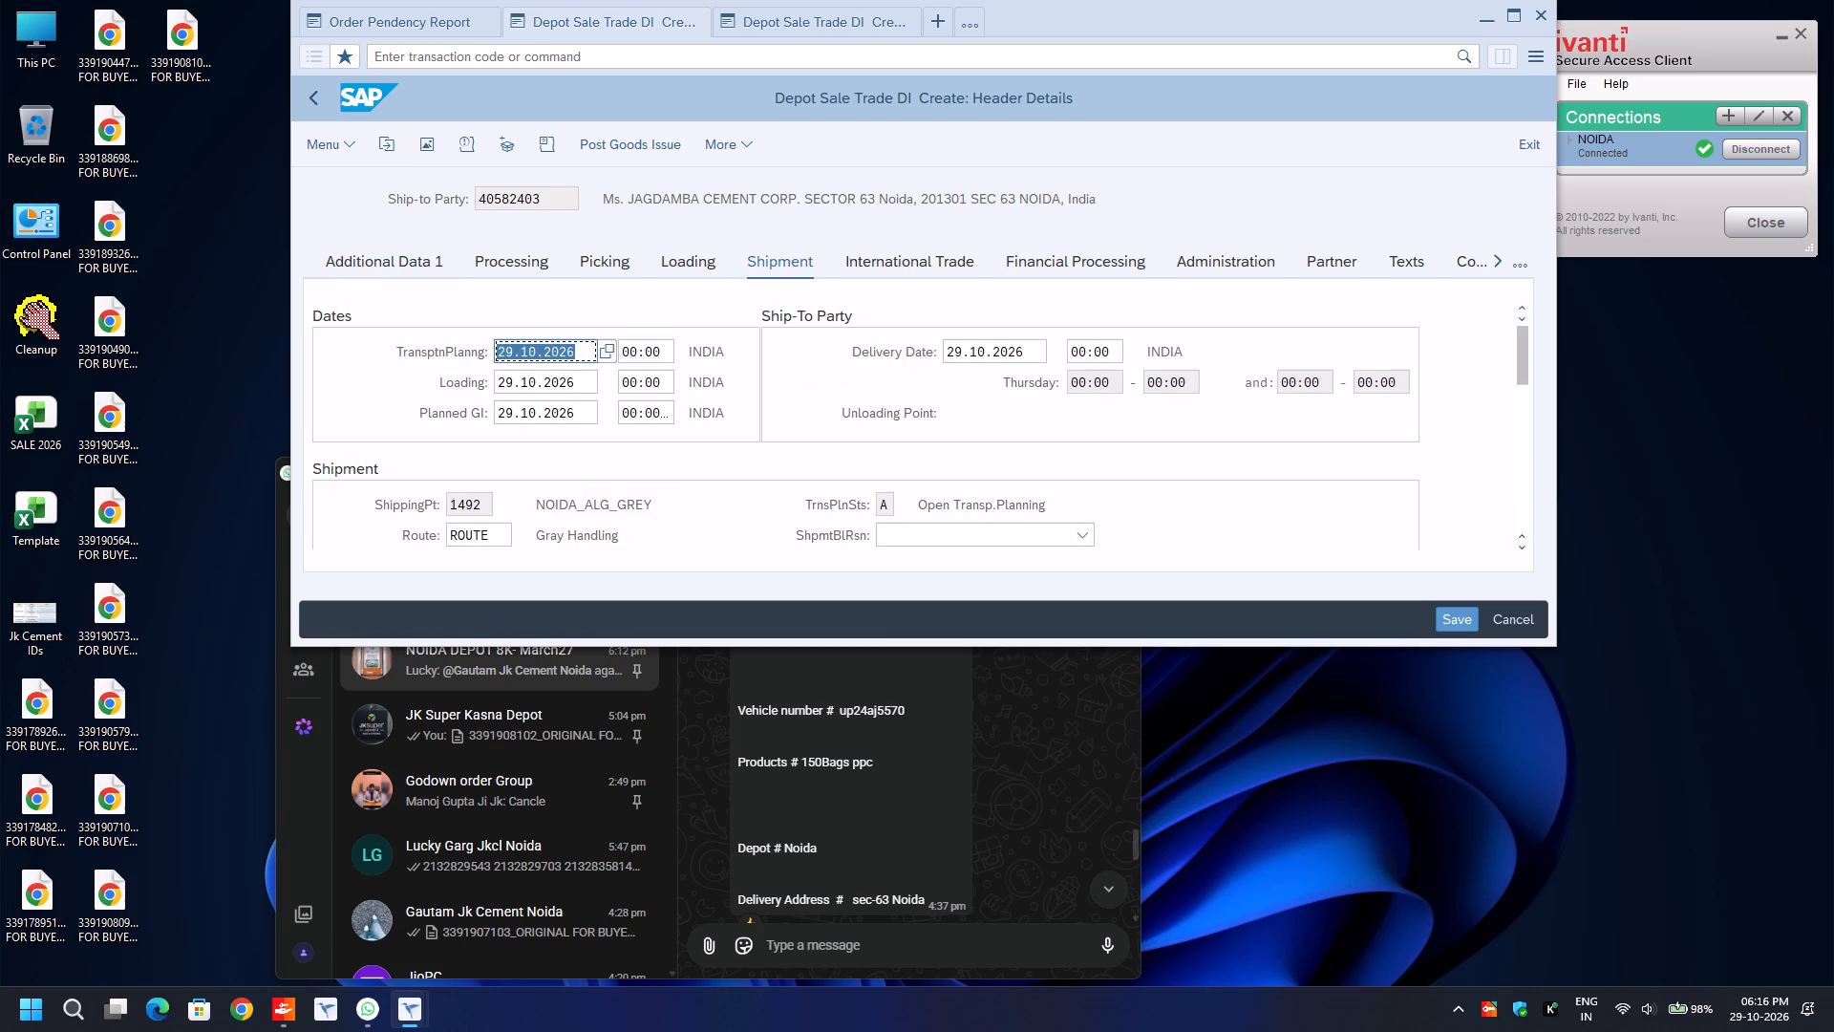
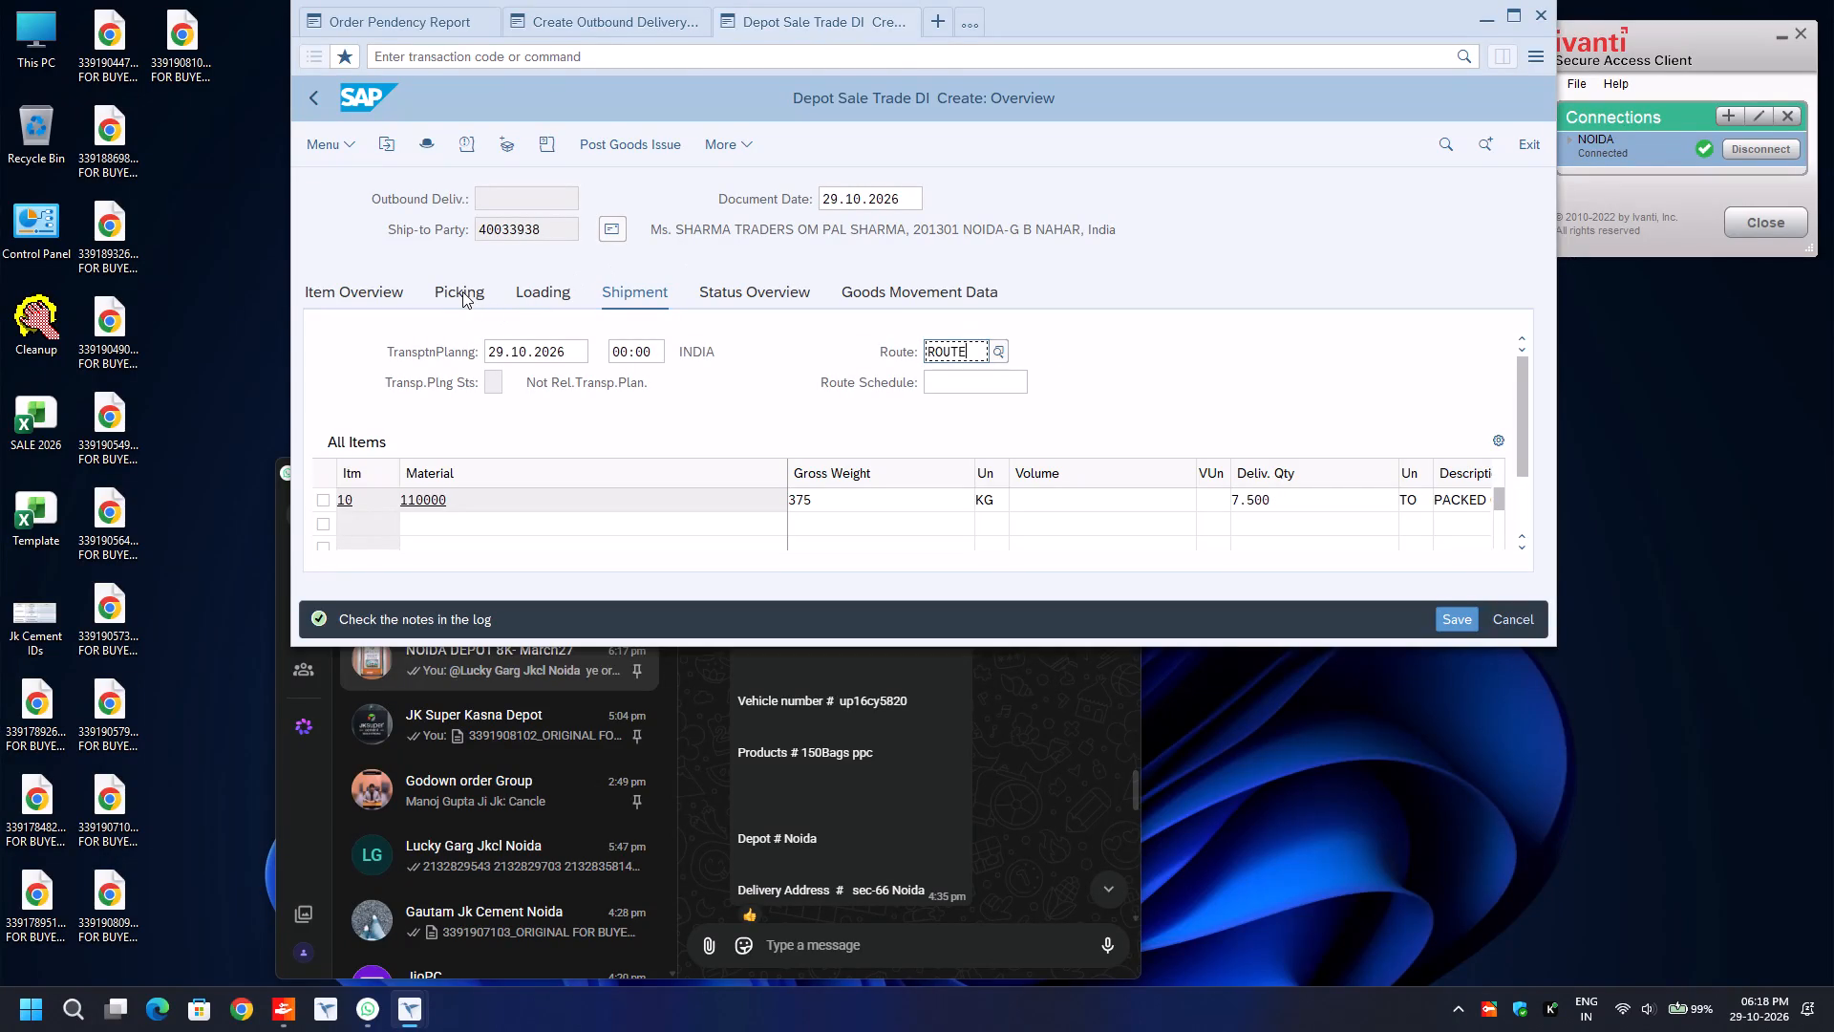
# For item 10 of the delivery, enter picked quantity 7.500 and batch 1033-1492 in the picking data.
pyautogui.click(1283, 497)
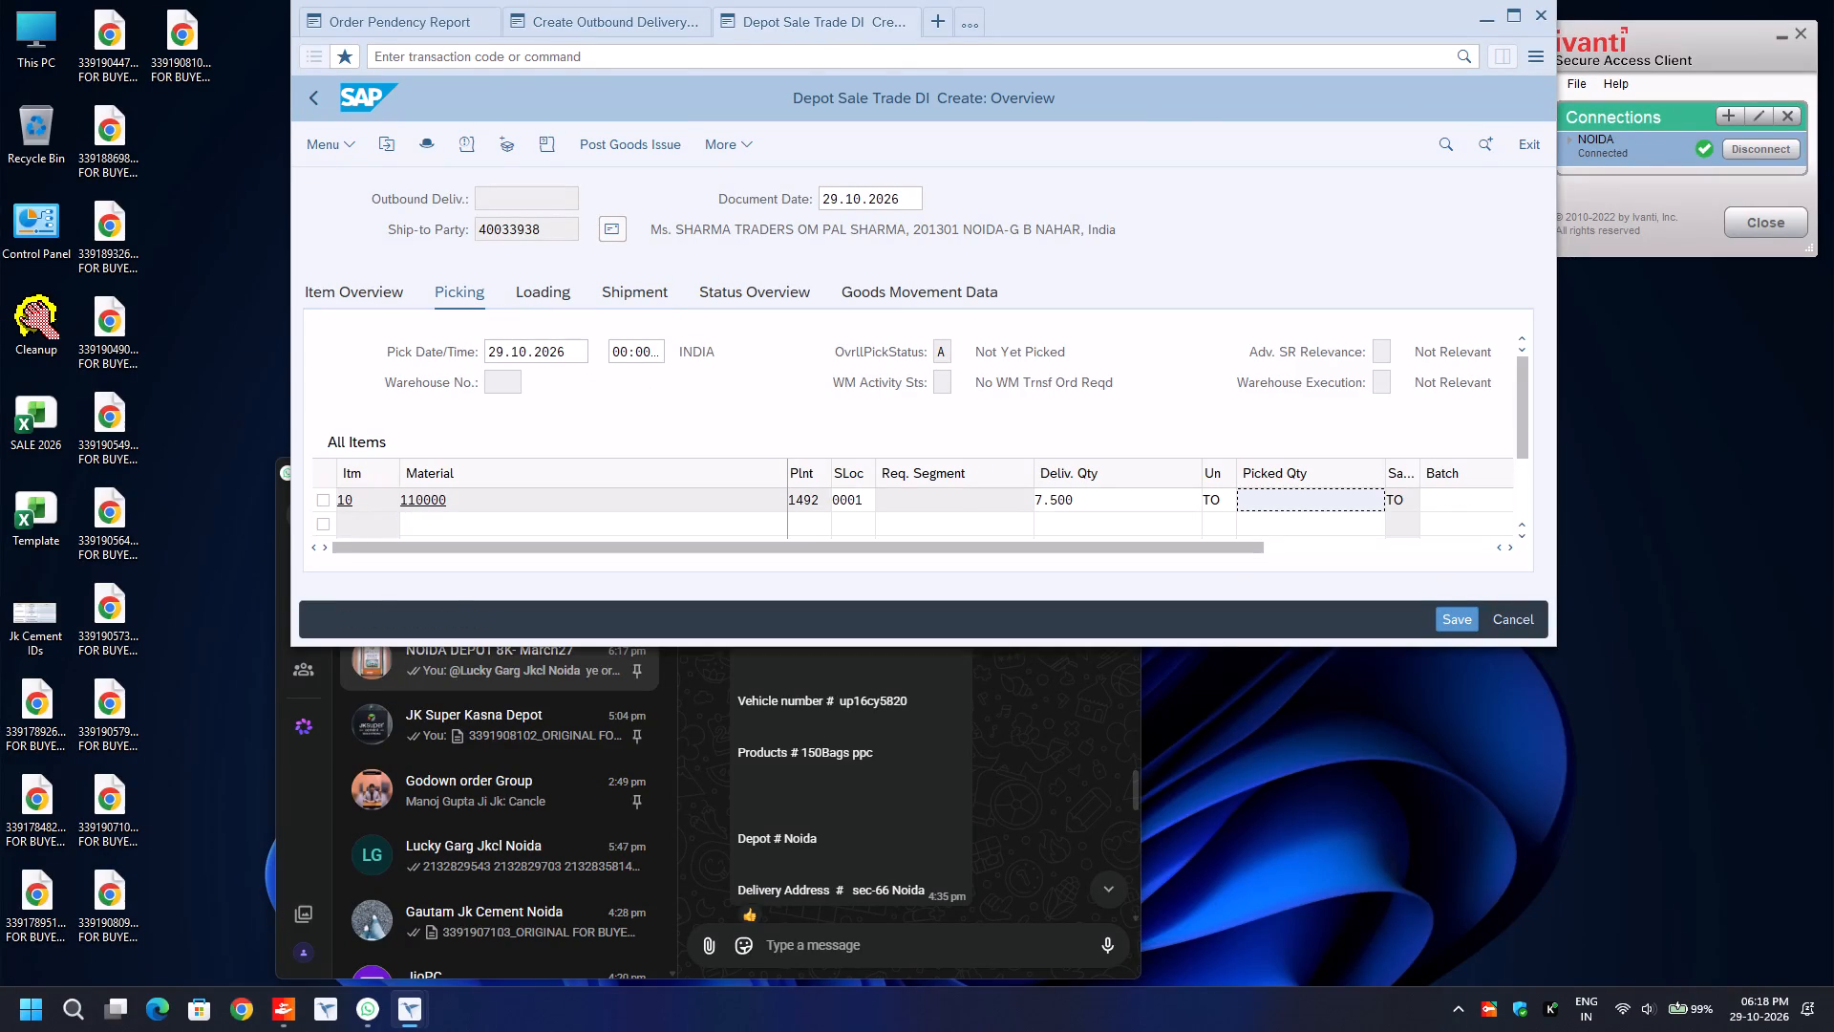
pyautogui.write('7.500')
pyautogui.press('Tab')
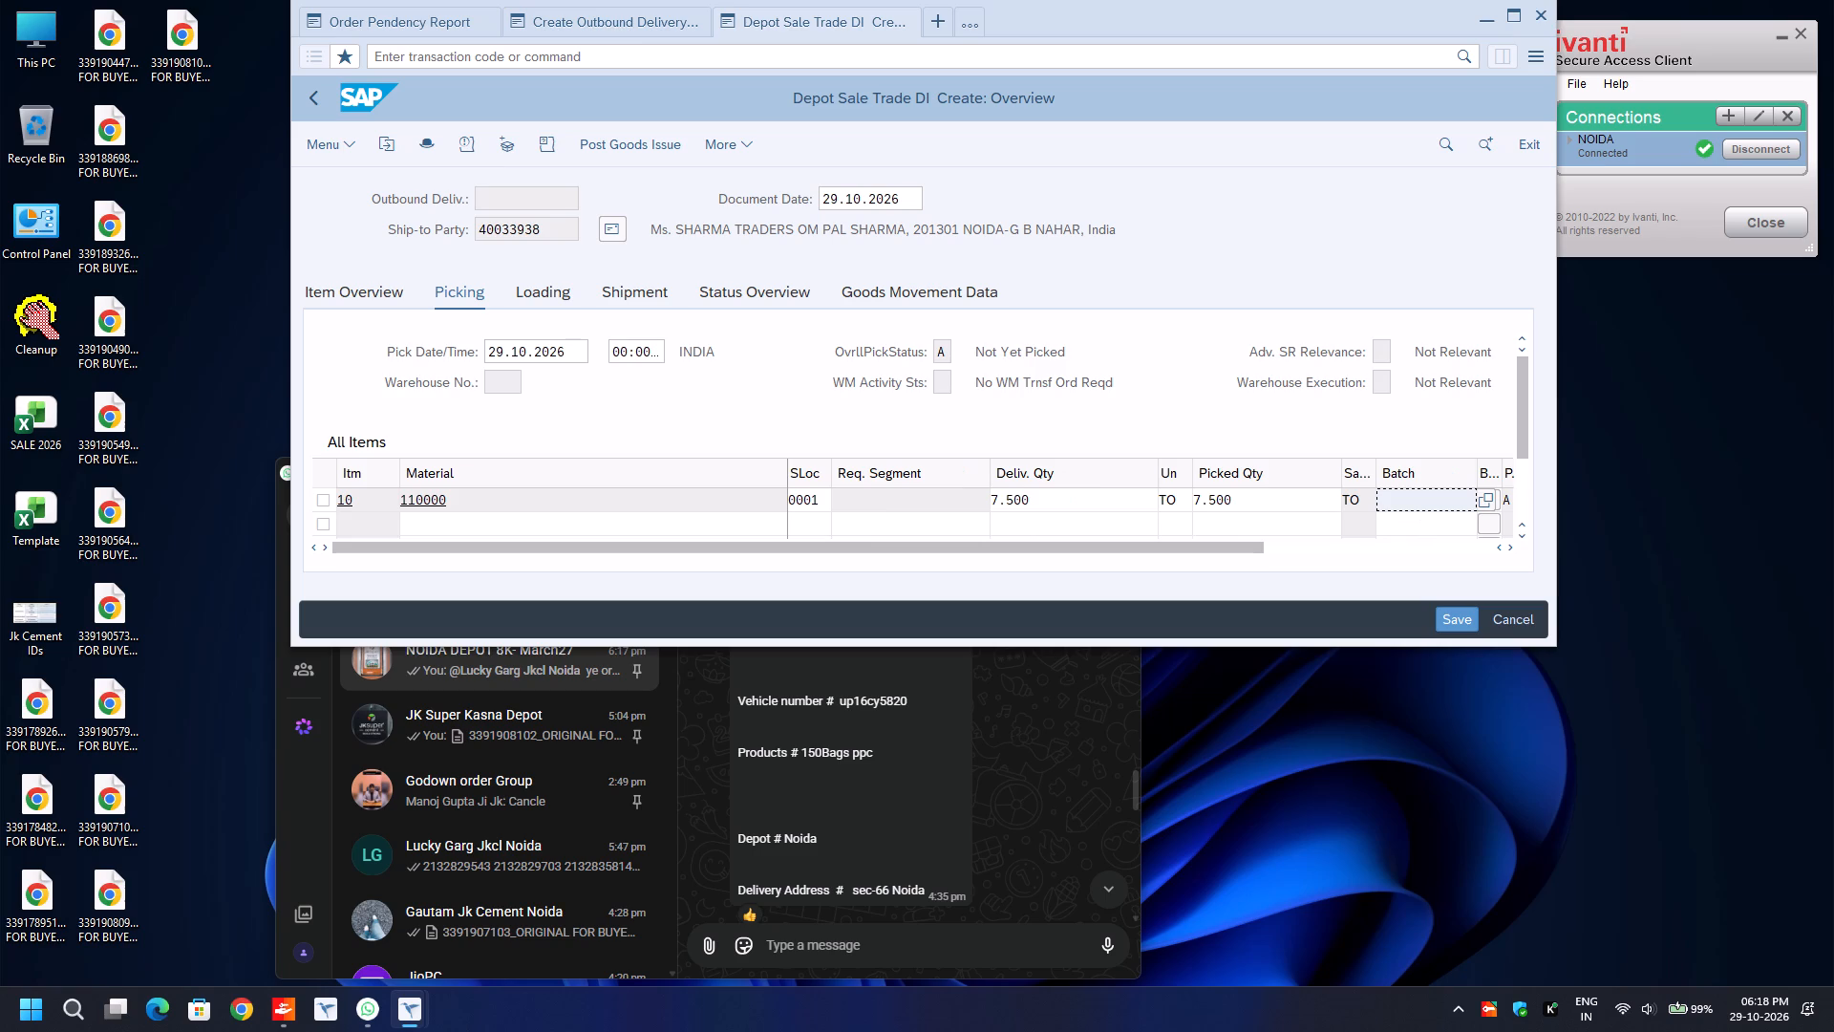
pyautogui.write('1033')
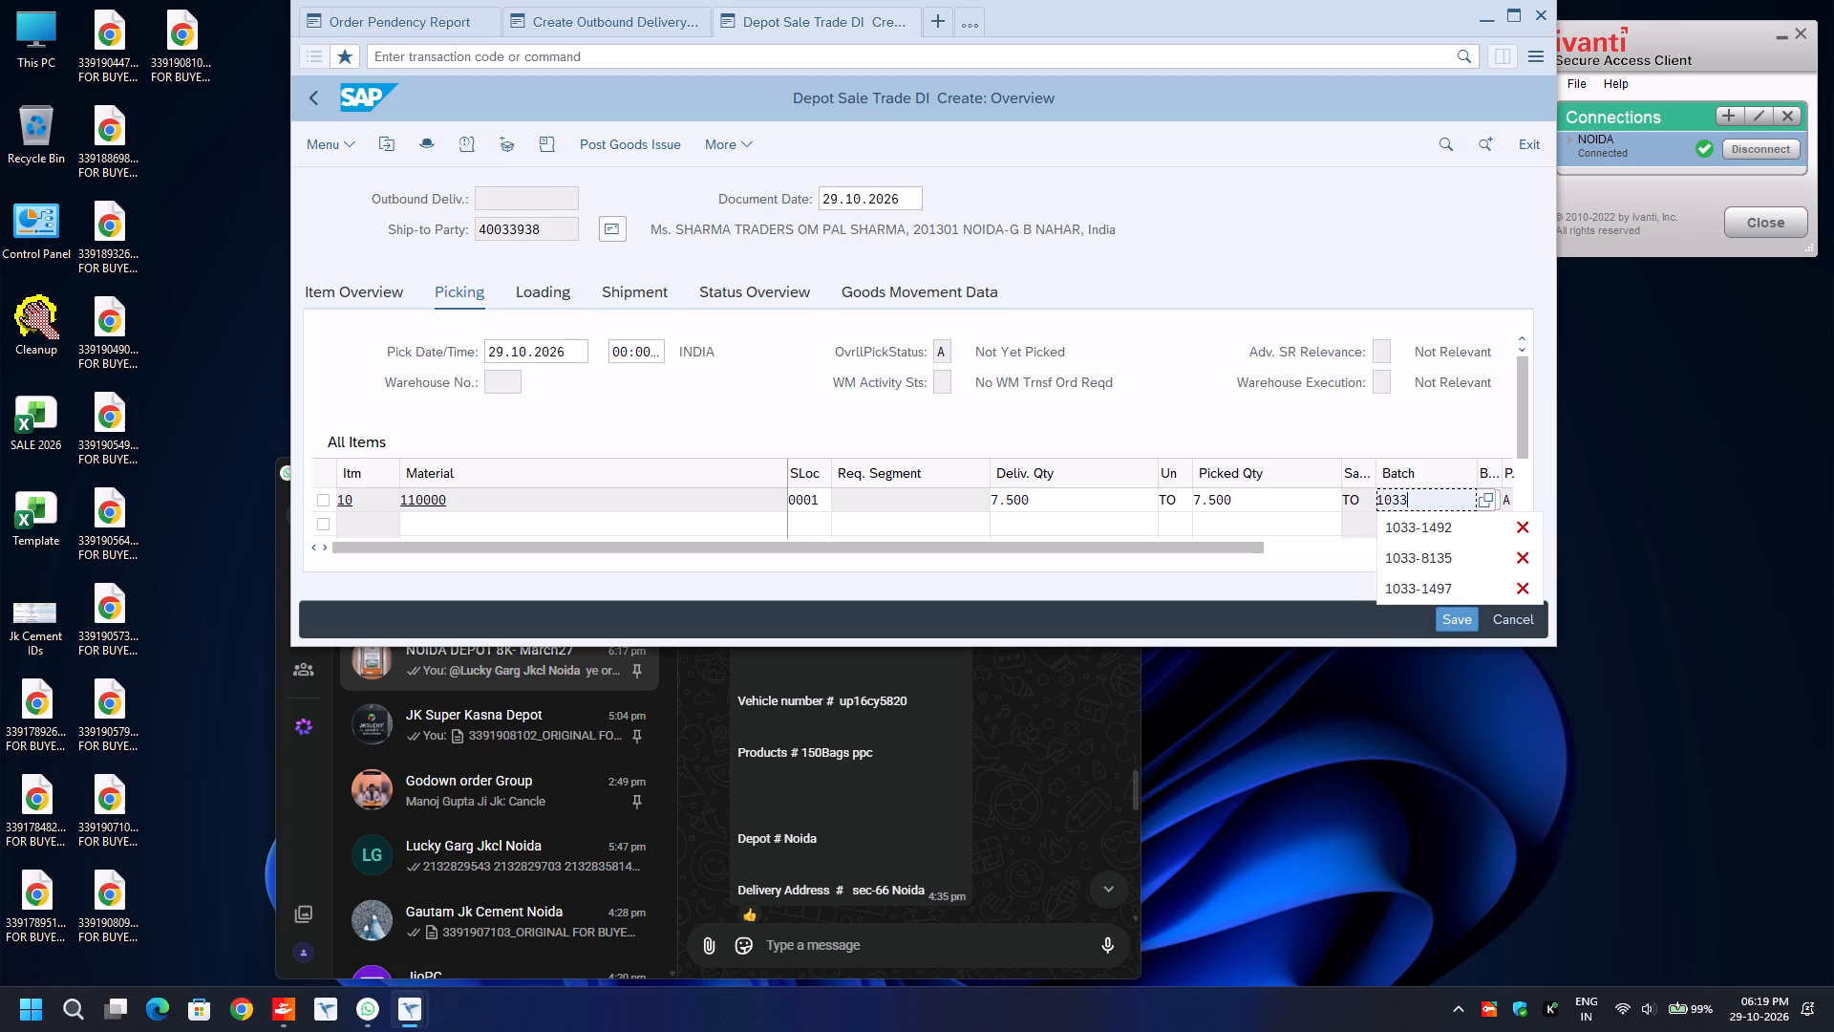
pyautogui.click(1437, 536)
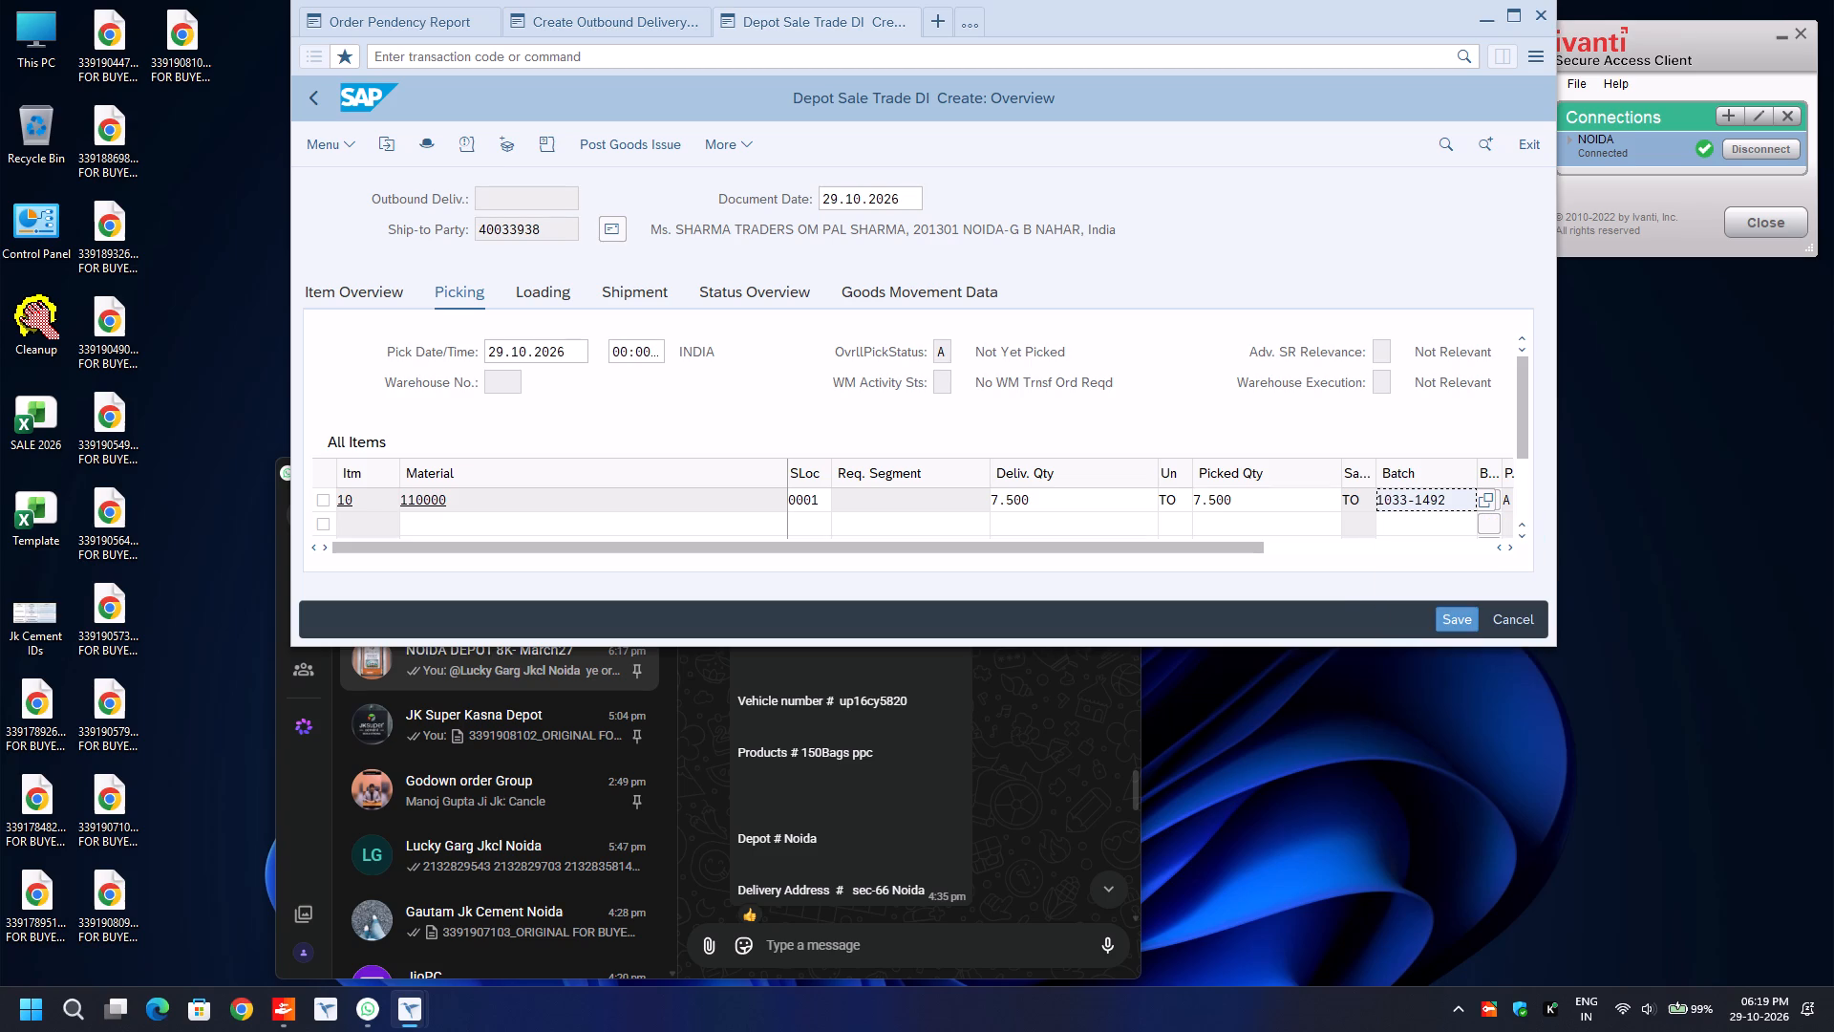
# In the delivery header's additional data, set the transport mode to ROAD and try to fill the factory Road Transporter1 code.
pyautogui.press('F8')
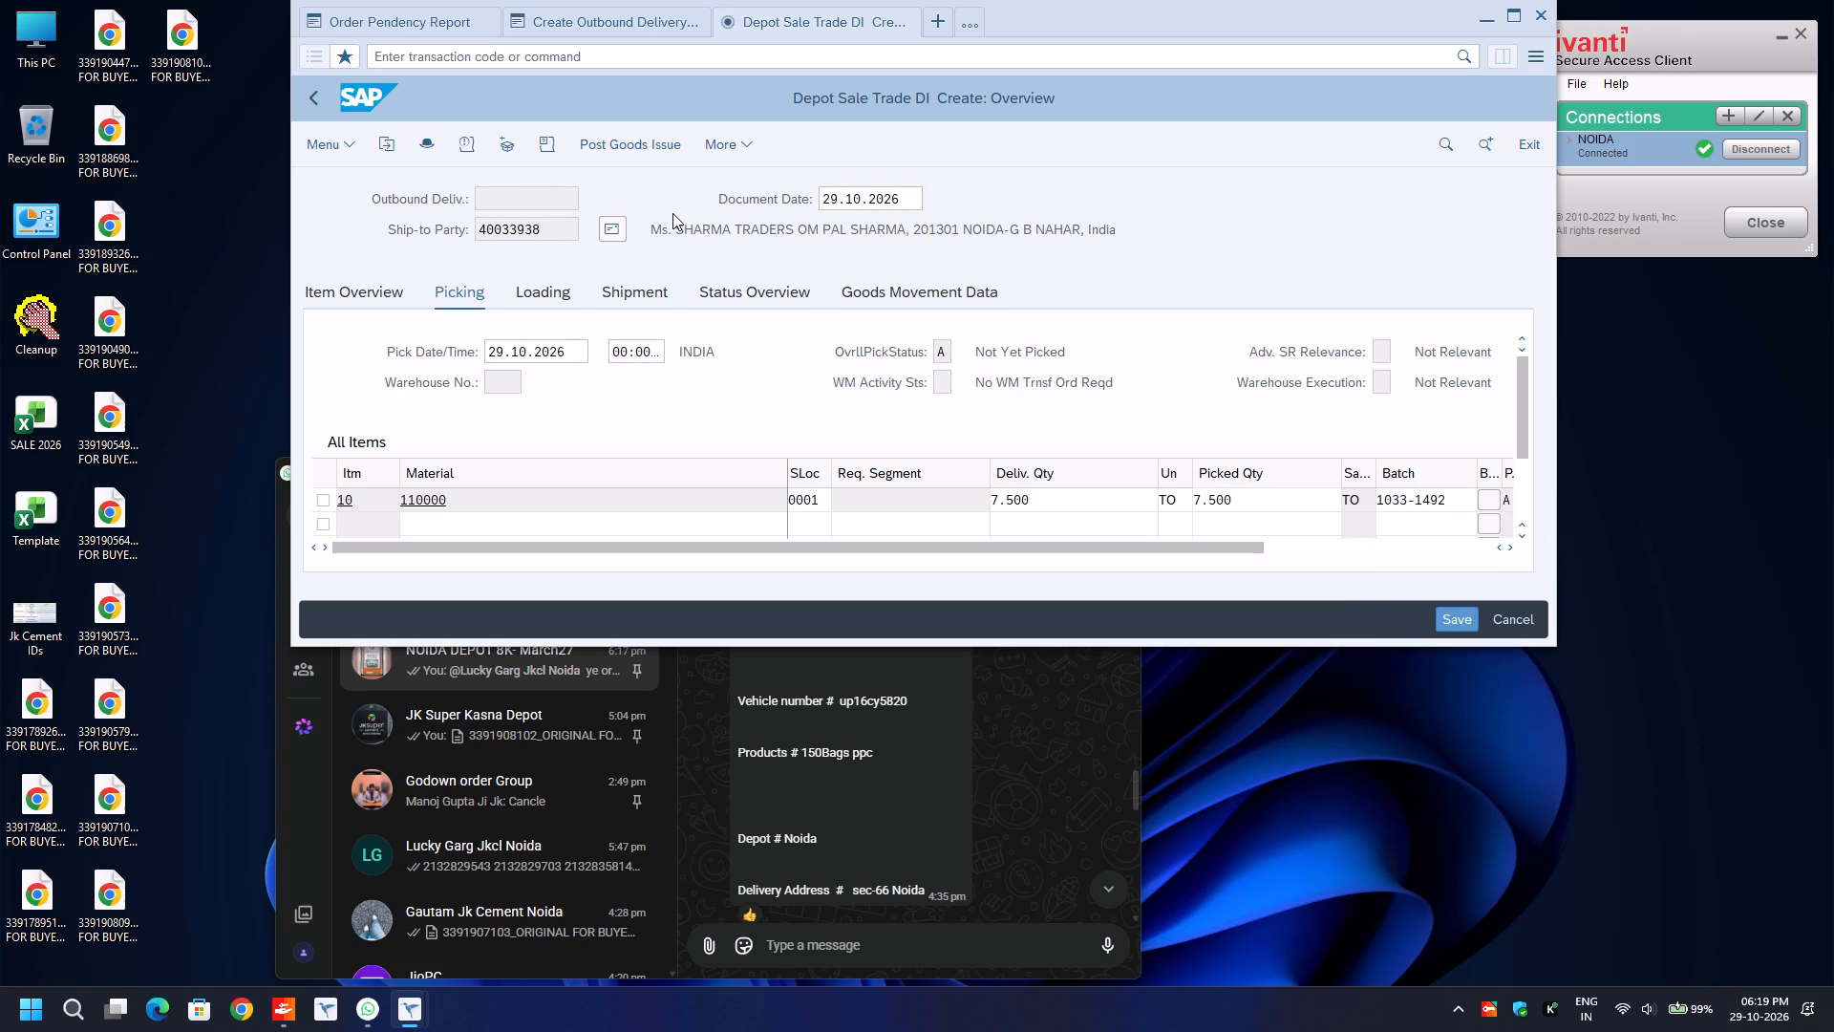
pyautogui.click(386, 268)
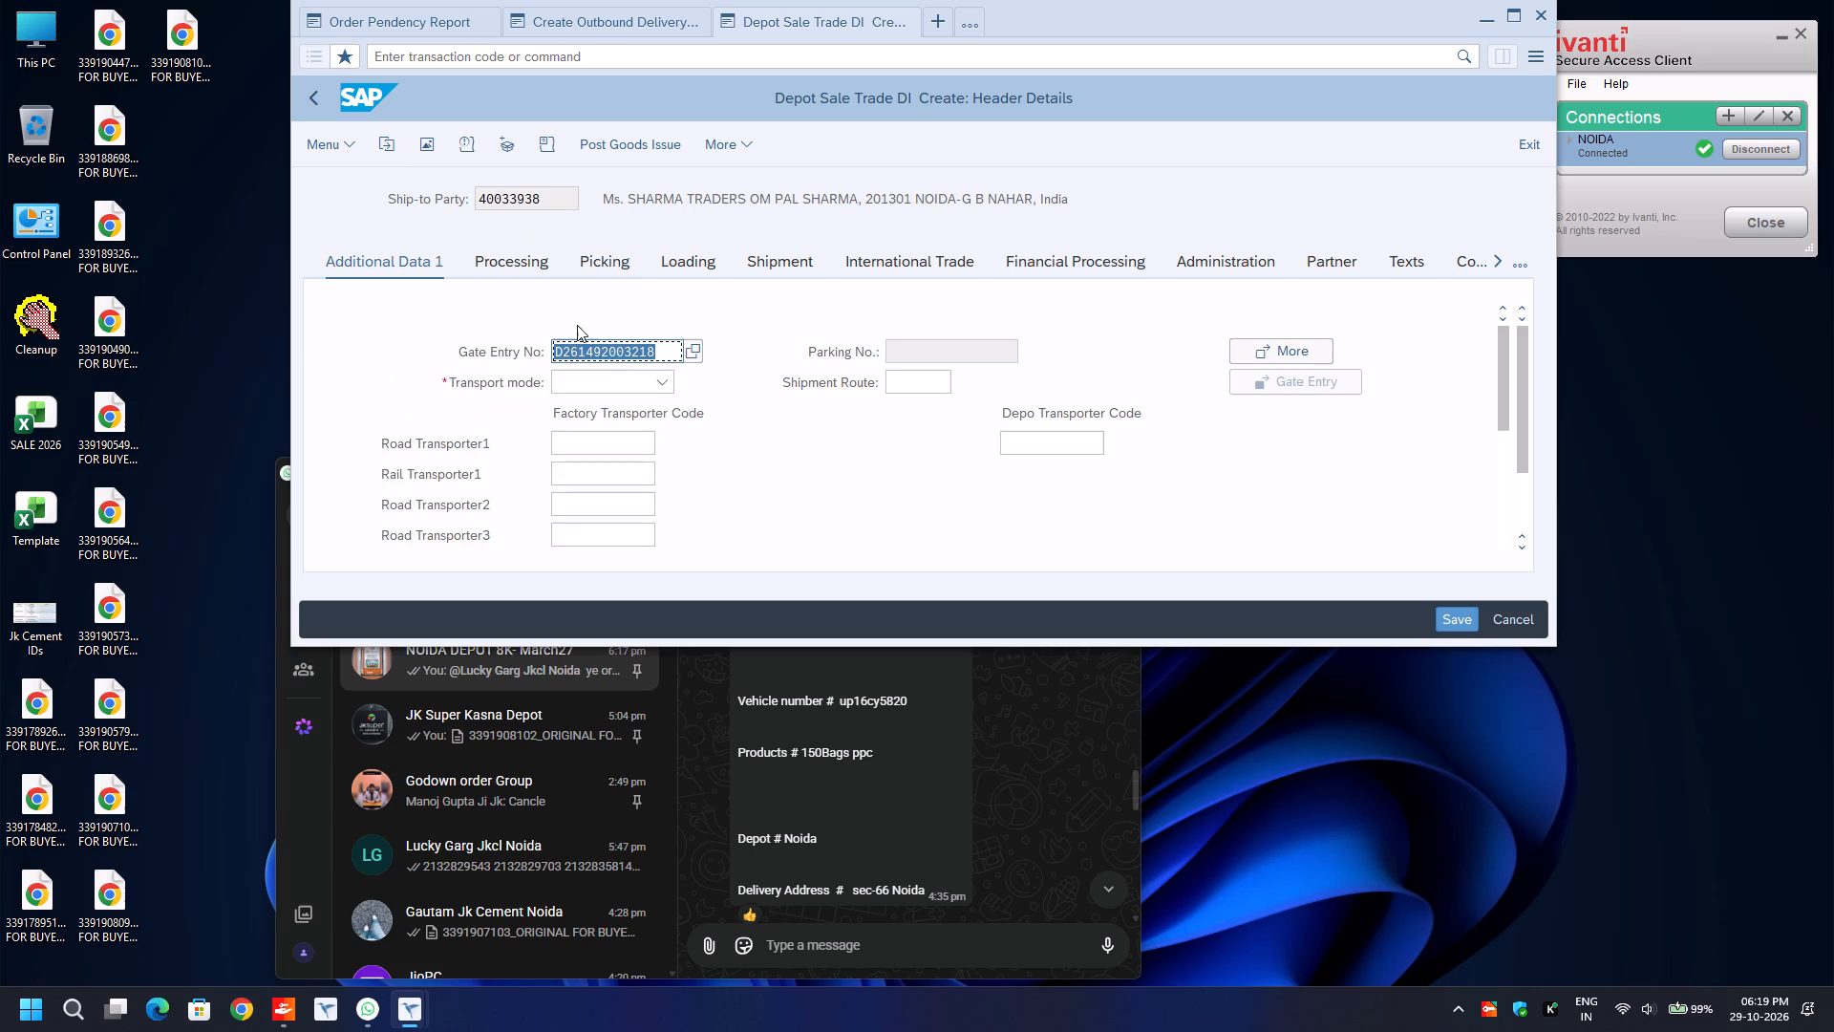
pyautogui.click(663, 382)
pyautogui.click(615, 466)
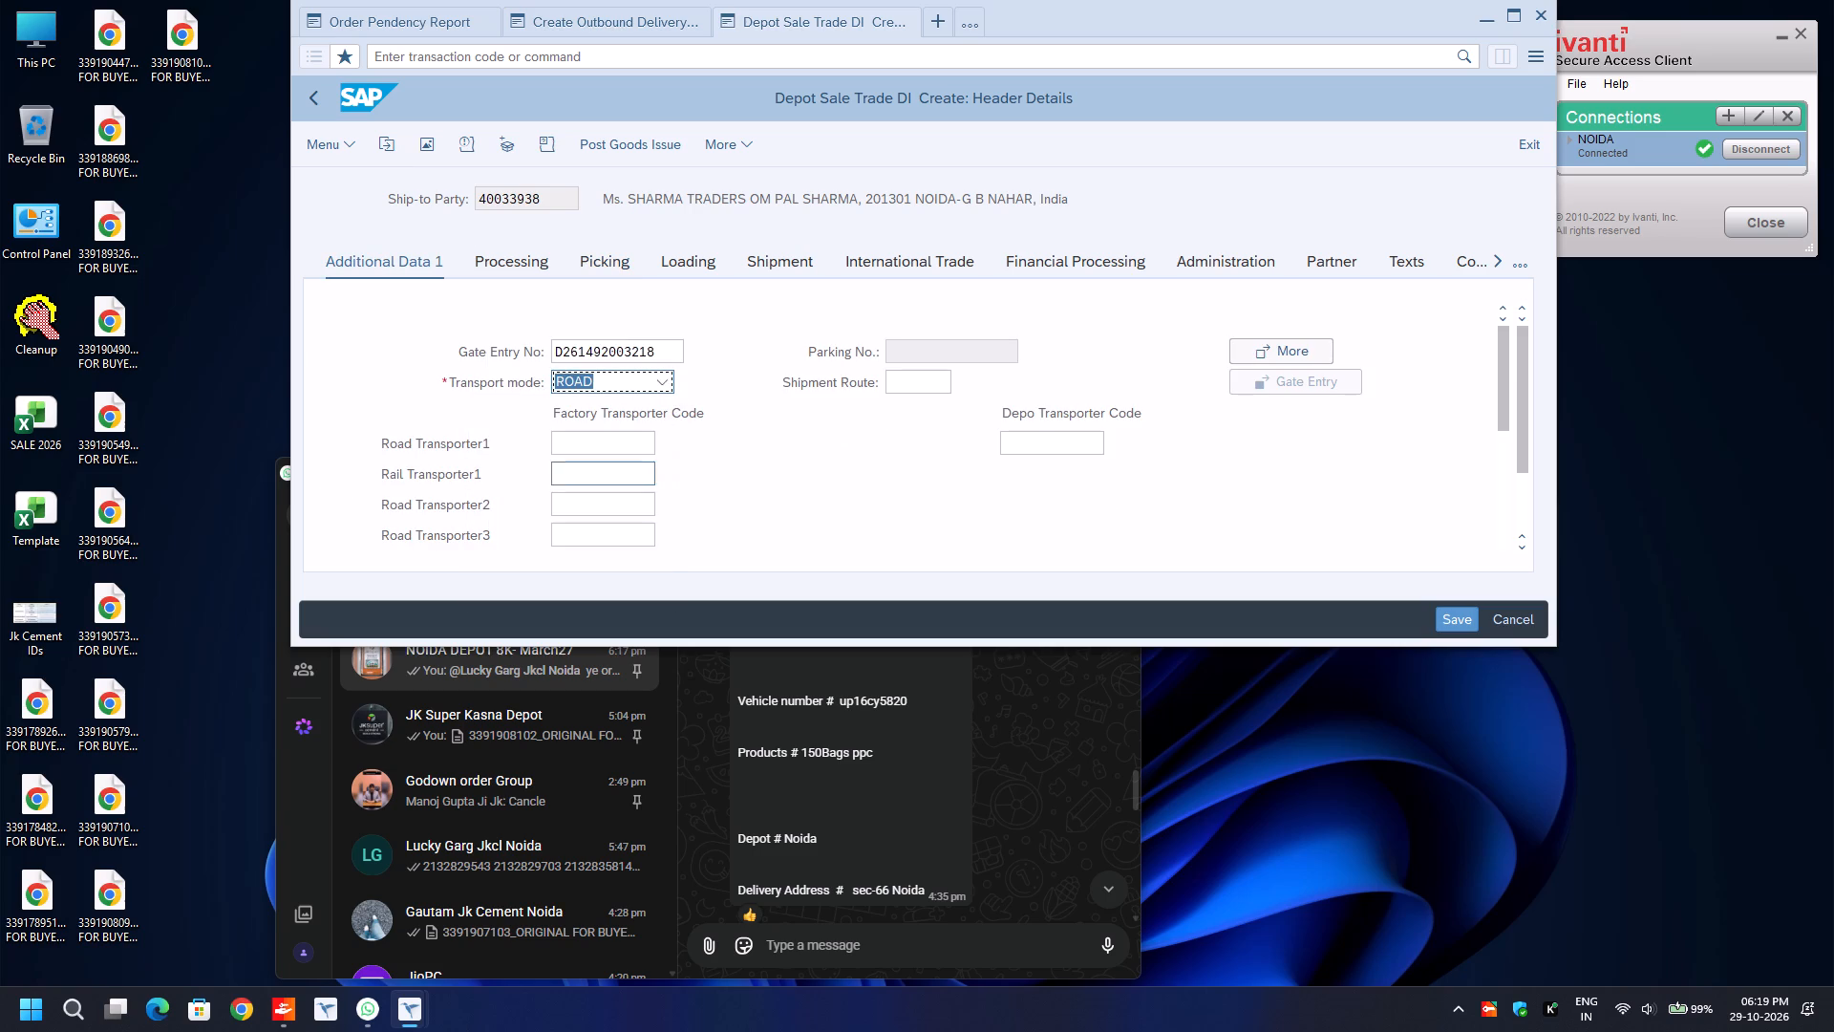
pyautogui.click(606, 443)
pyautogui.press('BackSpace')
pyautogui.press('Return')
pyautogui.press('Return')
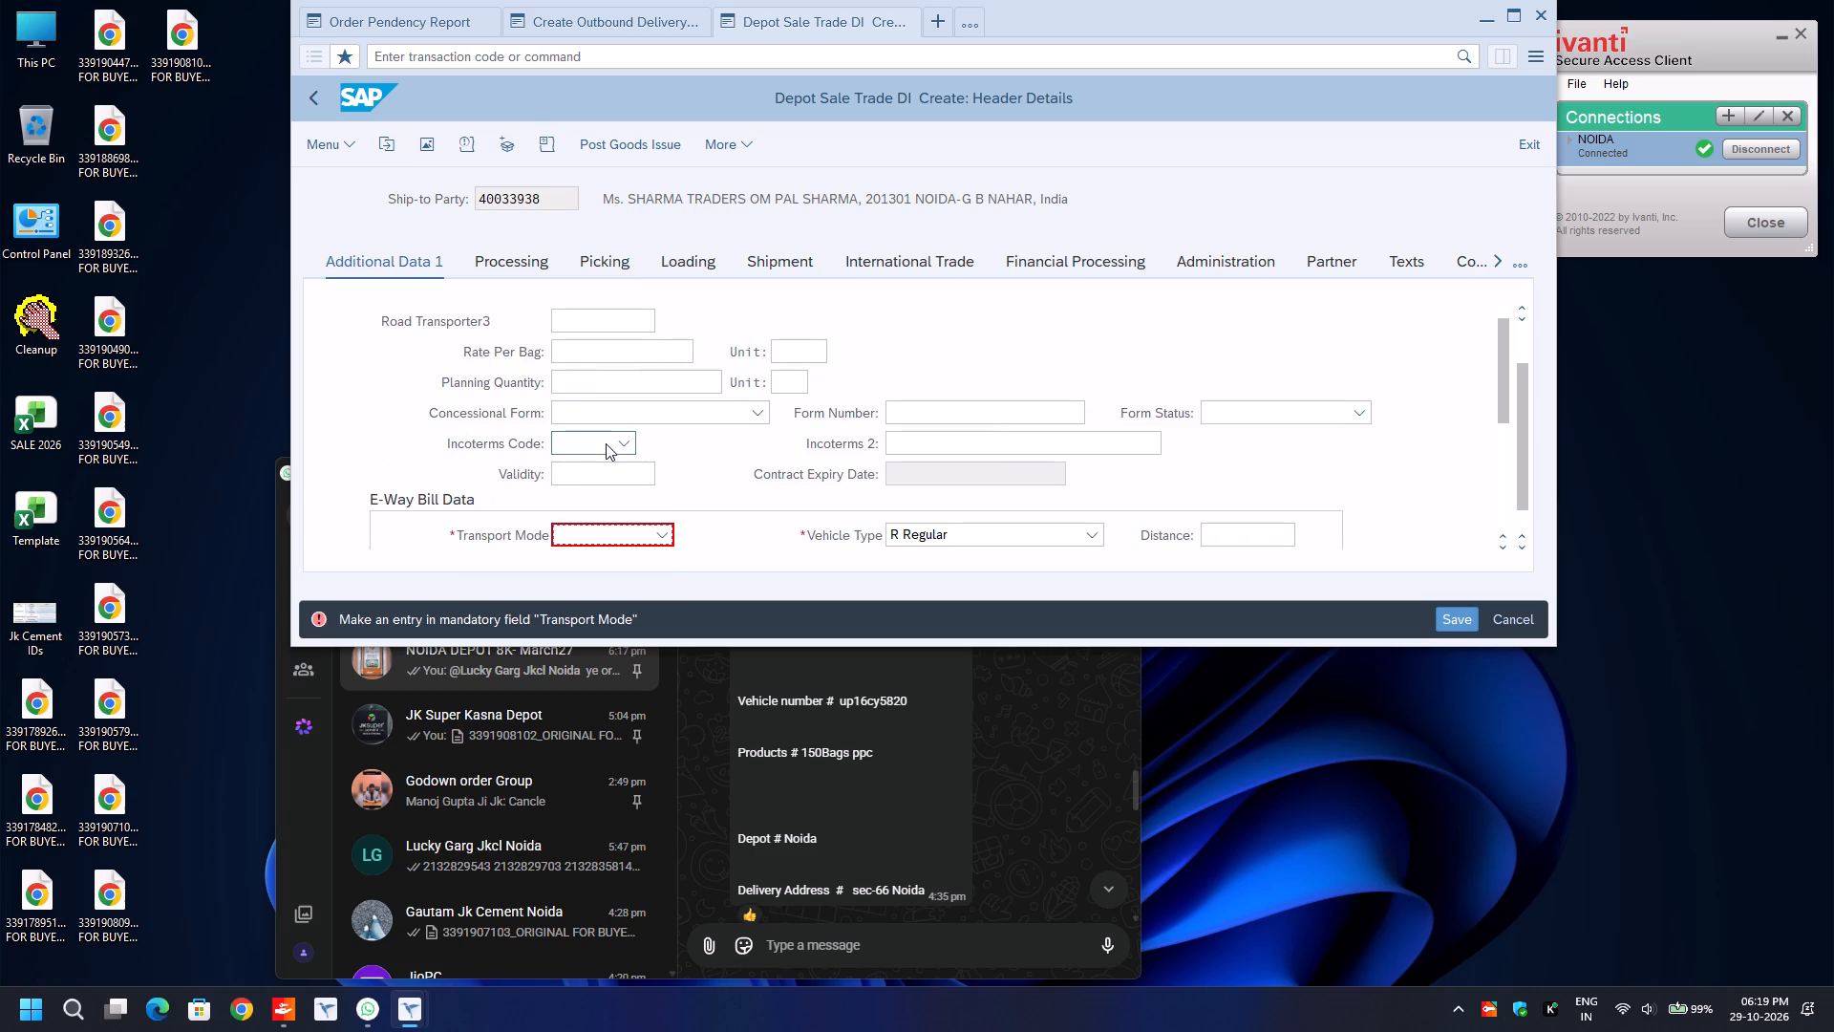
# Set the e-way bill transport mode to Road and the distance to 30.
pyautogui.write('ro')
pyautogui.press('Tab')
pyautogui.press('Tab')
pyautogui.press('BackSpace')
pyautogui.press('Down')
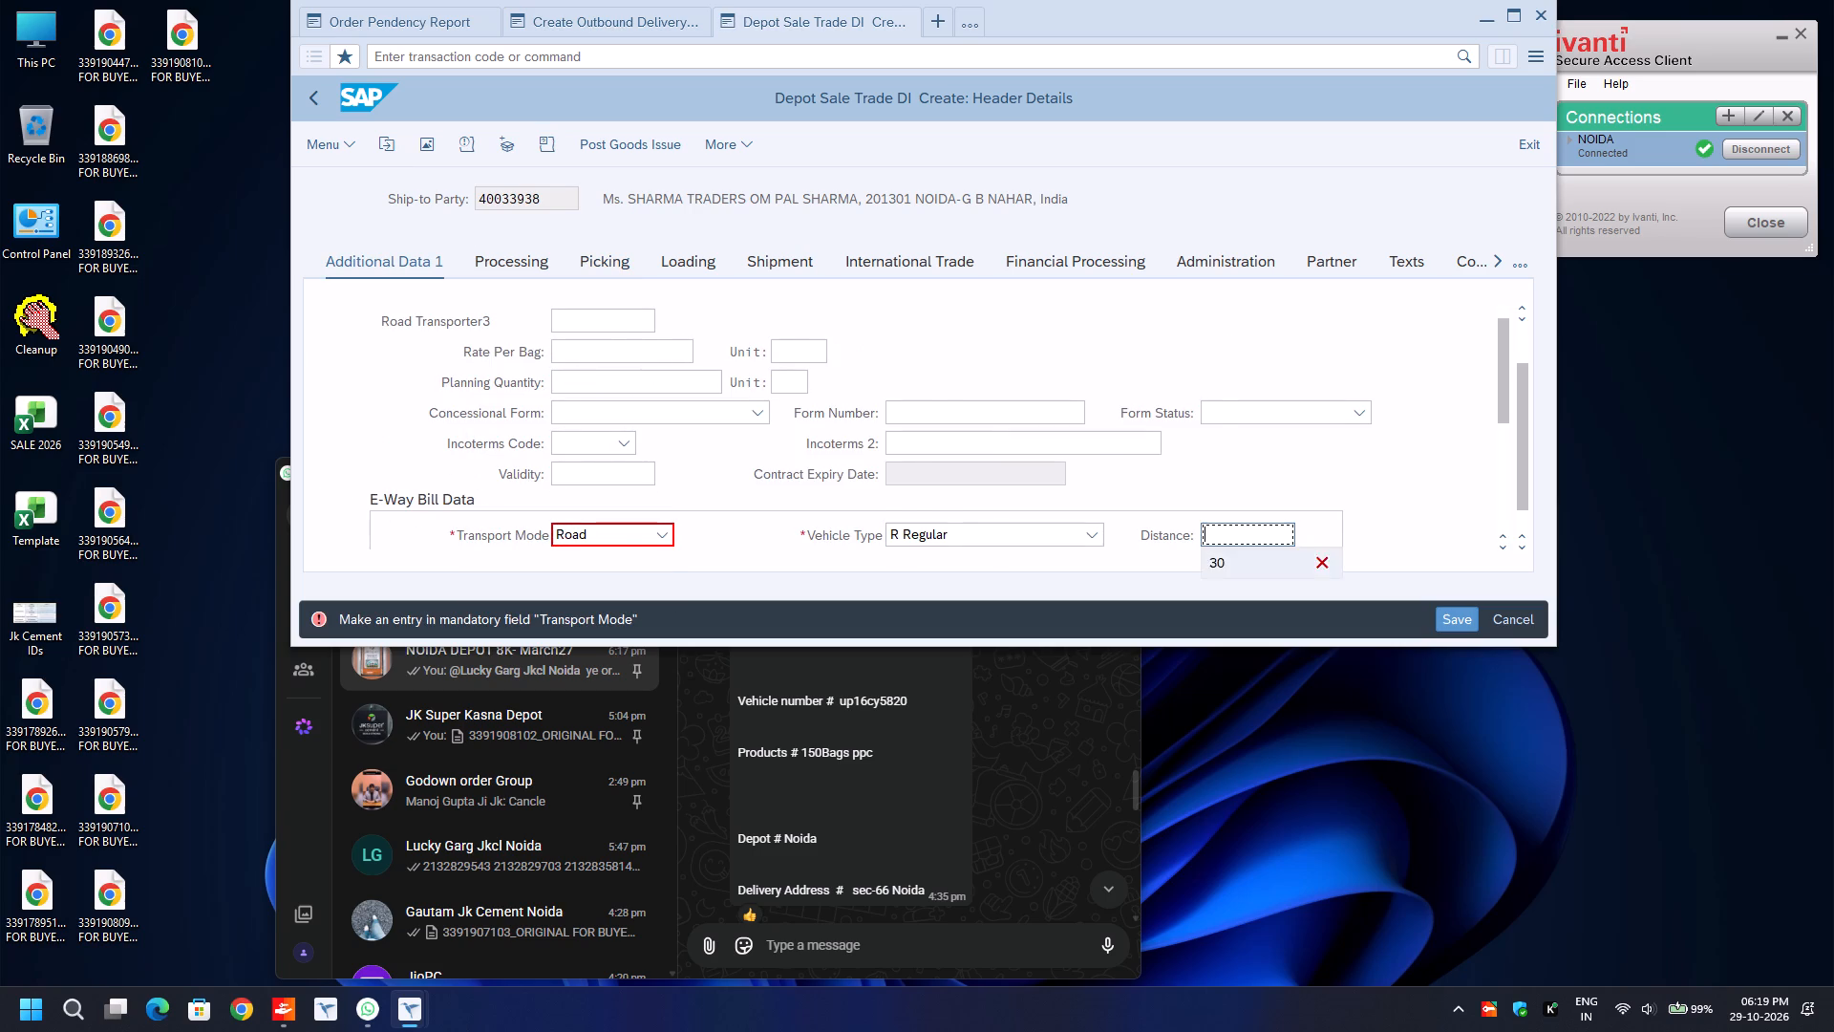
pyautogui.press('Return')
pyautogui.press('Down')
pyautogui.press('BackSpace')
pyautogui.press('Down')
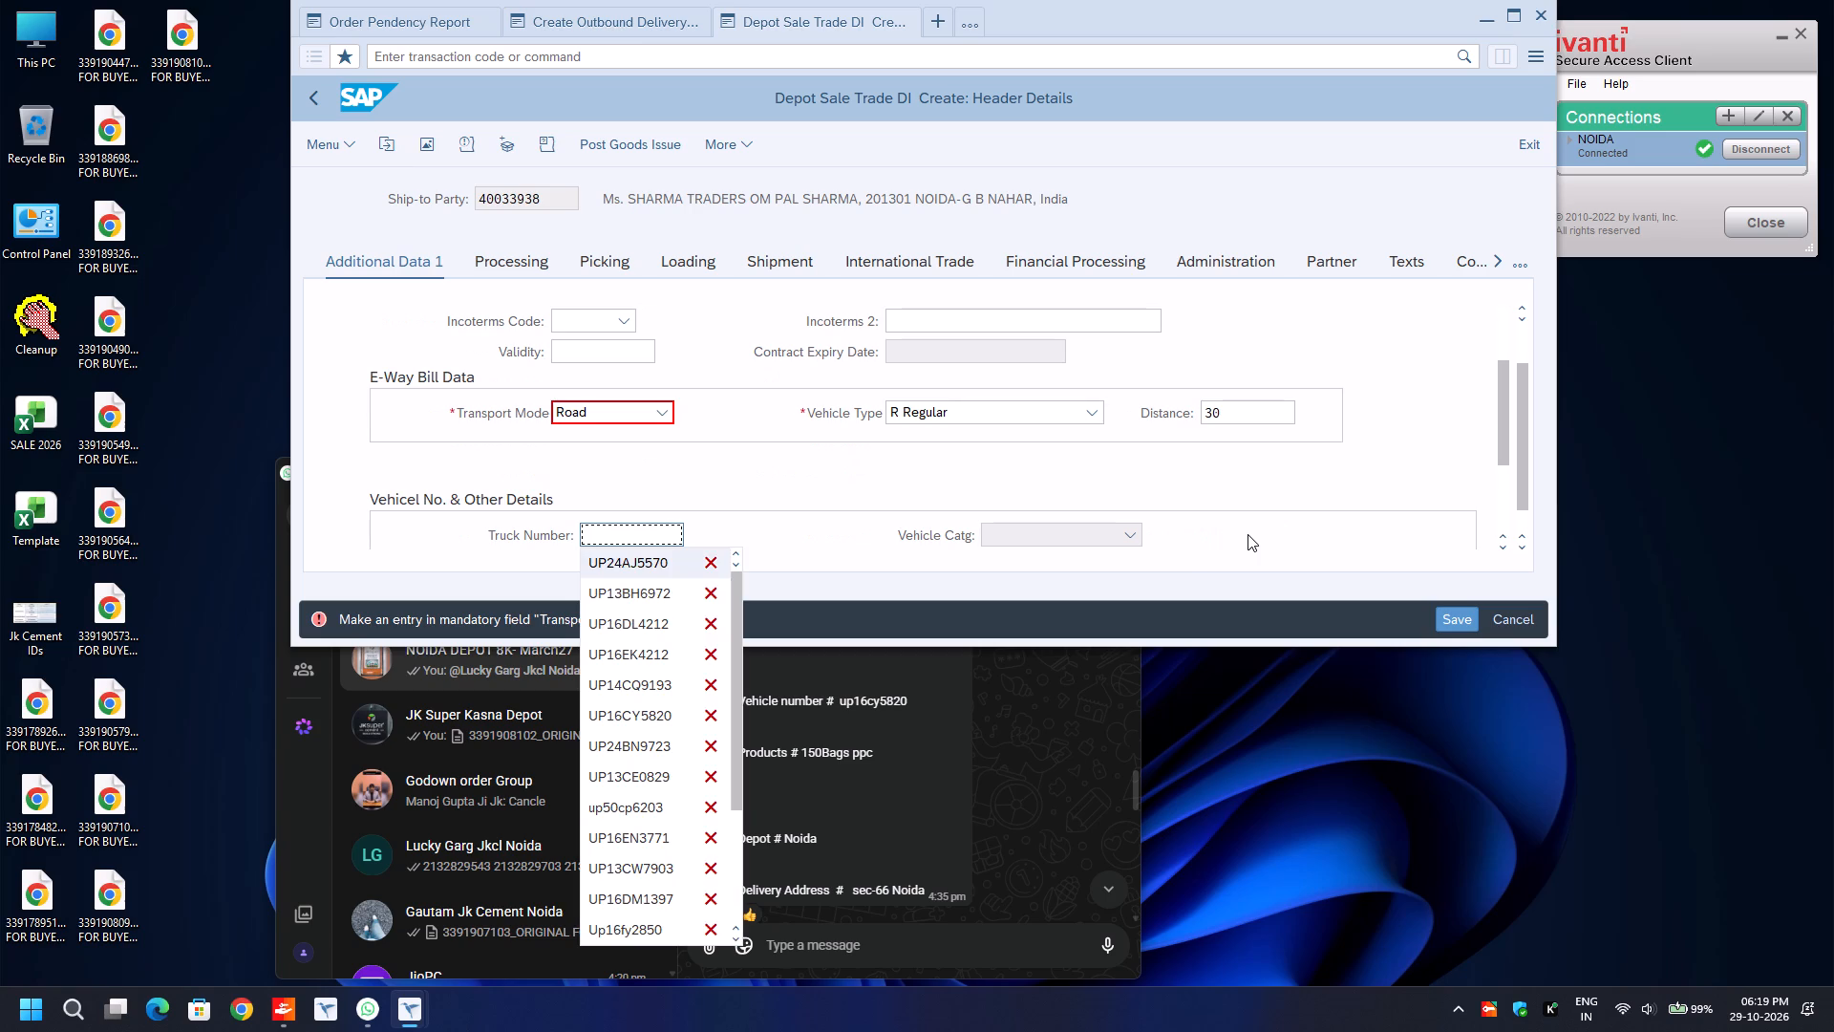
pyautogui.press('Down')
pyautogui.press('Down')
pyautogui.press('Down')
pyautogui.press('Down')
pyautogui.press('Down')
pyautogui.press('Return')
pyautogui.press('Tab')
pyautogui.press('Tab')
pyautogui.press('BackSpace')
pyautogui.press('Down')
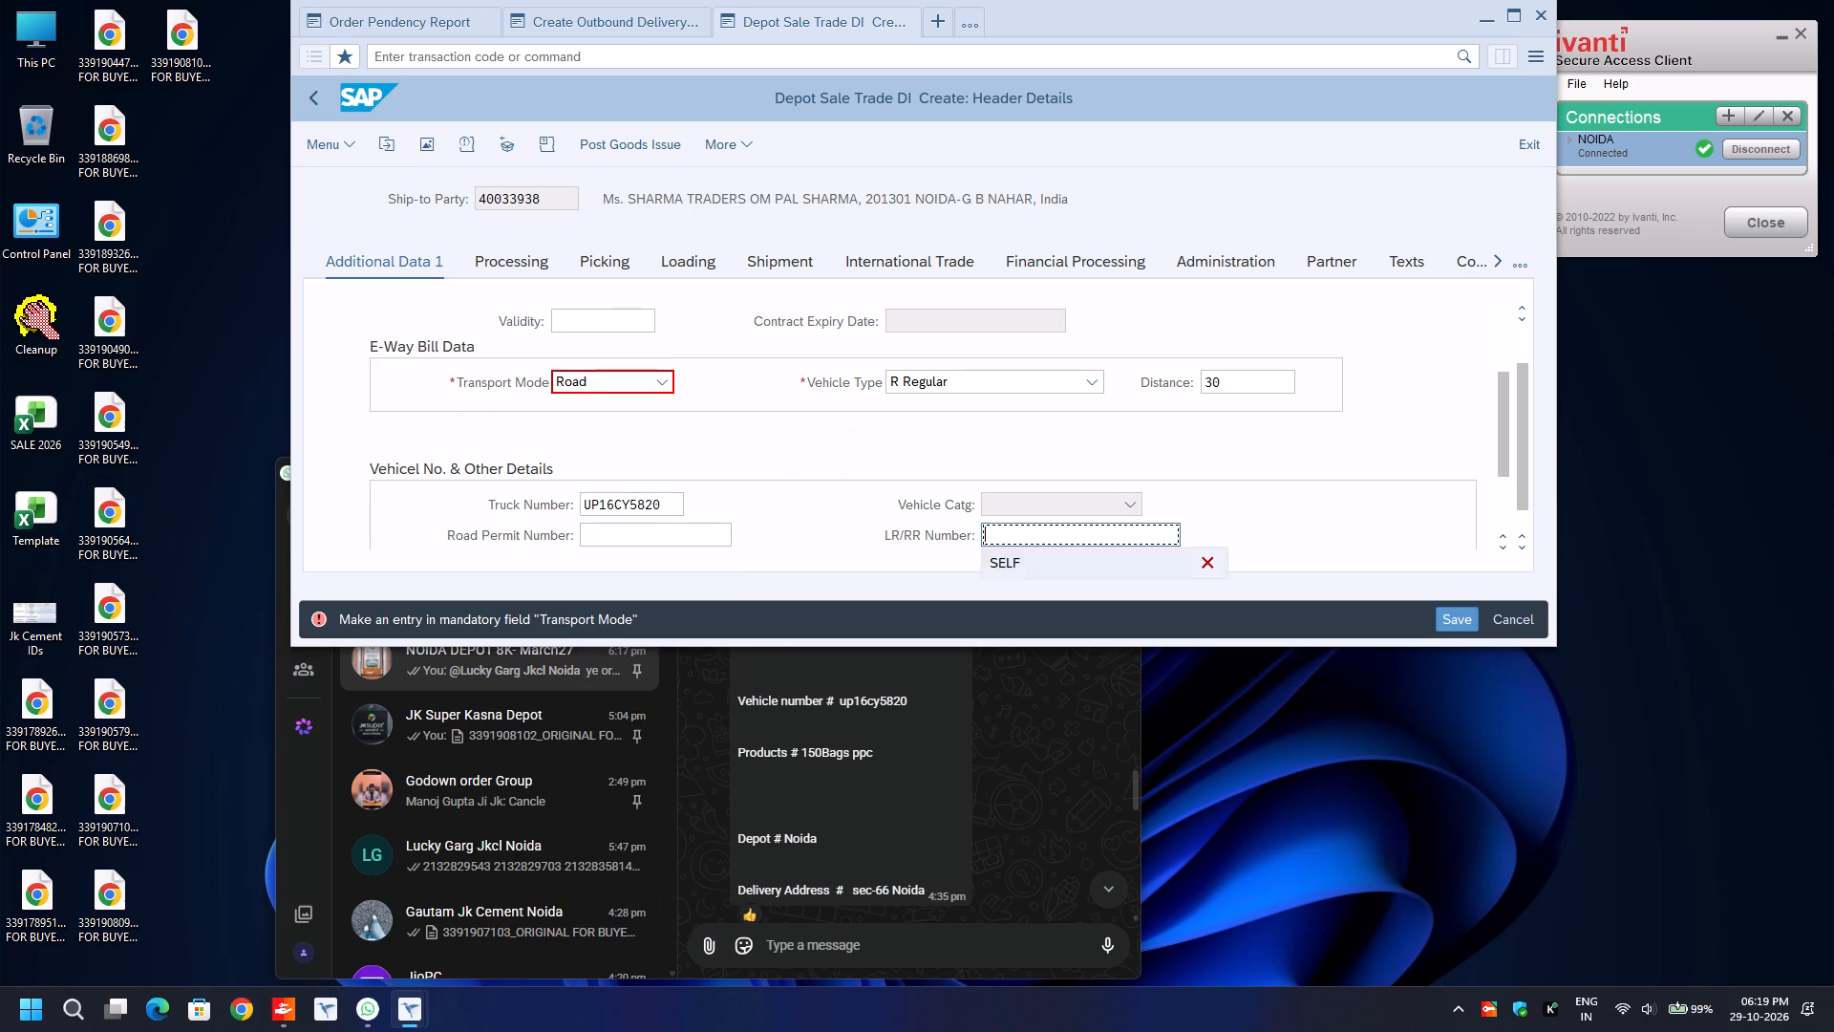
pyautogui.press('Return')
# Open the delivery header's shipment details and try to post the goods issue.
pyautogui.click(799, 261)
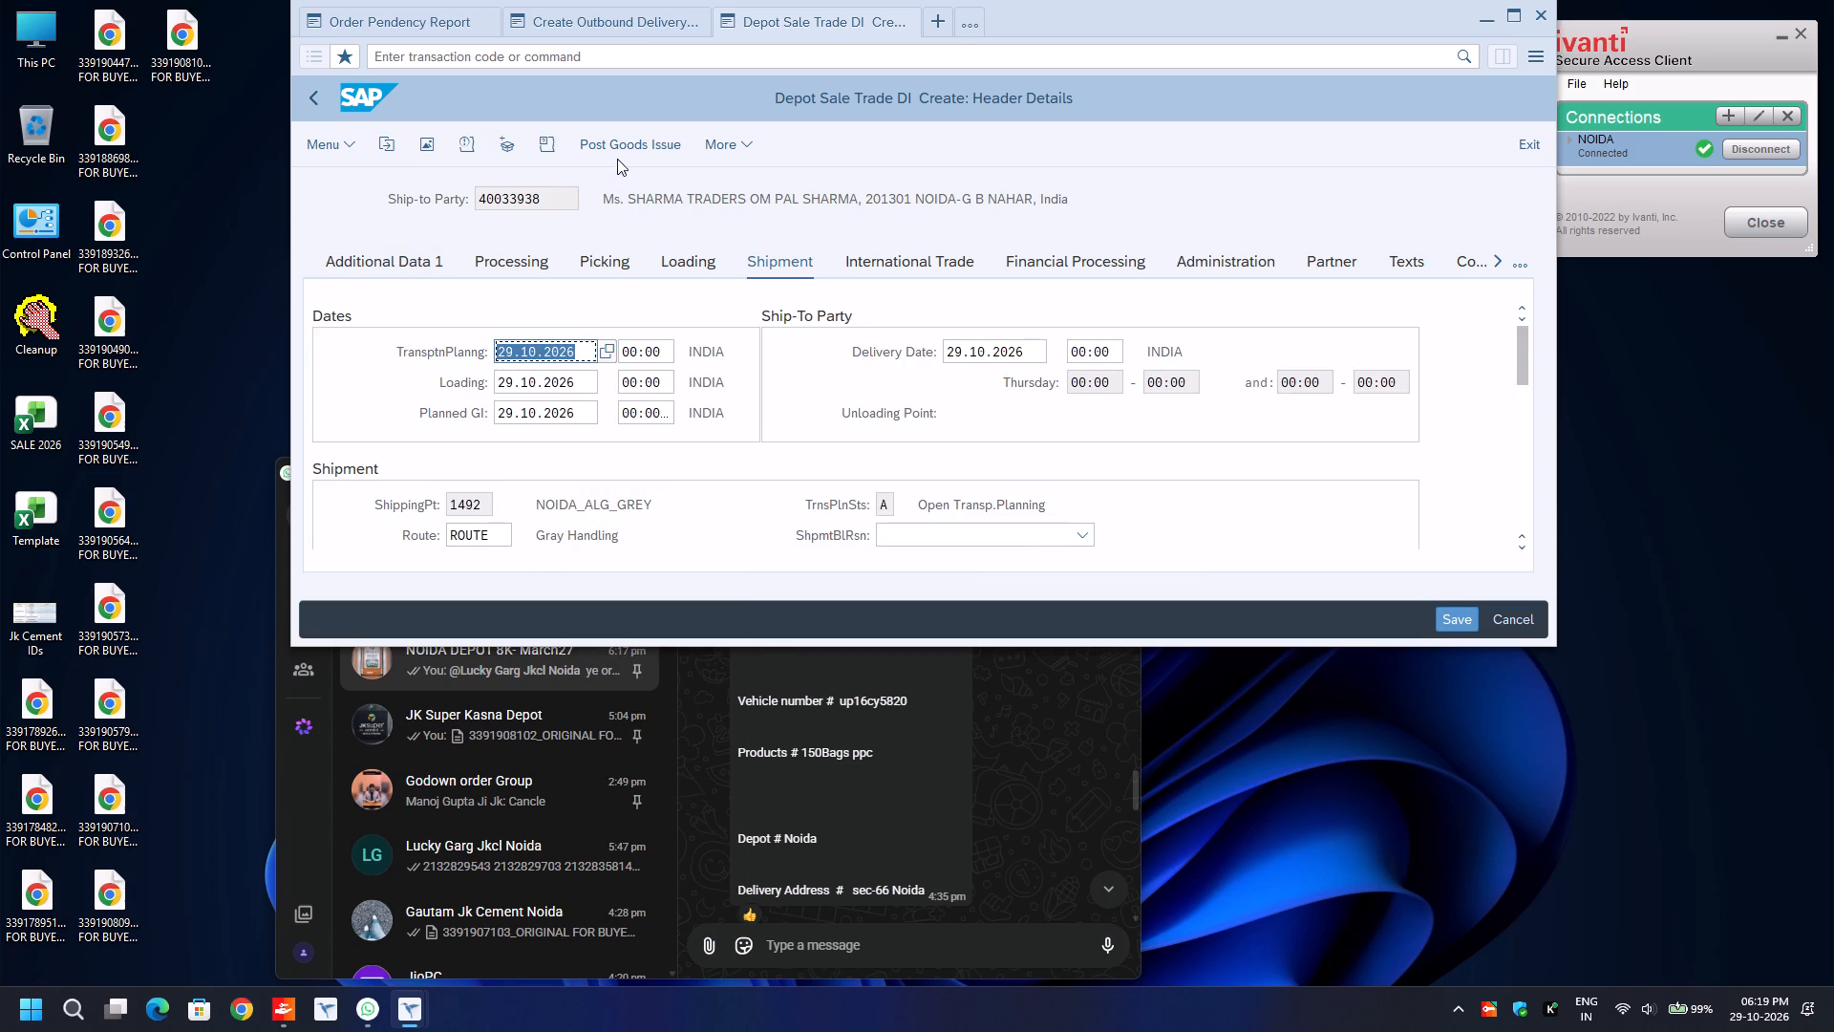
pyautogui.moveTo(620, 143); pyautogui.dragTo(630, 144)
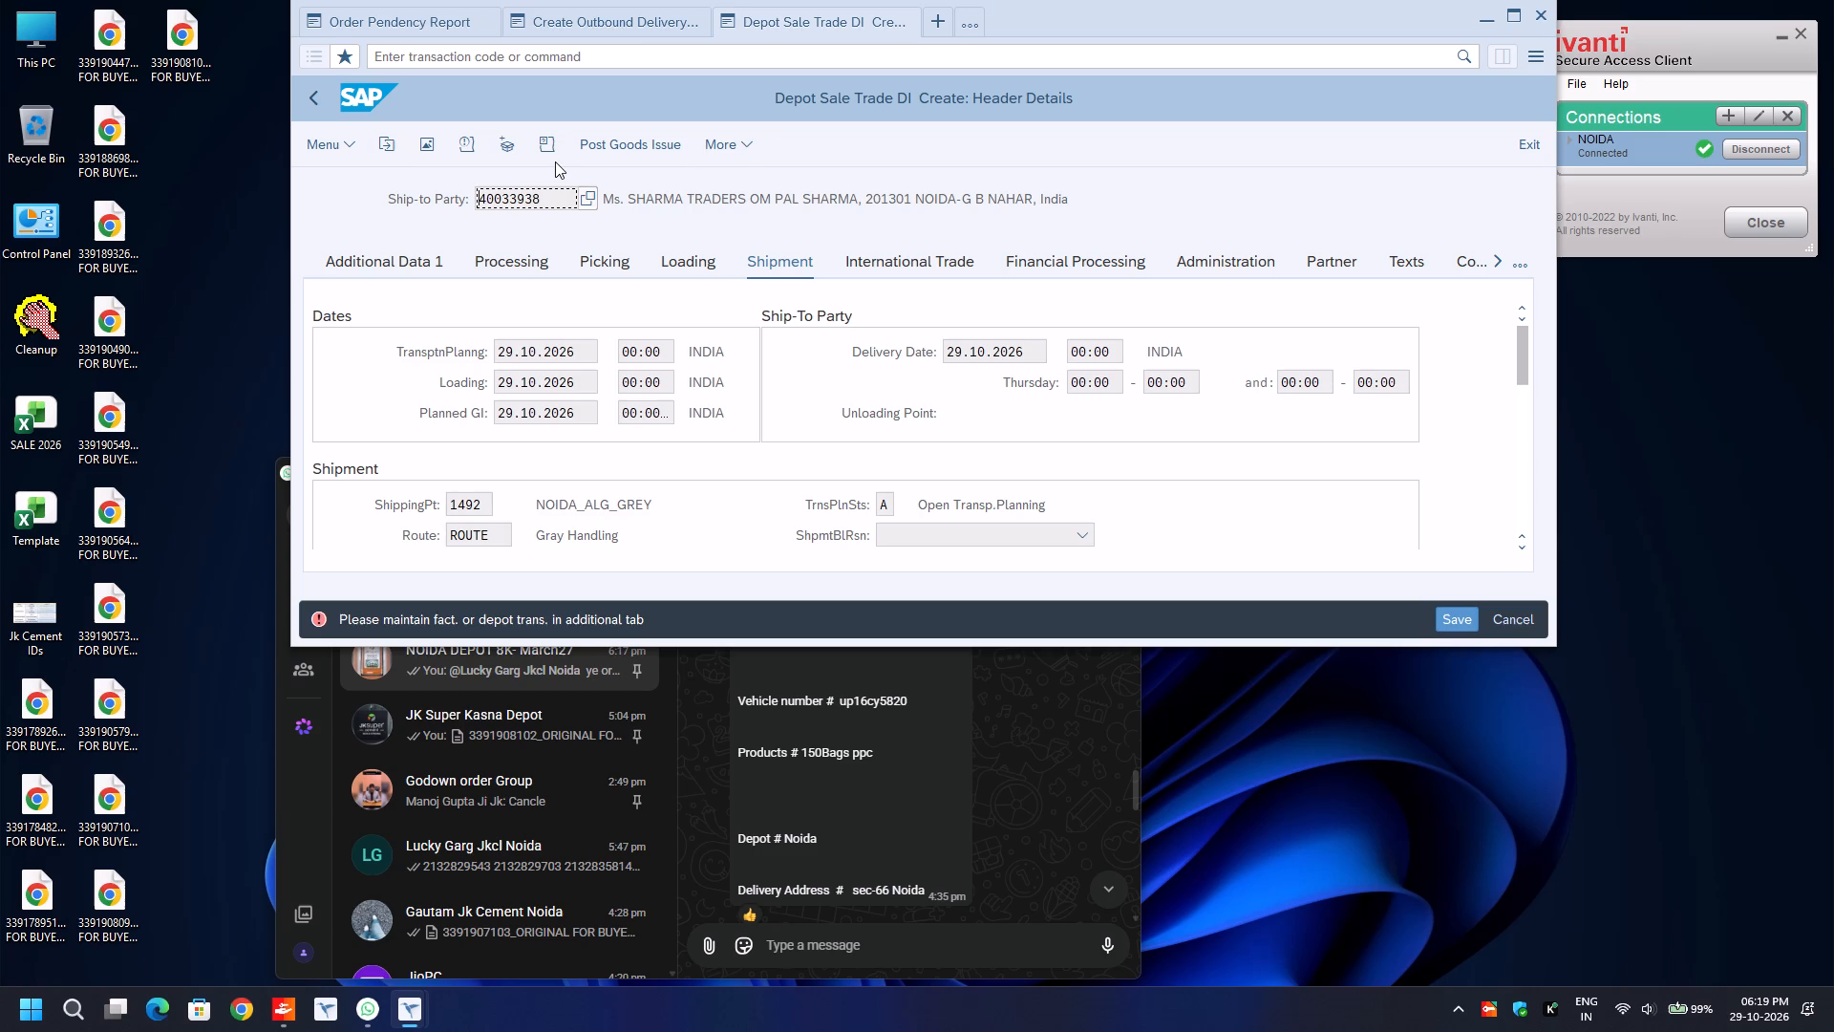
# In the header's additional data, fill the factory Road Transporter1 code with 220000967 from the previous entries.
pyautogui.click(362, 259)
pyautogui.click(362, 259)
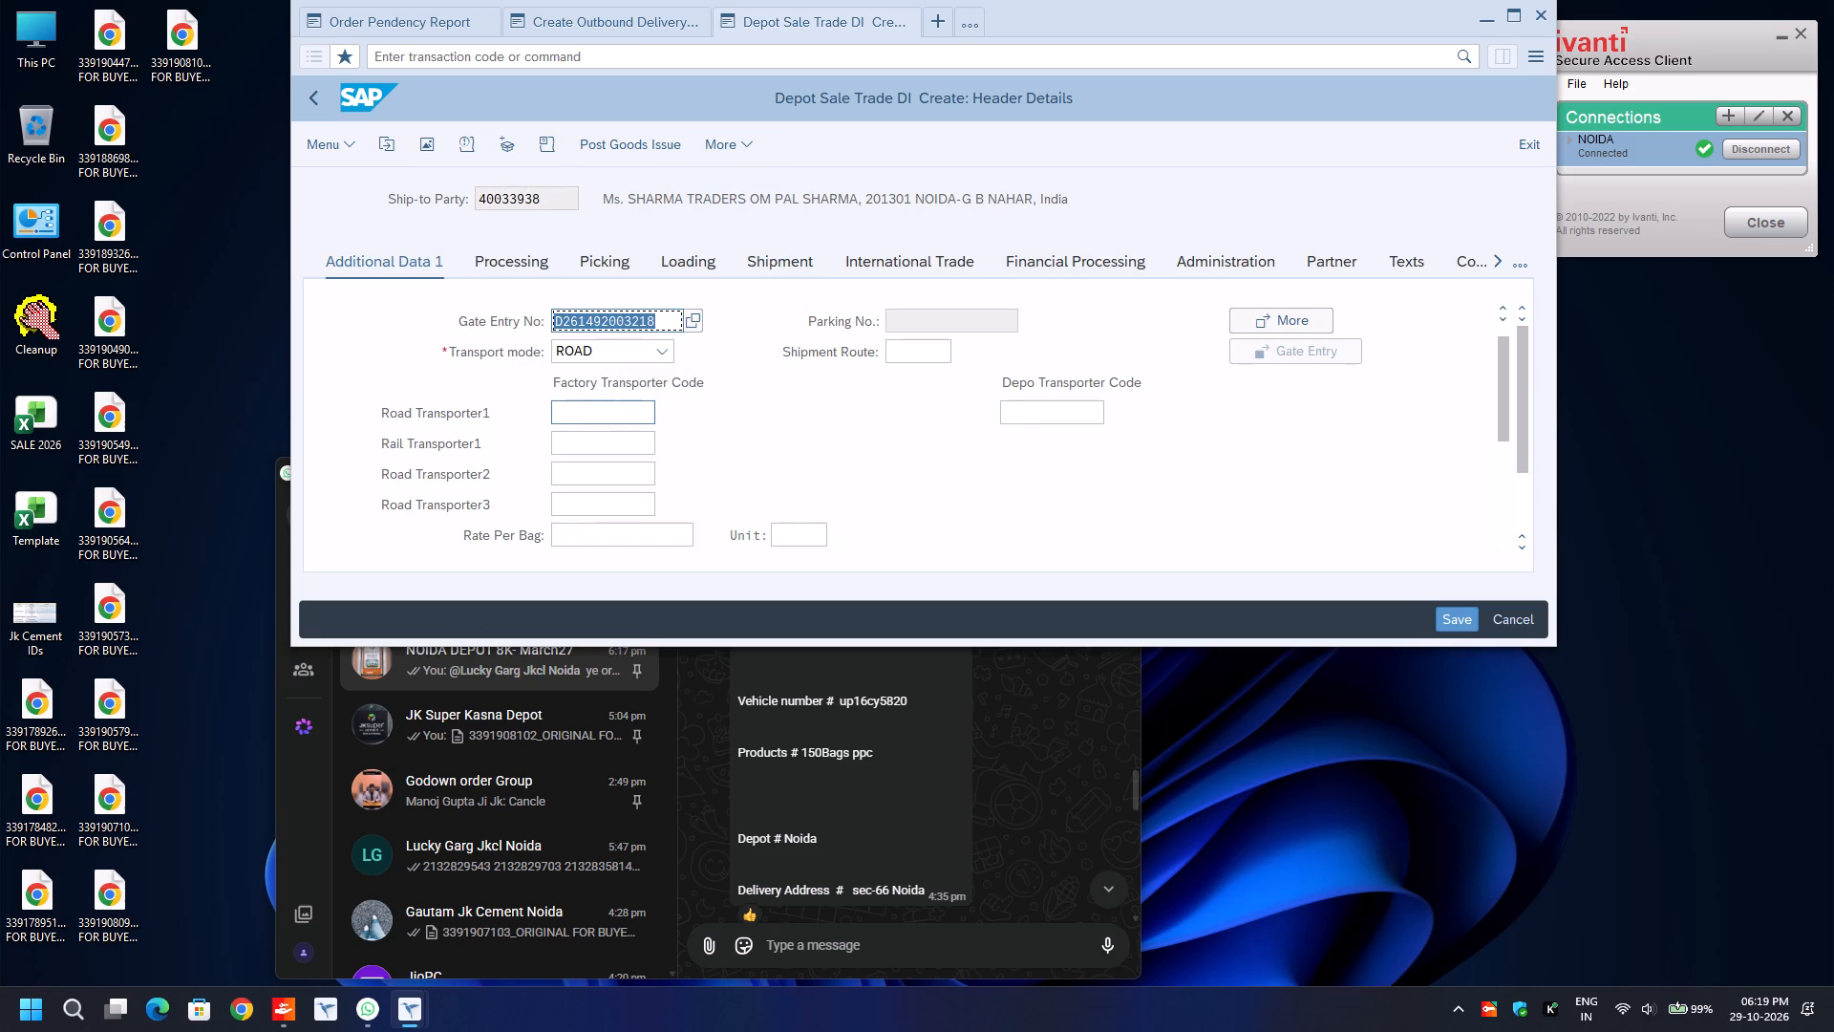
pyautogui.click(611, 415)
pyautogui.press('BackSpace')
pyautogui.press('Down')
pyautogui.press('Return')
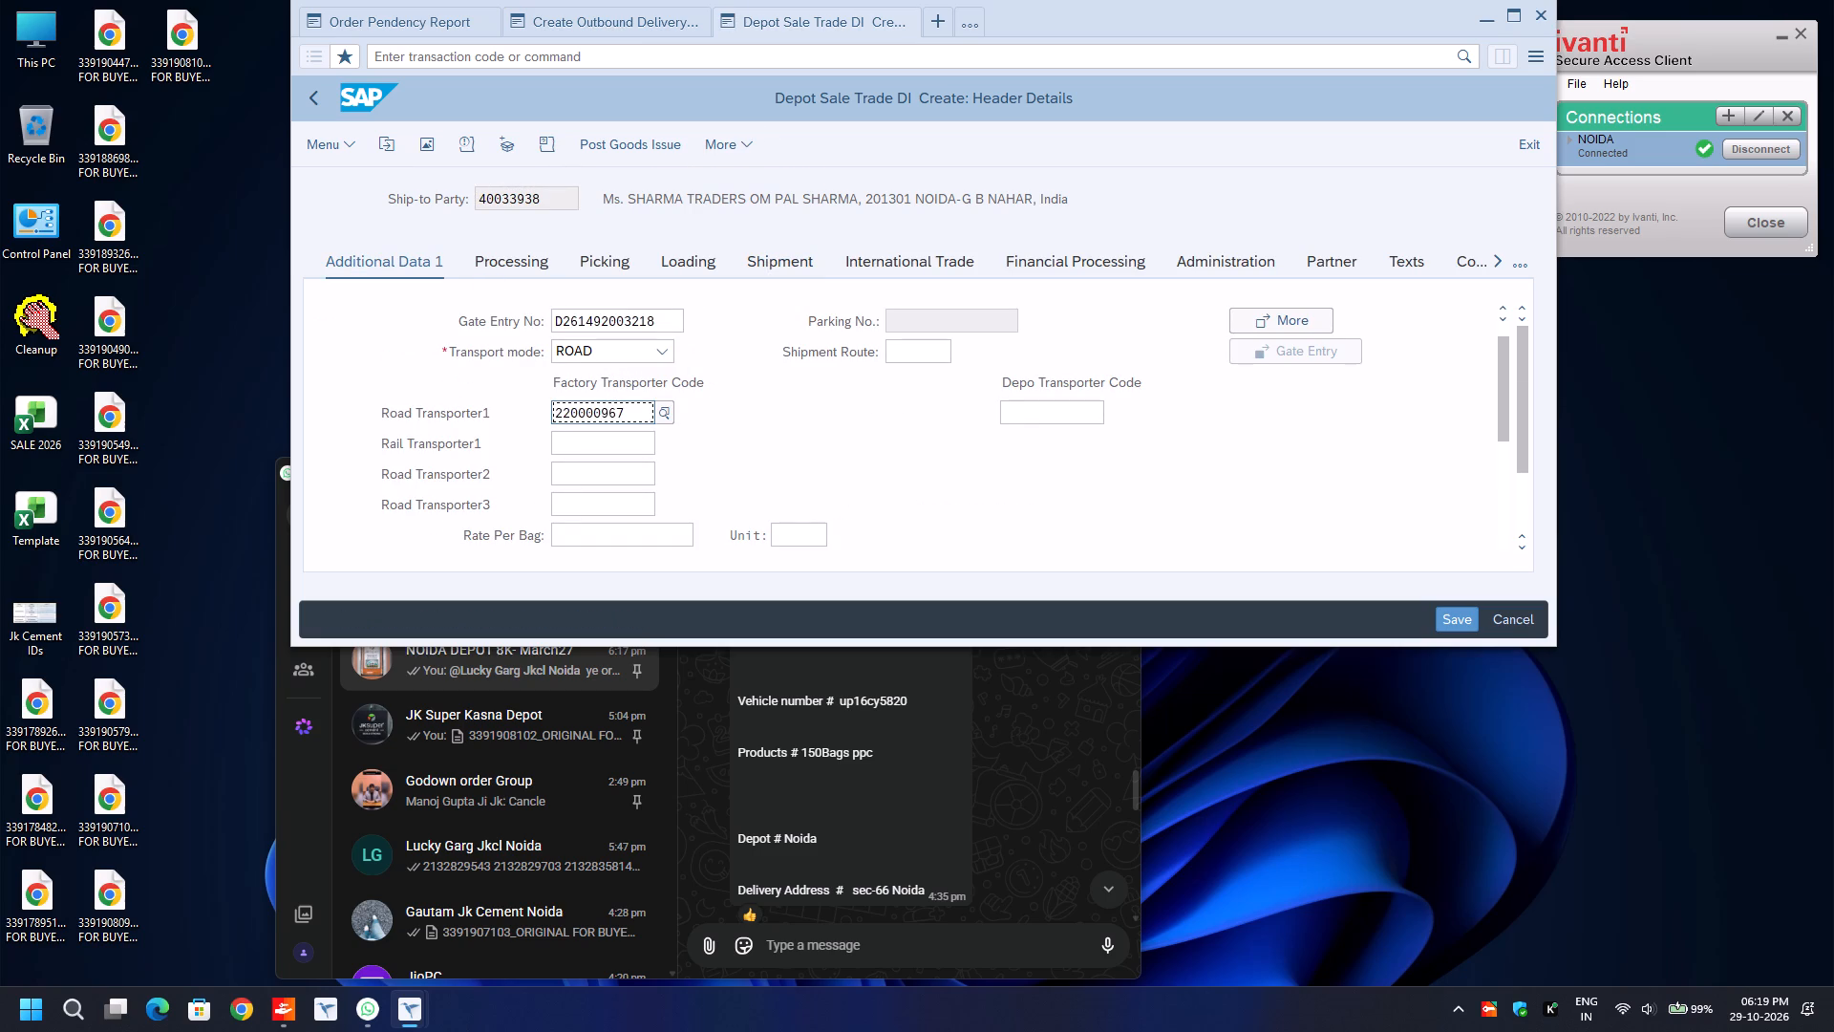
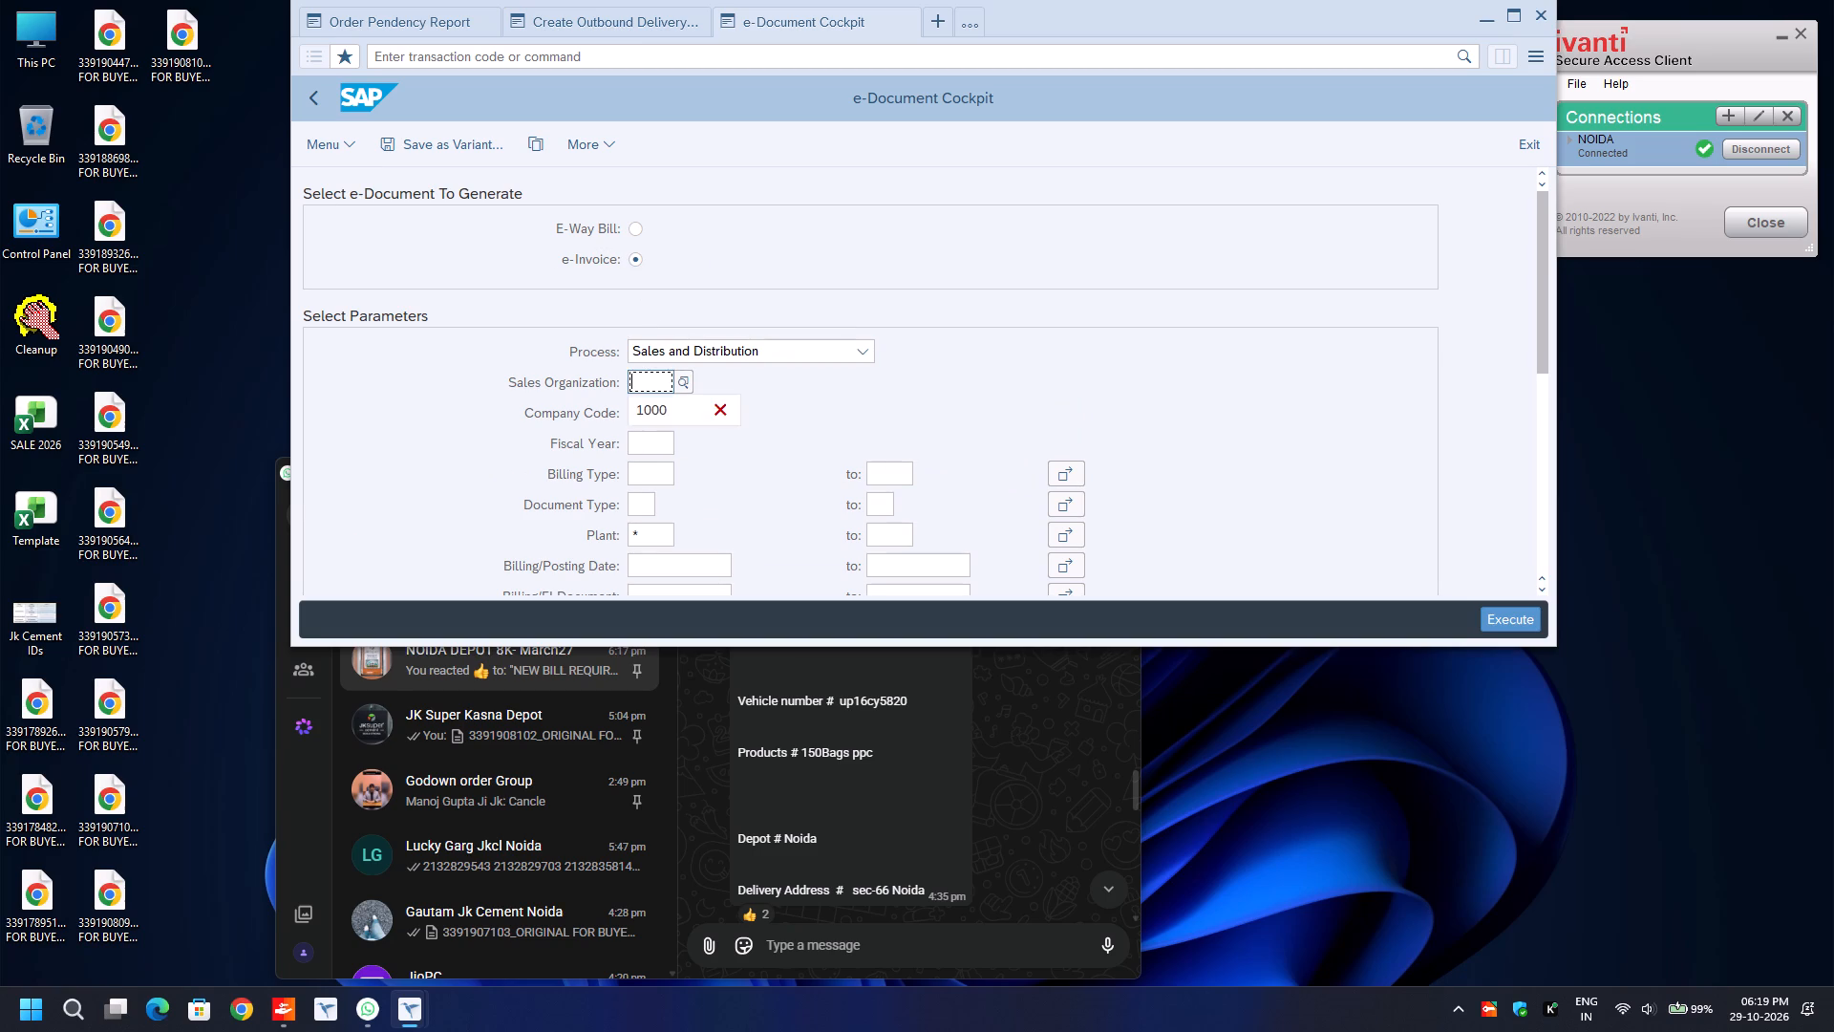
# In the e-Document Cockpit selection, set sales organization 1000, plant 1492 and billing/posting date 29.10.2026.
pyautogui.press('Down')
pyautogui.press('Return')
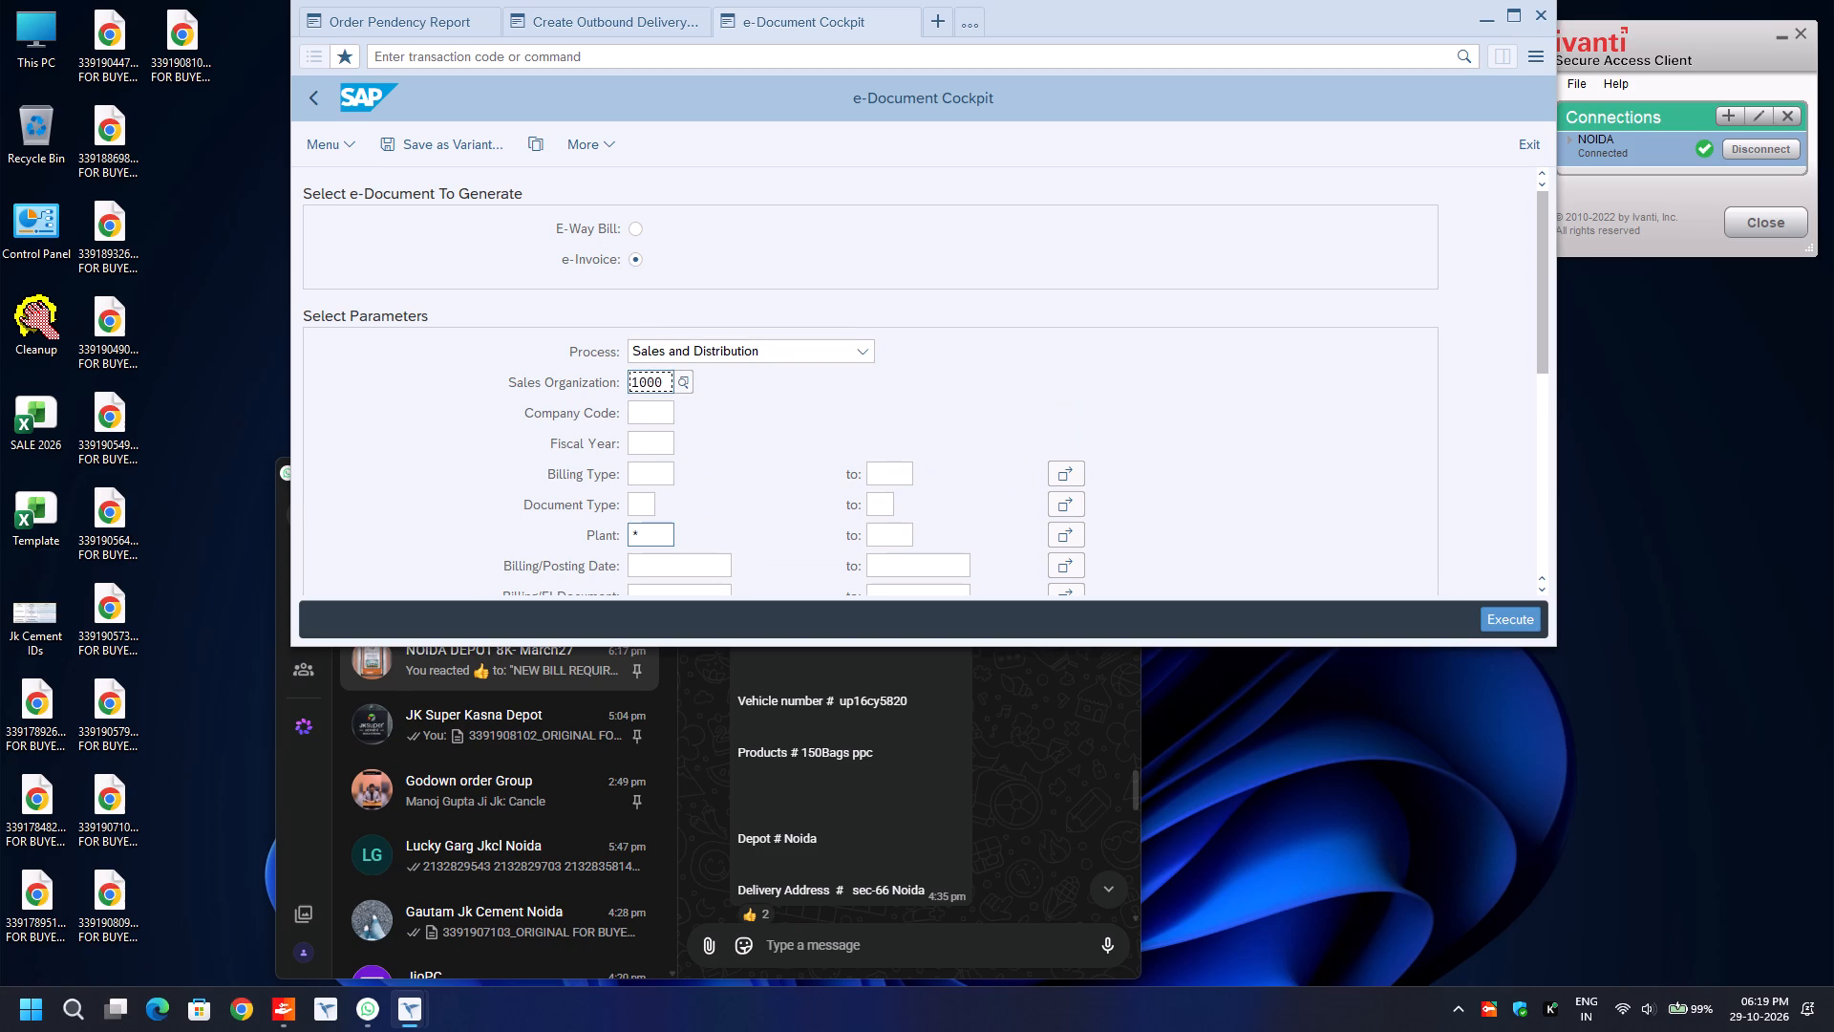
pyautogui.click(661, 537)
pyautogui.press('BackSpace')
pyautogui.write('1492')
pyautogui.press('Return')
pyautogui.press('Down')
pyautogui.press('BackSpace')
pyautogui.press('Down')
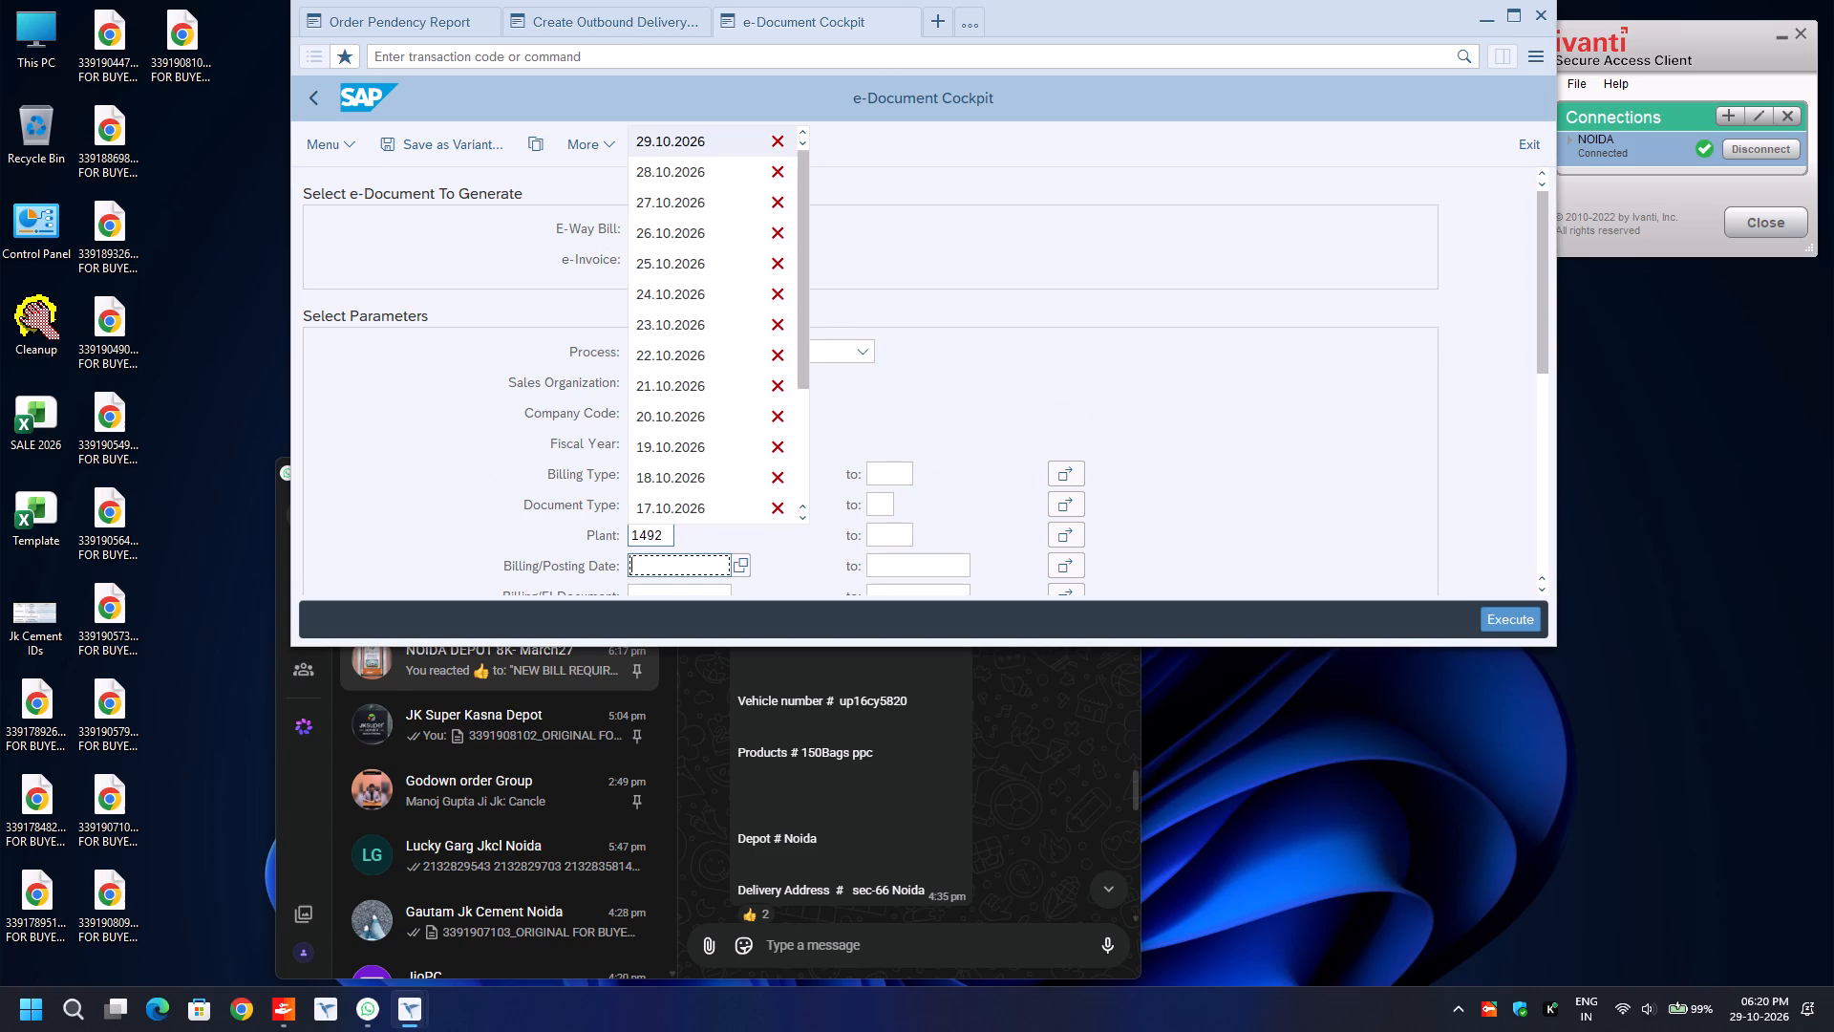
pyautogui.press('Return')
# Run the e-invoice Status Report with the e-Invoice with E-Way Bill option.
pyautogui.scroll(-8, 661, 537)
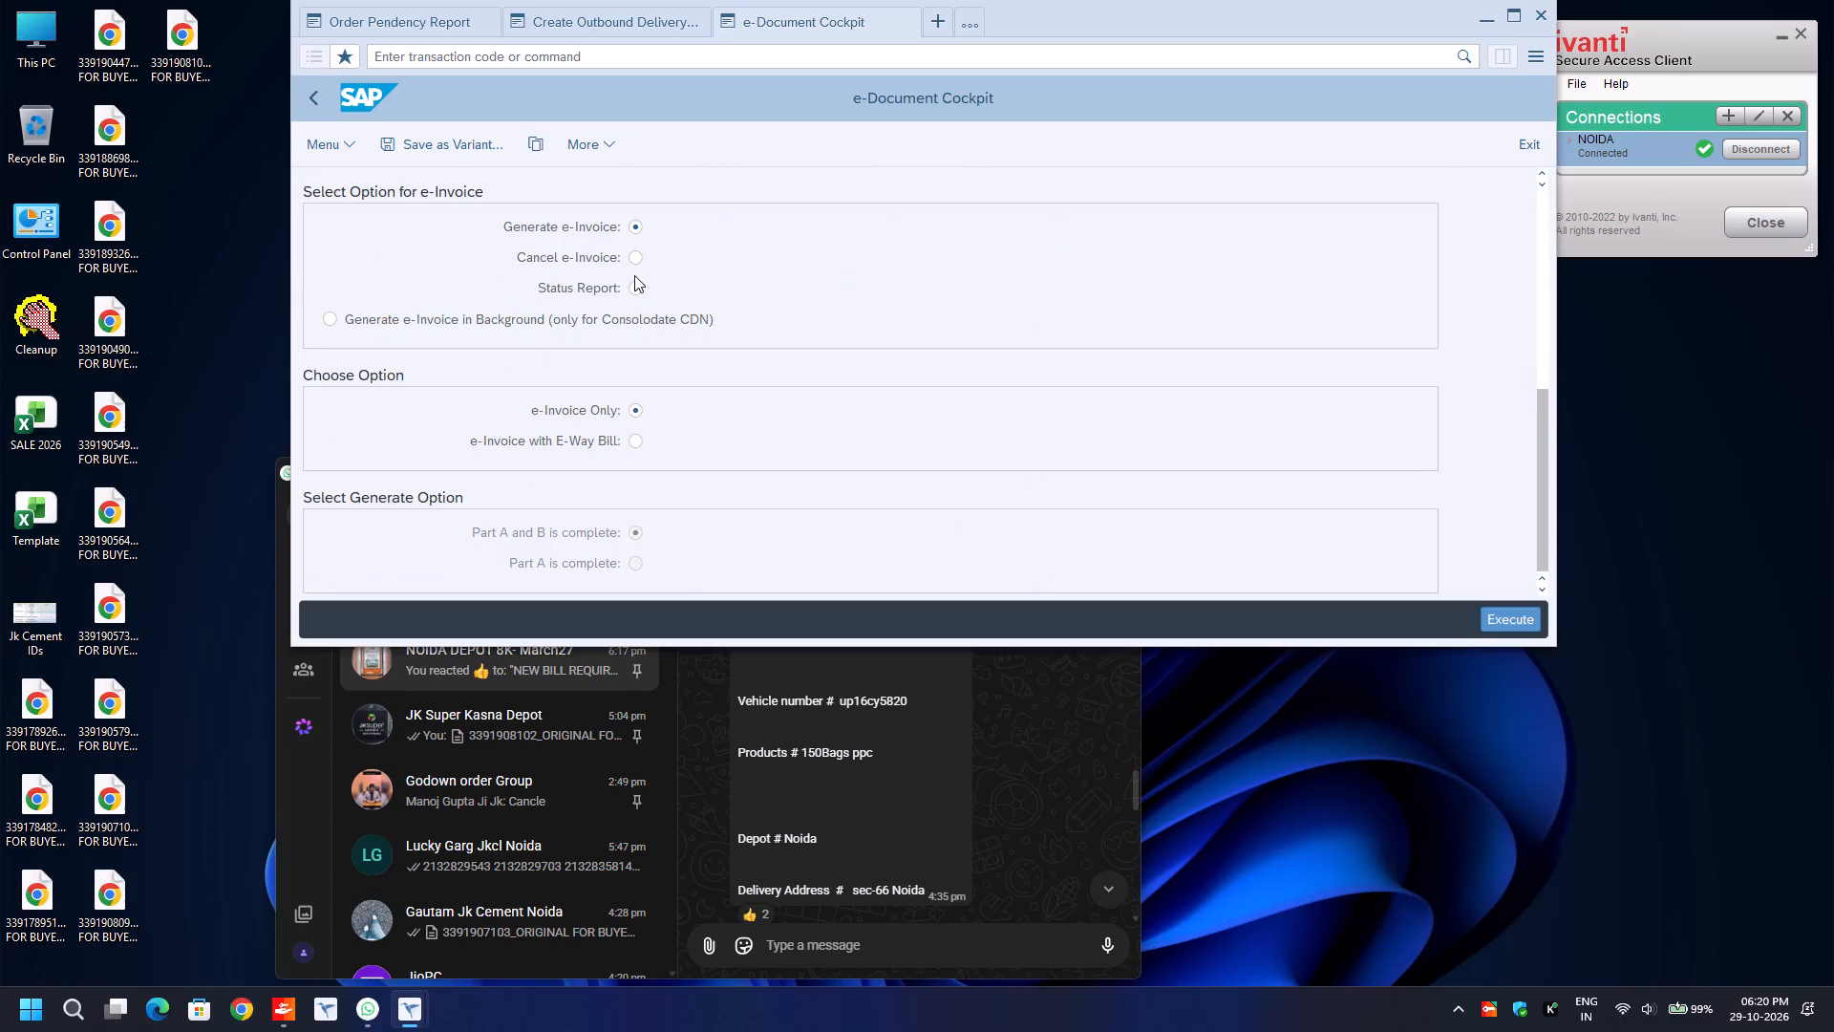
pyautogui.click(634, 284)
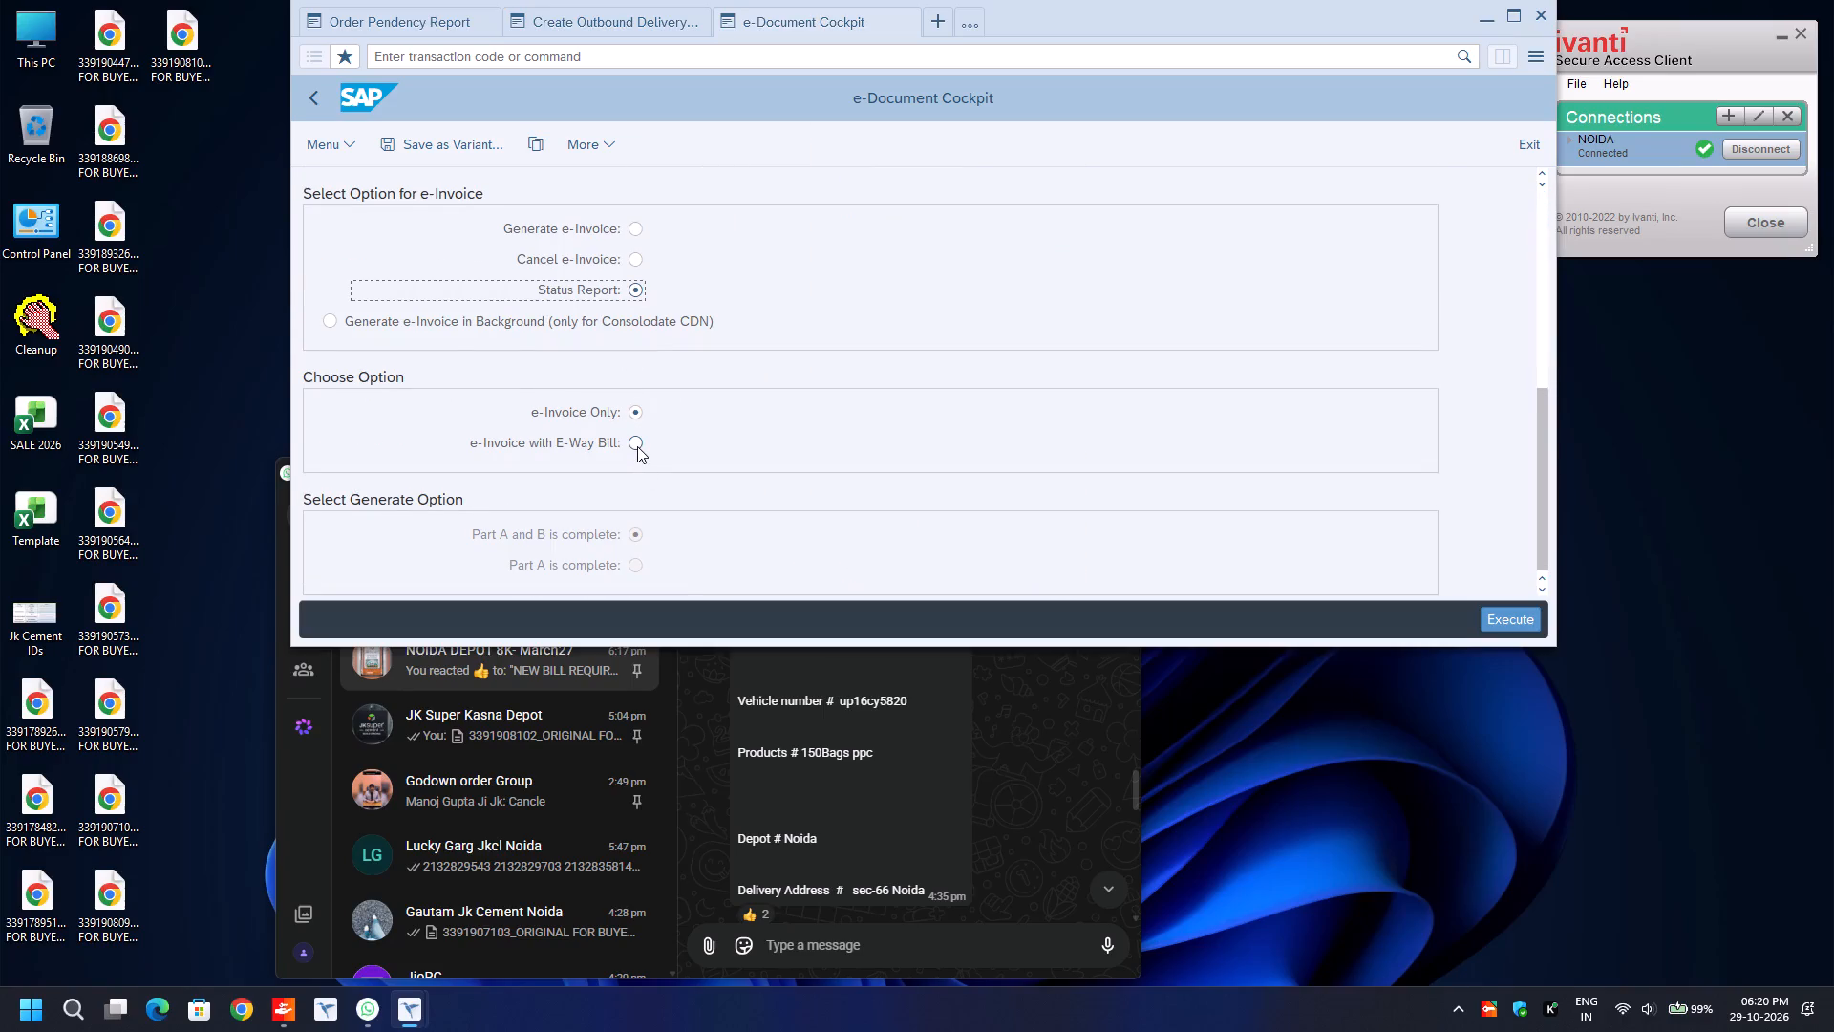
pyautogui.click(637, 446)
pyautogui.press('F8')
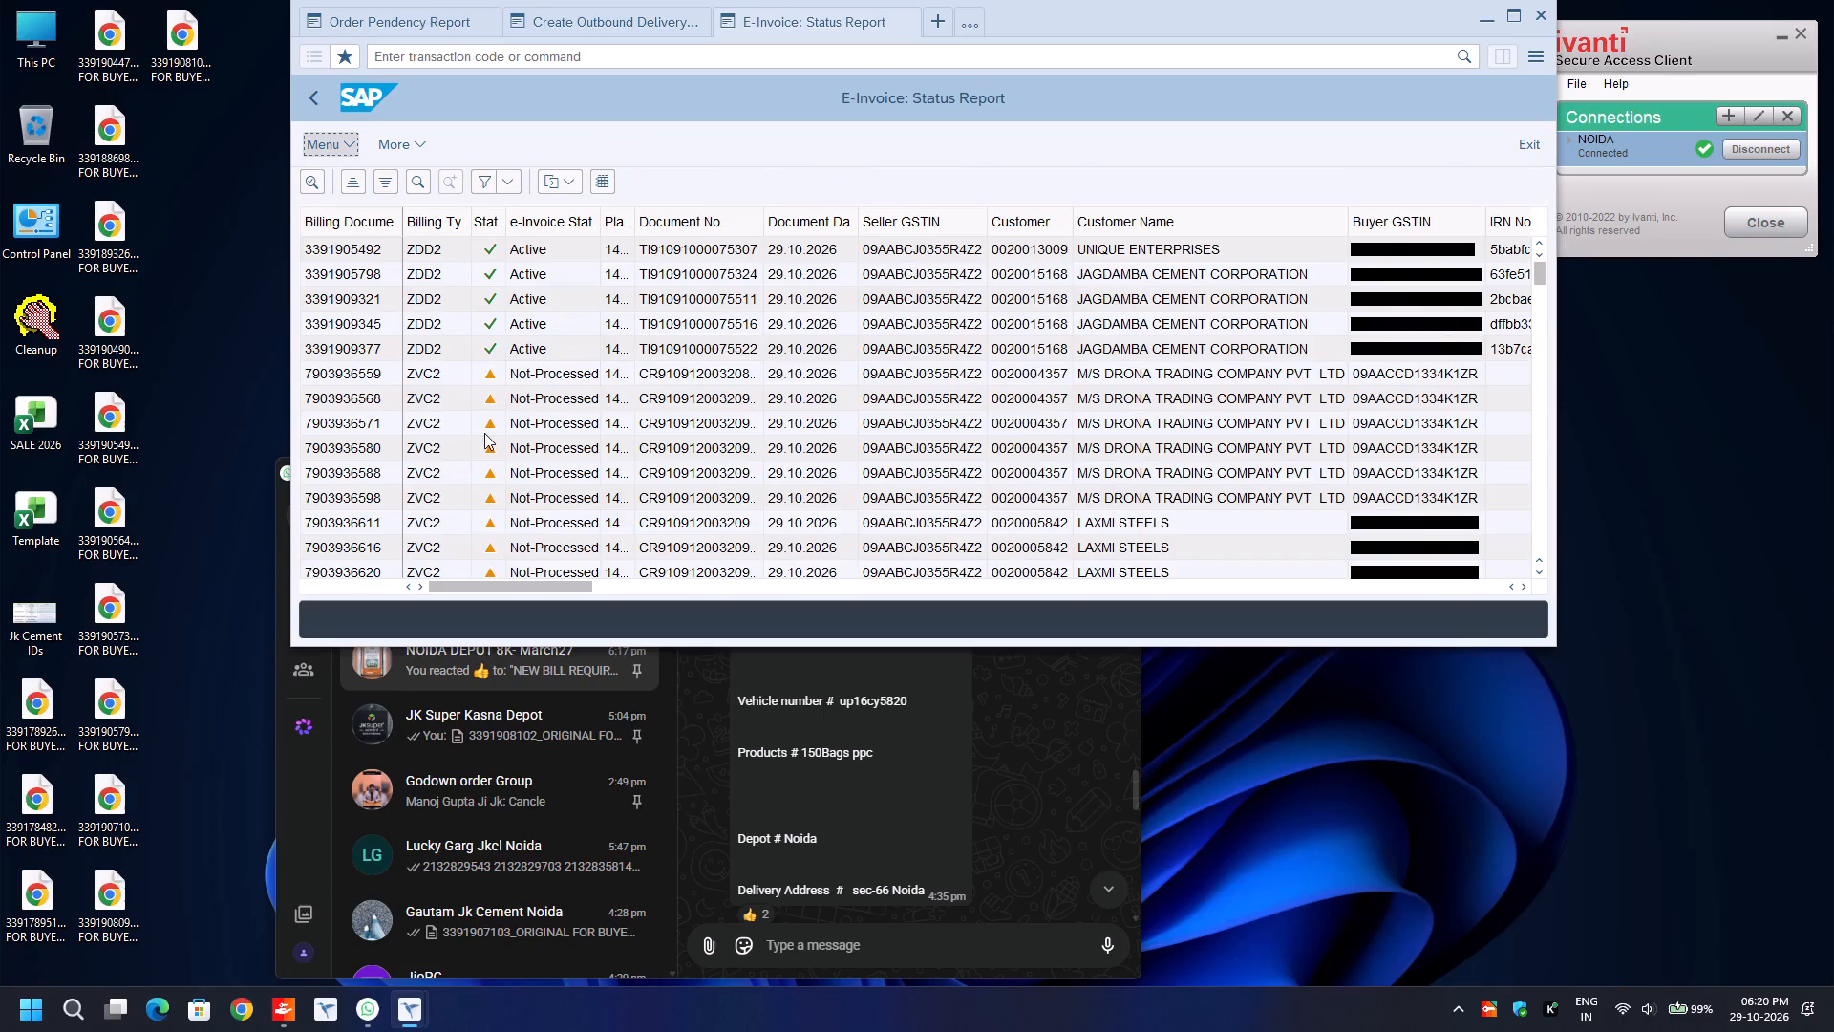
pyautogui.moveTo(509, 583); pyautogui.dragTo(1537, 577)
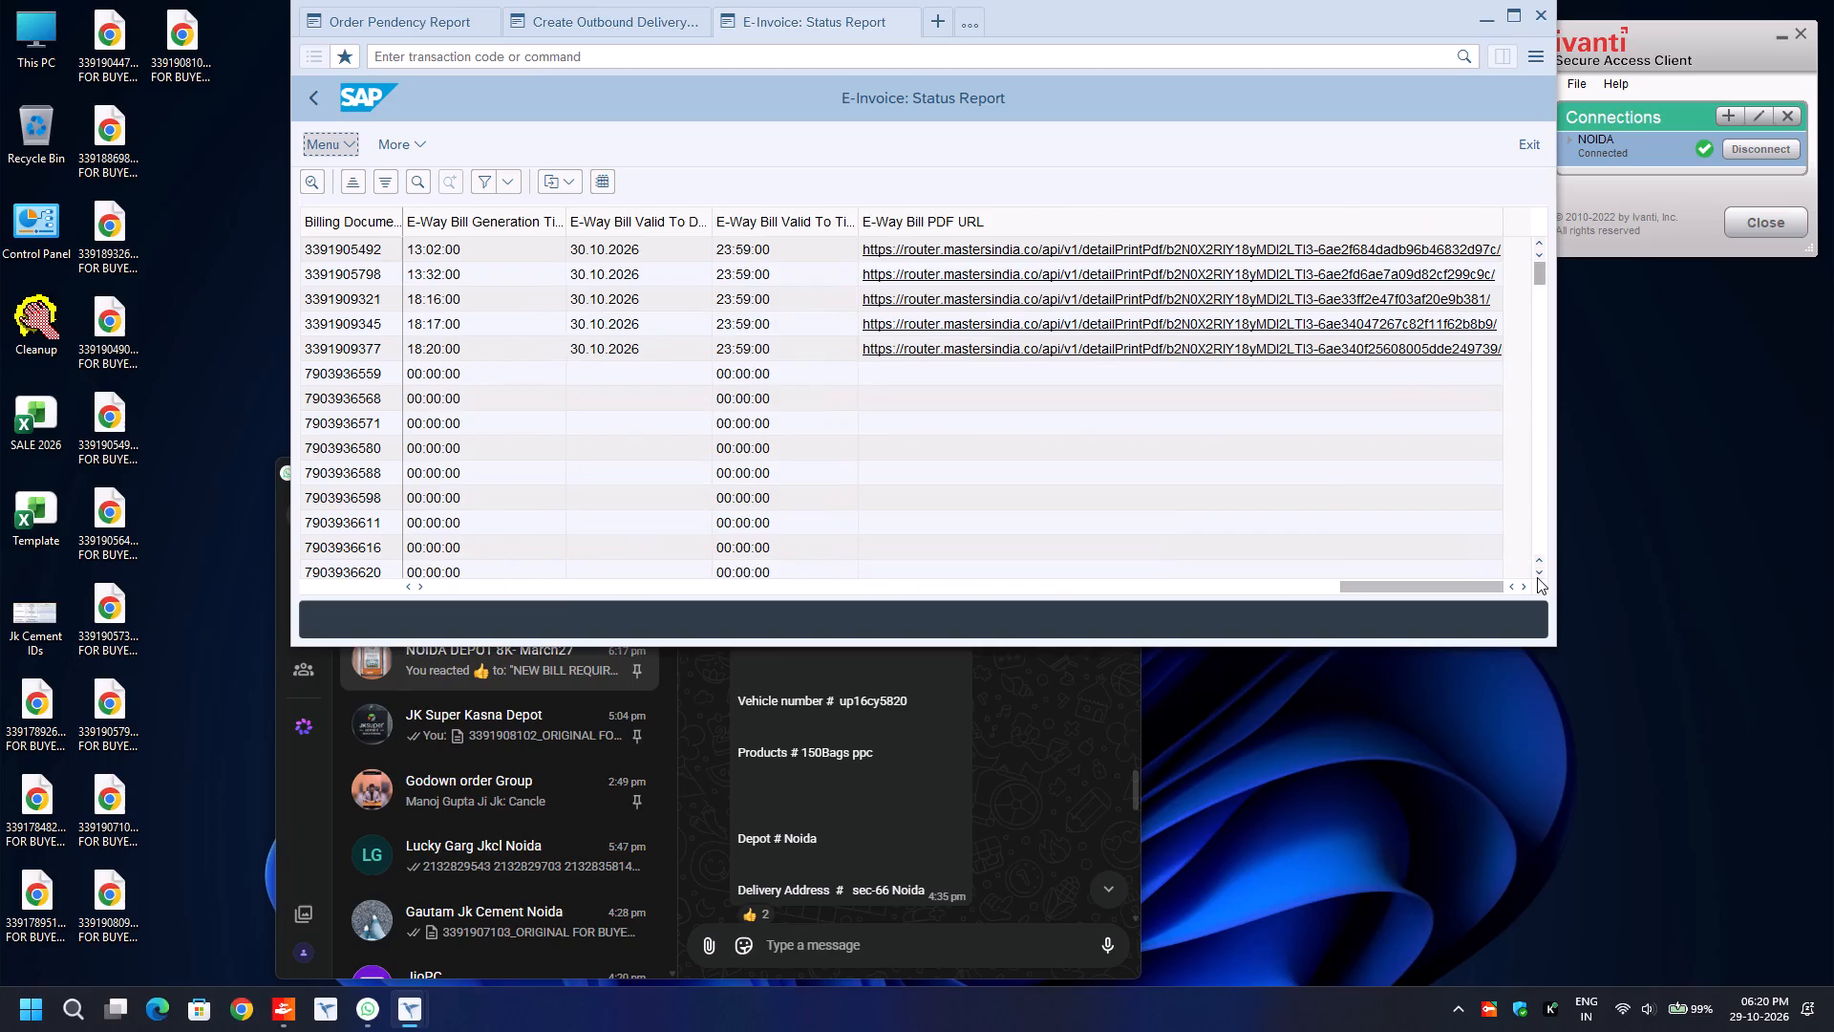
pyautogui.click(342, 293)
pyautogui.hotkey('ctrl', 't')
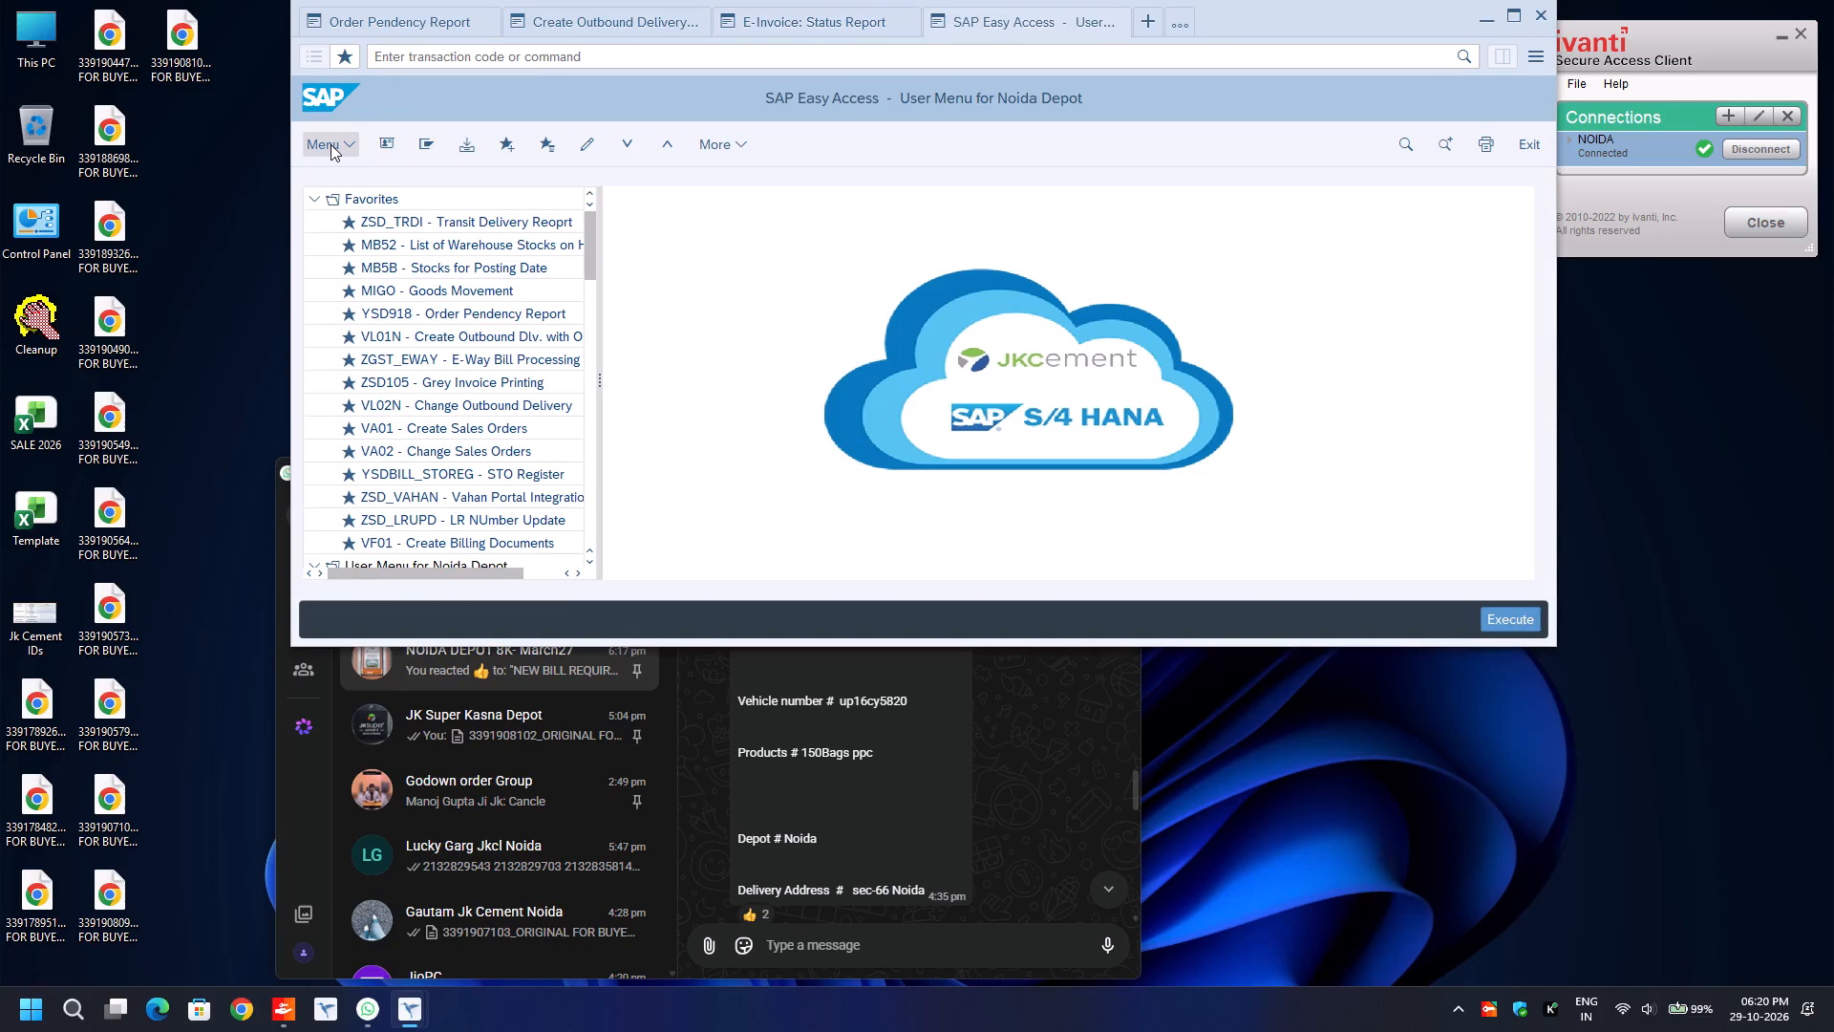
pyautogui.hotkey('ctrl', 'w')
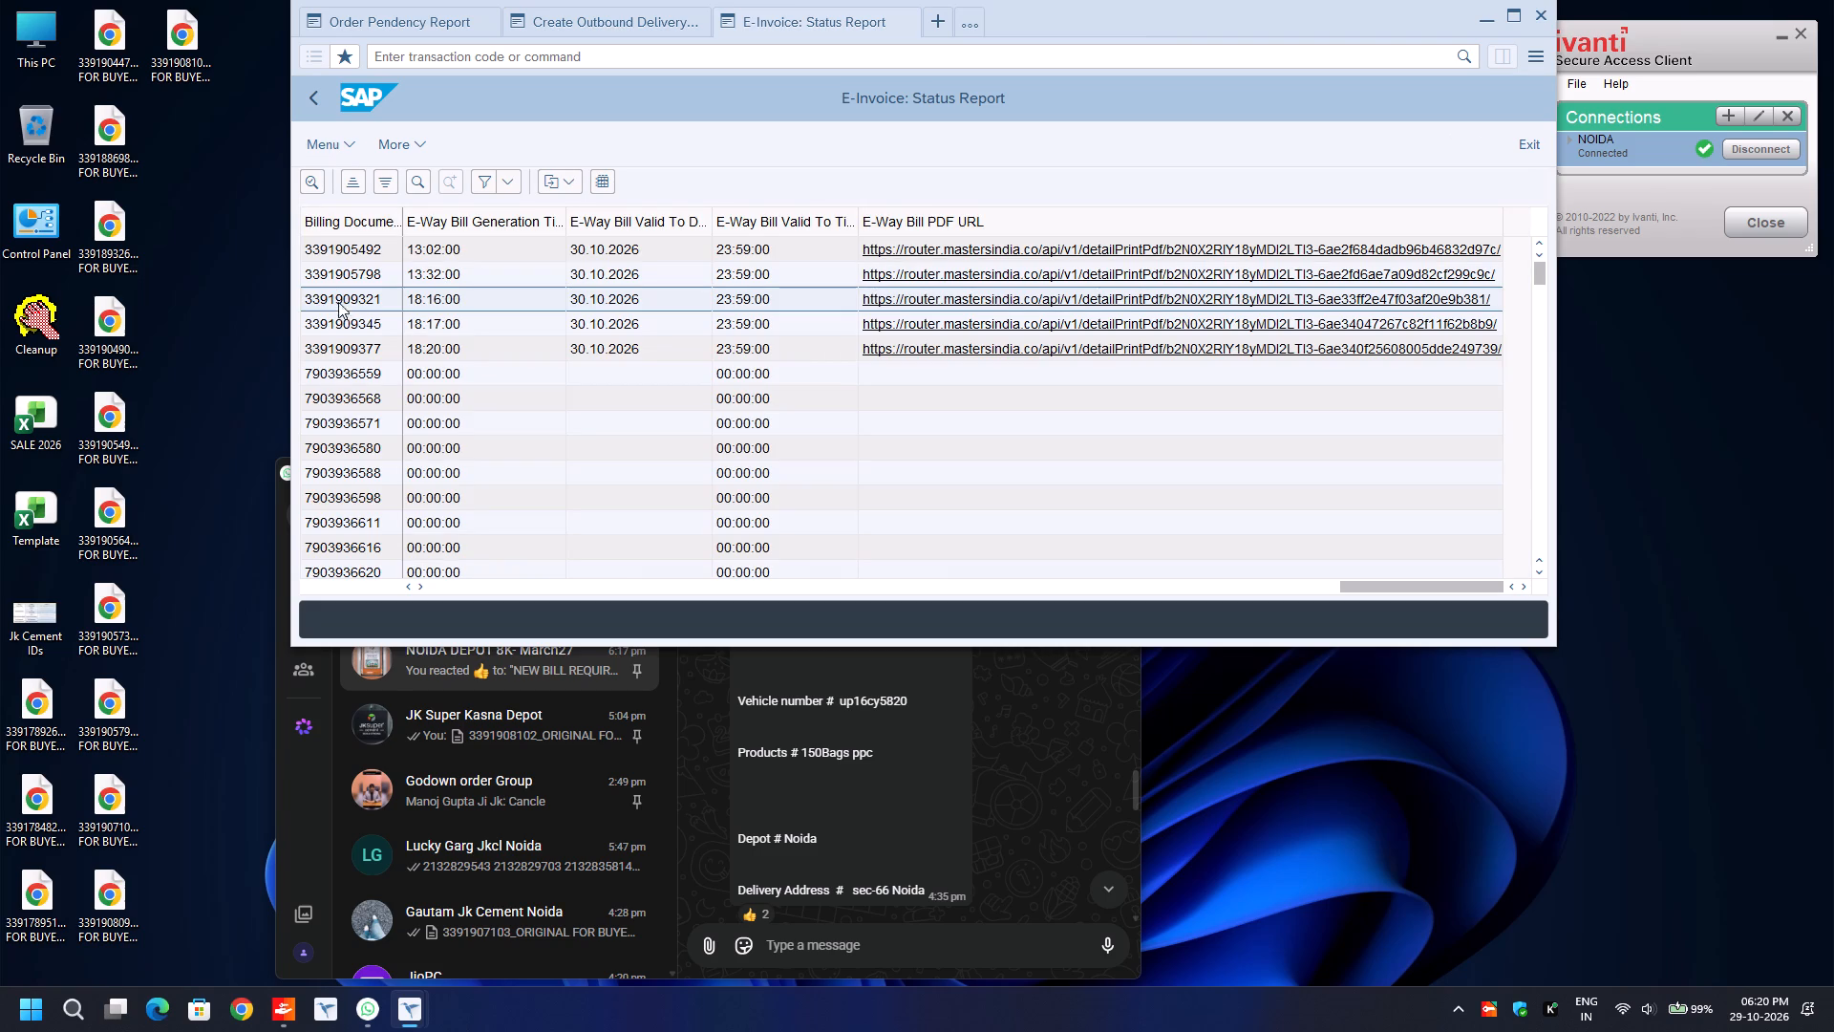
pyautogui.click(334, 288)
pyautogui.hotkey('ctrl', 'y')
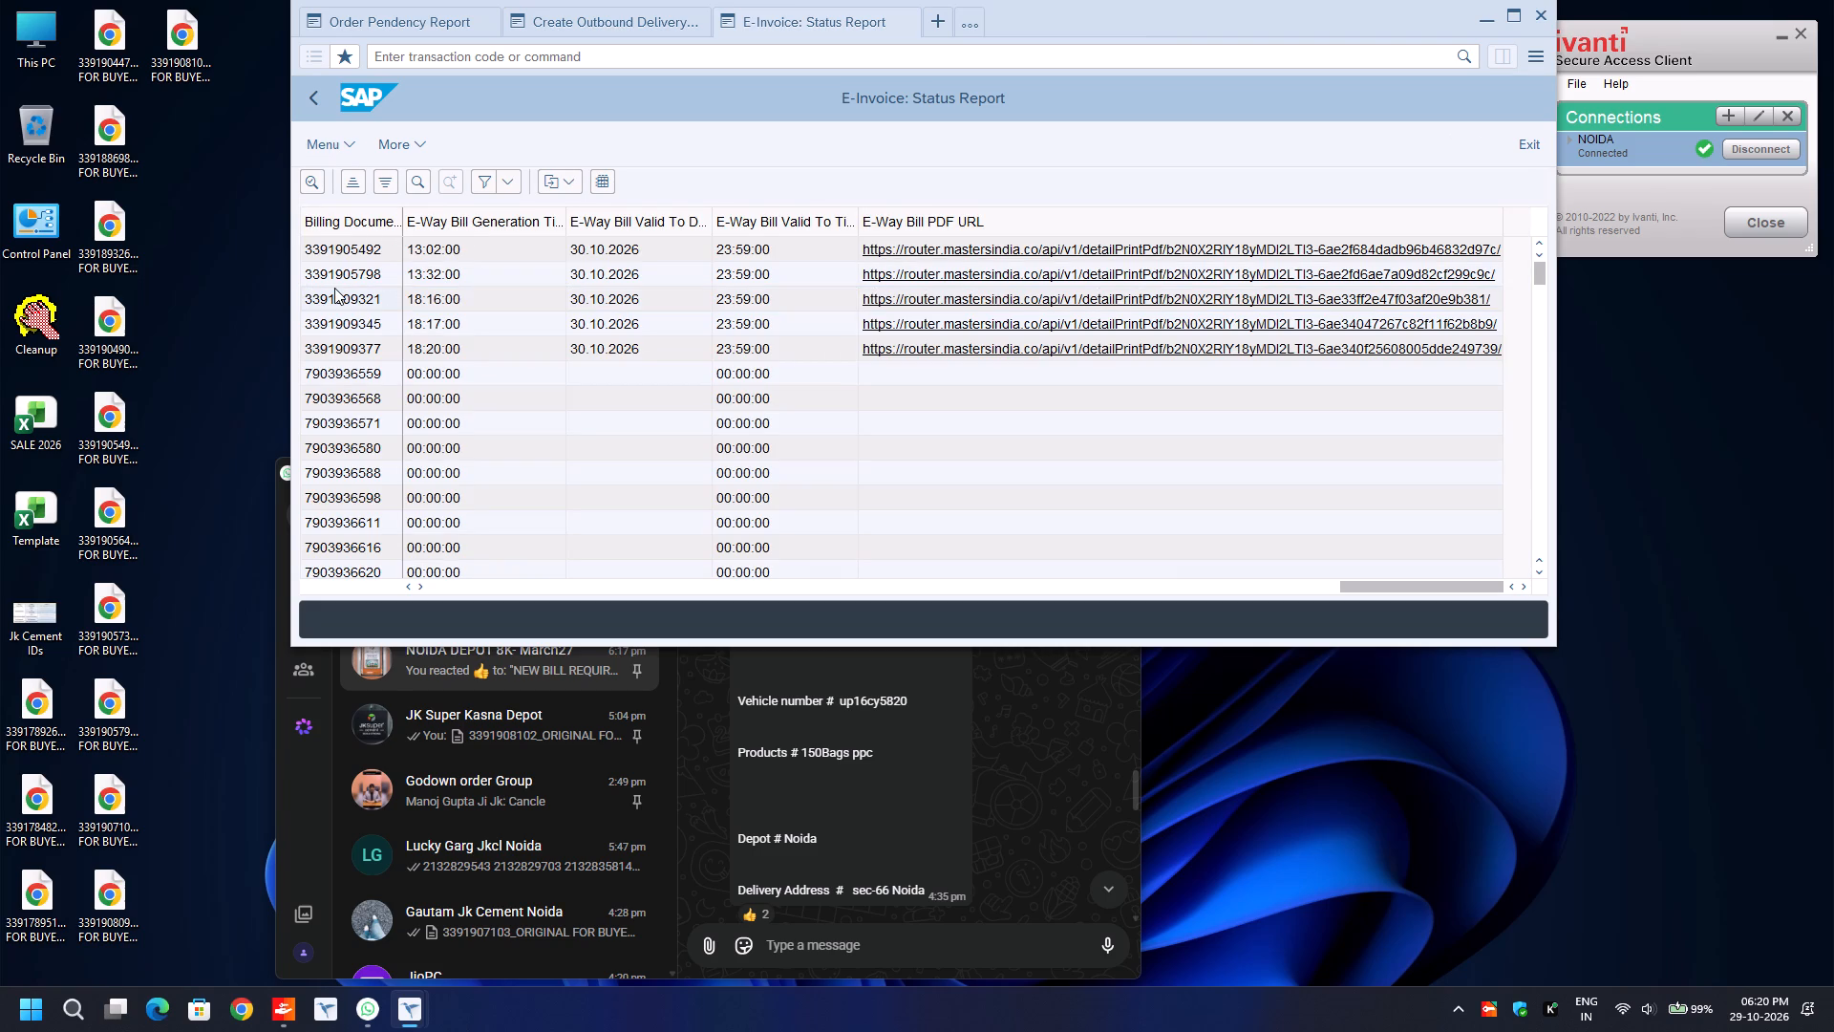
pyautogui.hotkey('shift', 'Down')
pyautogui.hotkey('shift', 'Down')
pyautogui.hotkey('ctrl', 'c')
# Open ZSD105 Grey Invoice Printing in a new session and paste the three copied numbers as the billing document multiple selection.
pyautogui.hotkey('ctrl', 'n')
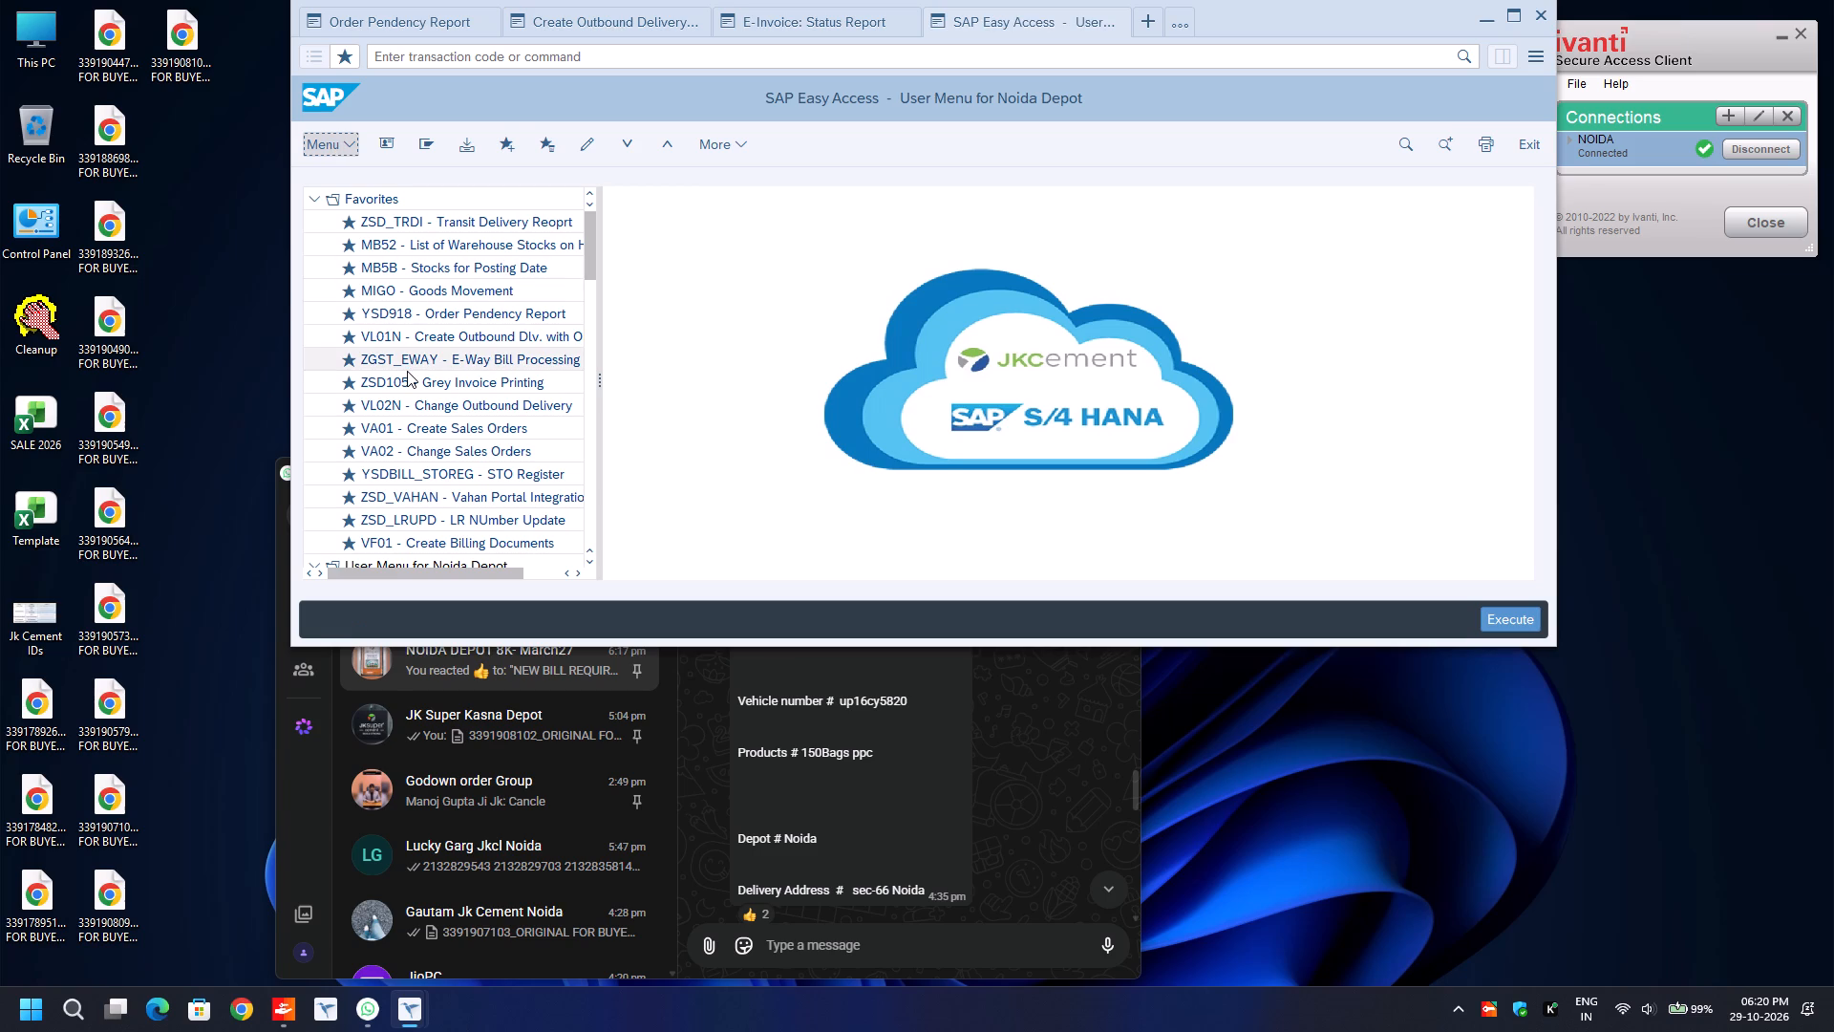
pyautogui.click(407, 371)
pyautogui.press('Down')
pyautogui.press('Down')
pyautogui.press('Up')
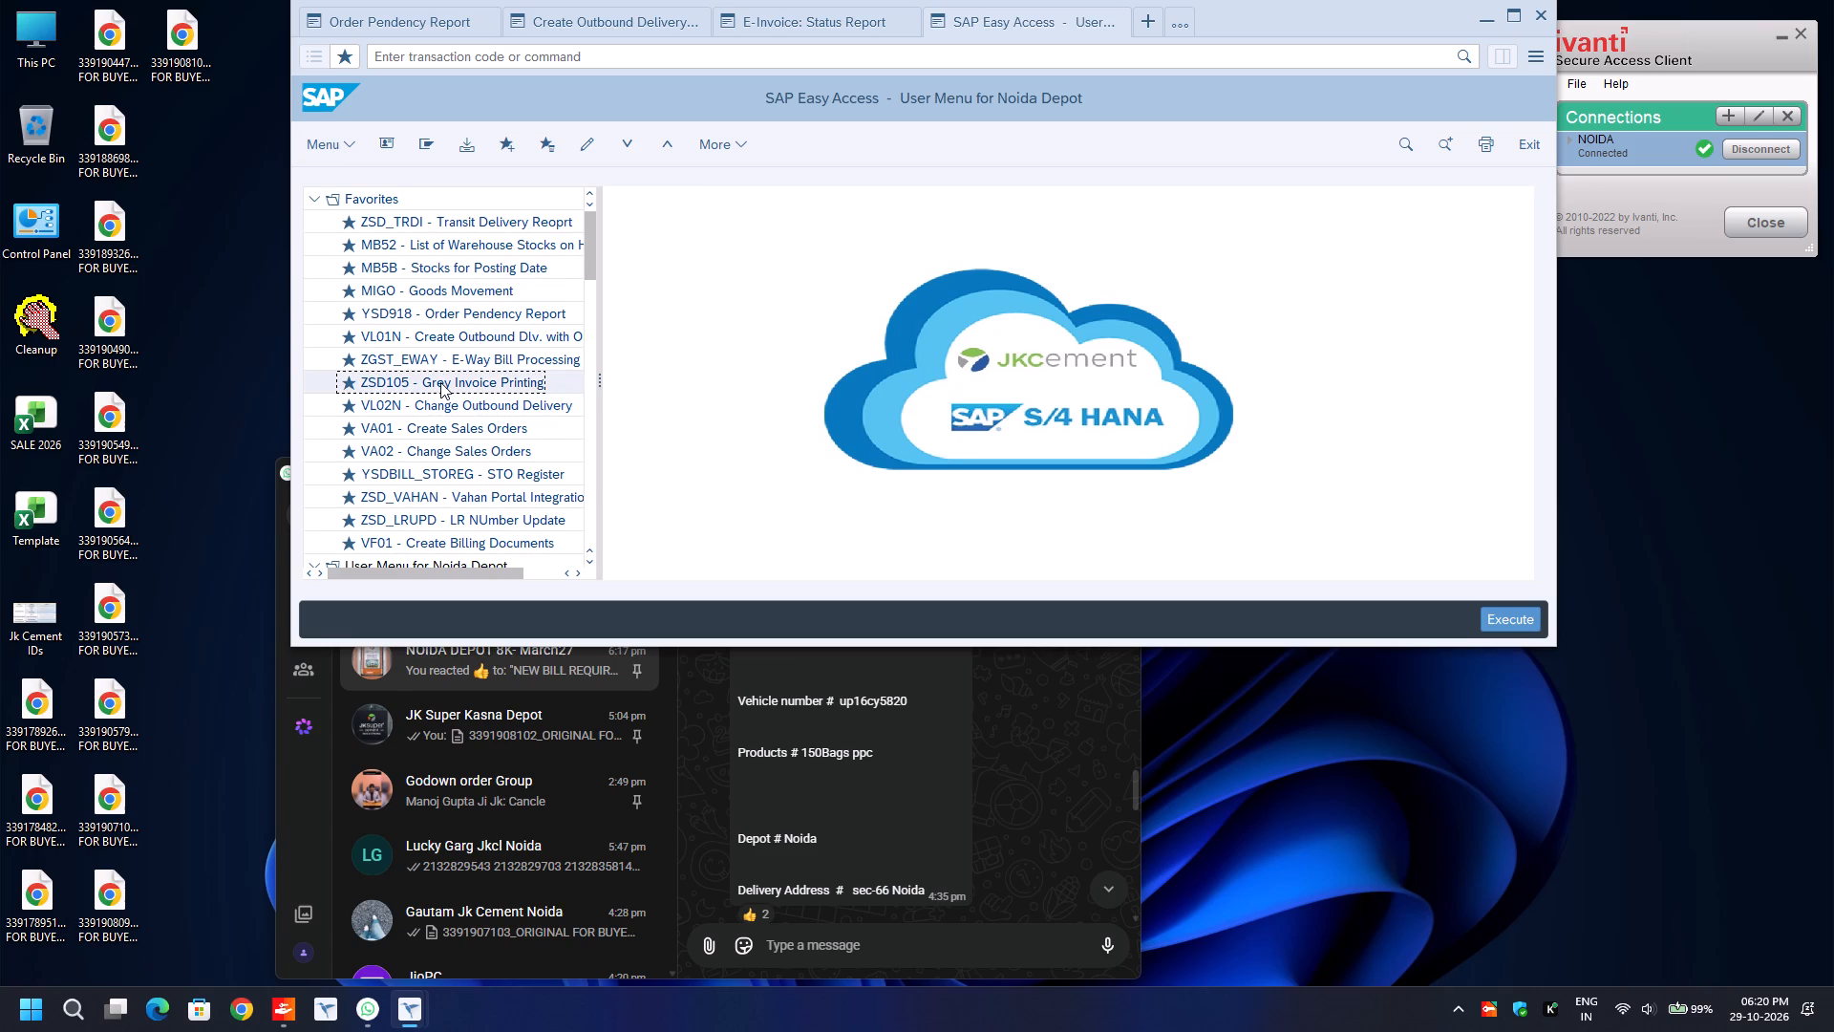
pyautogui.press('Return')
pyautogui.press('Tab')
pyautogui.press('Tab')
pyautogui.press('space')
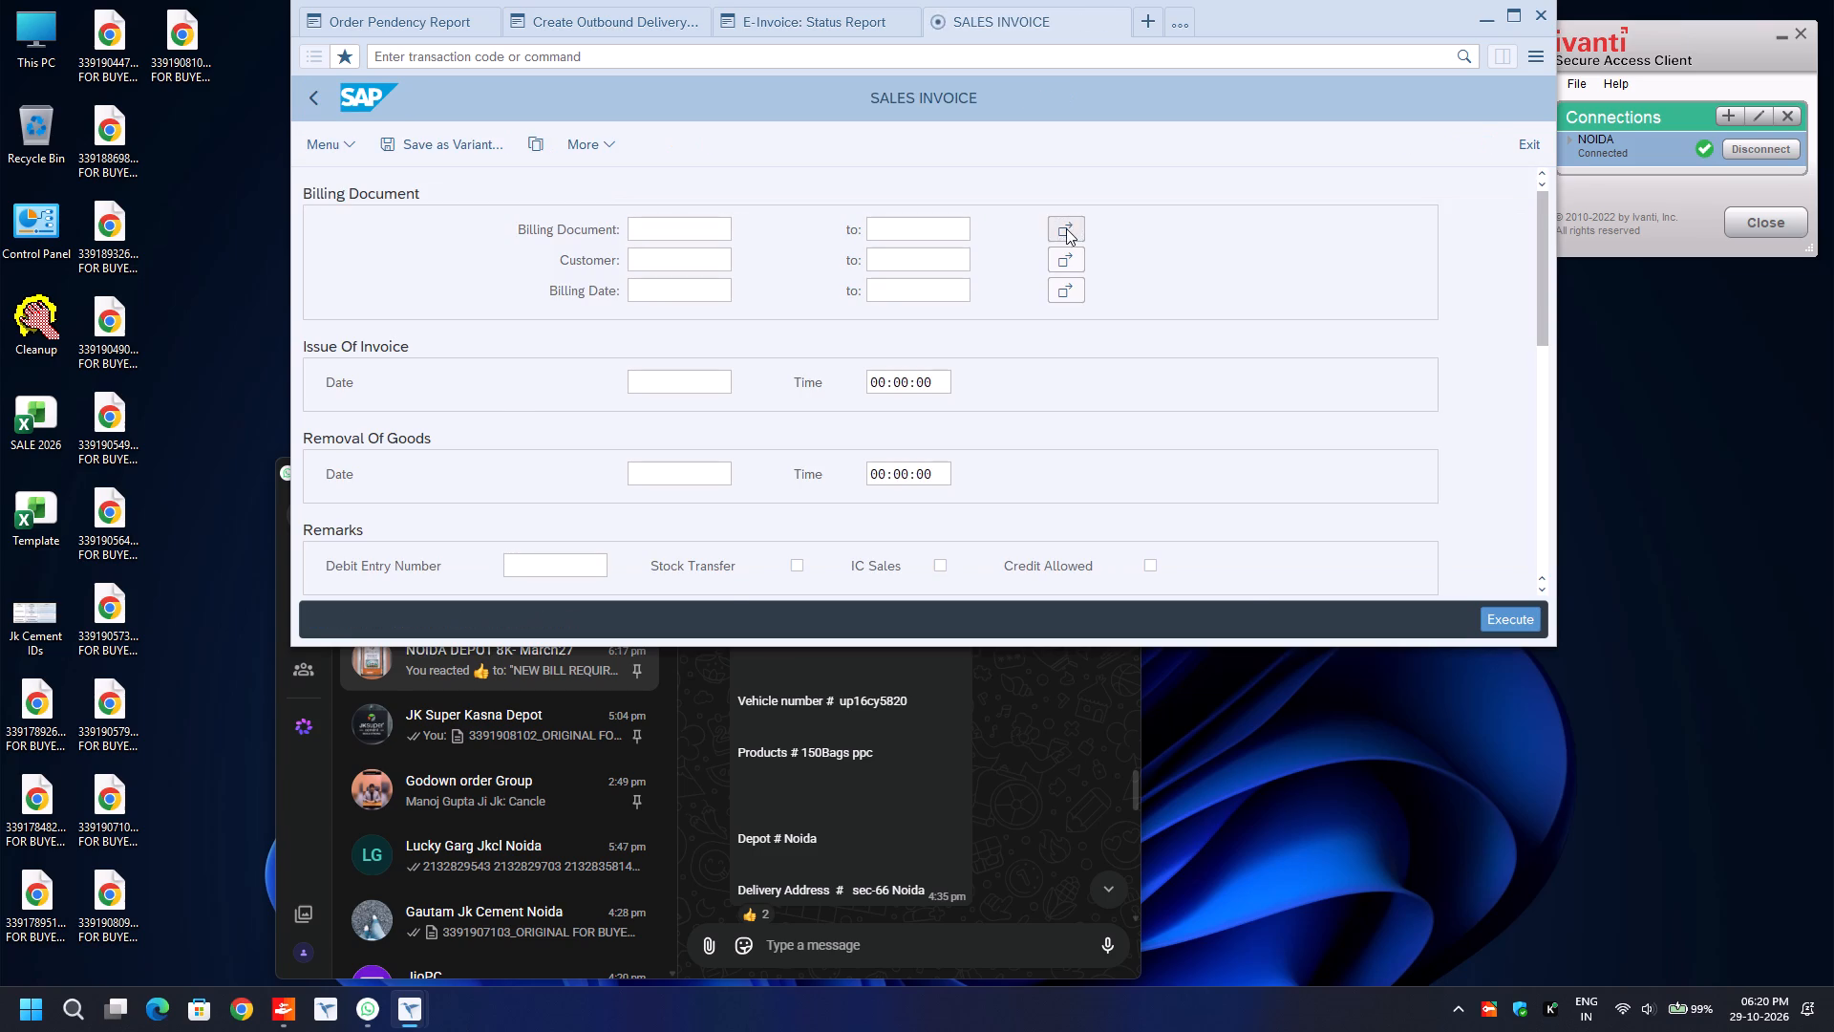
pyautogui.hotkey('ctrl', 'v')
pyautogui.press('F8')
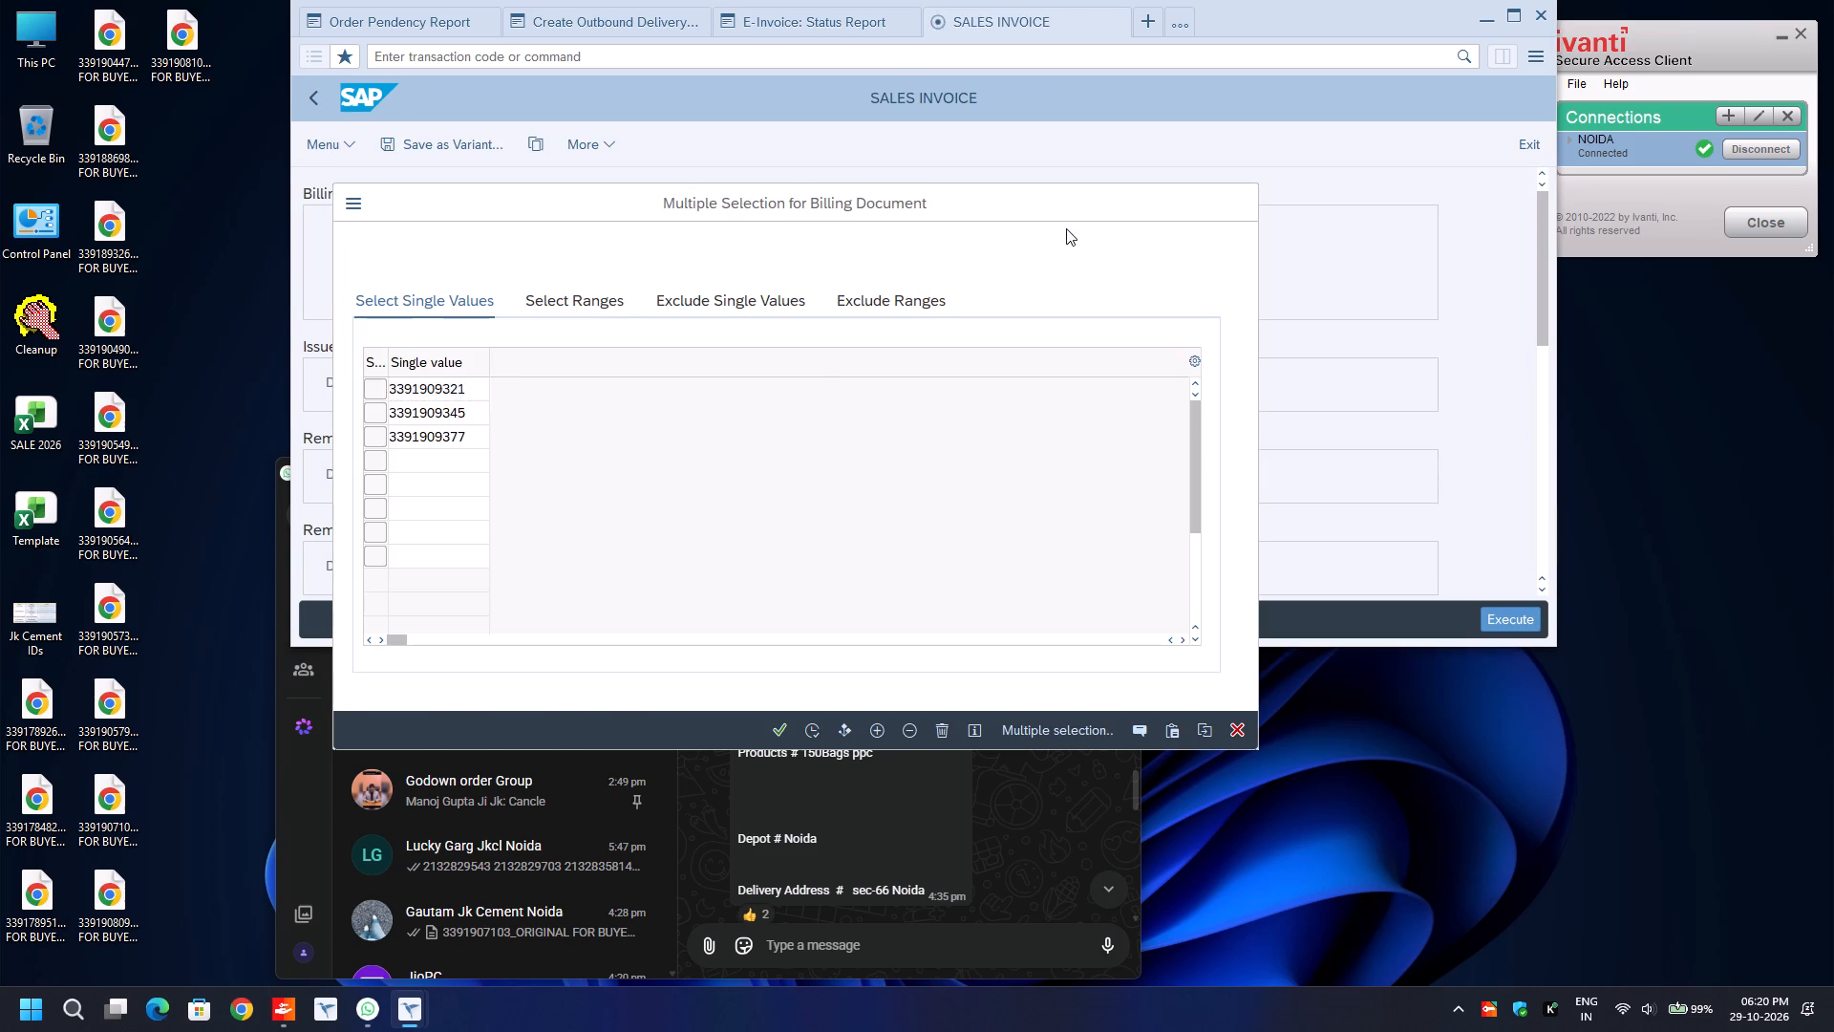
# Execute the sales invoices as A4, digitally signed, with a new signature and the Download option, choosing the Original For Buyer copy.
pyautogui.scroll(-9, 822, 399)
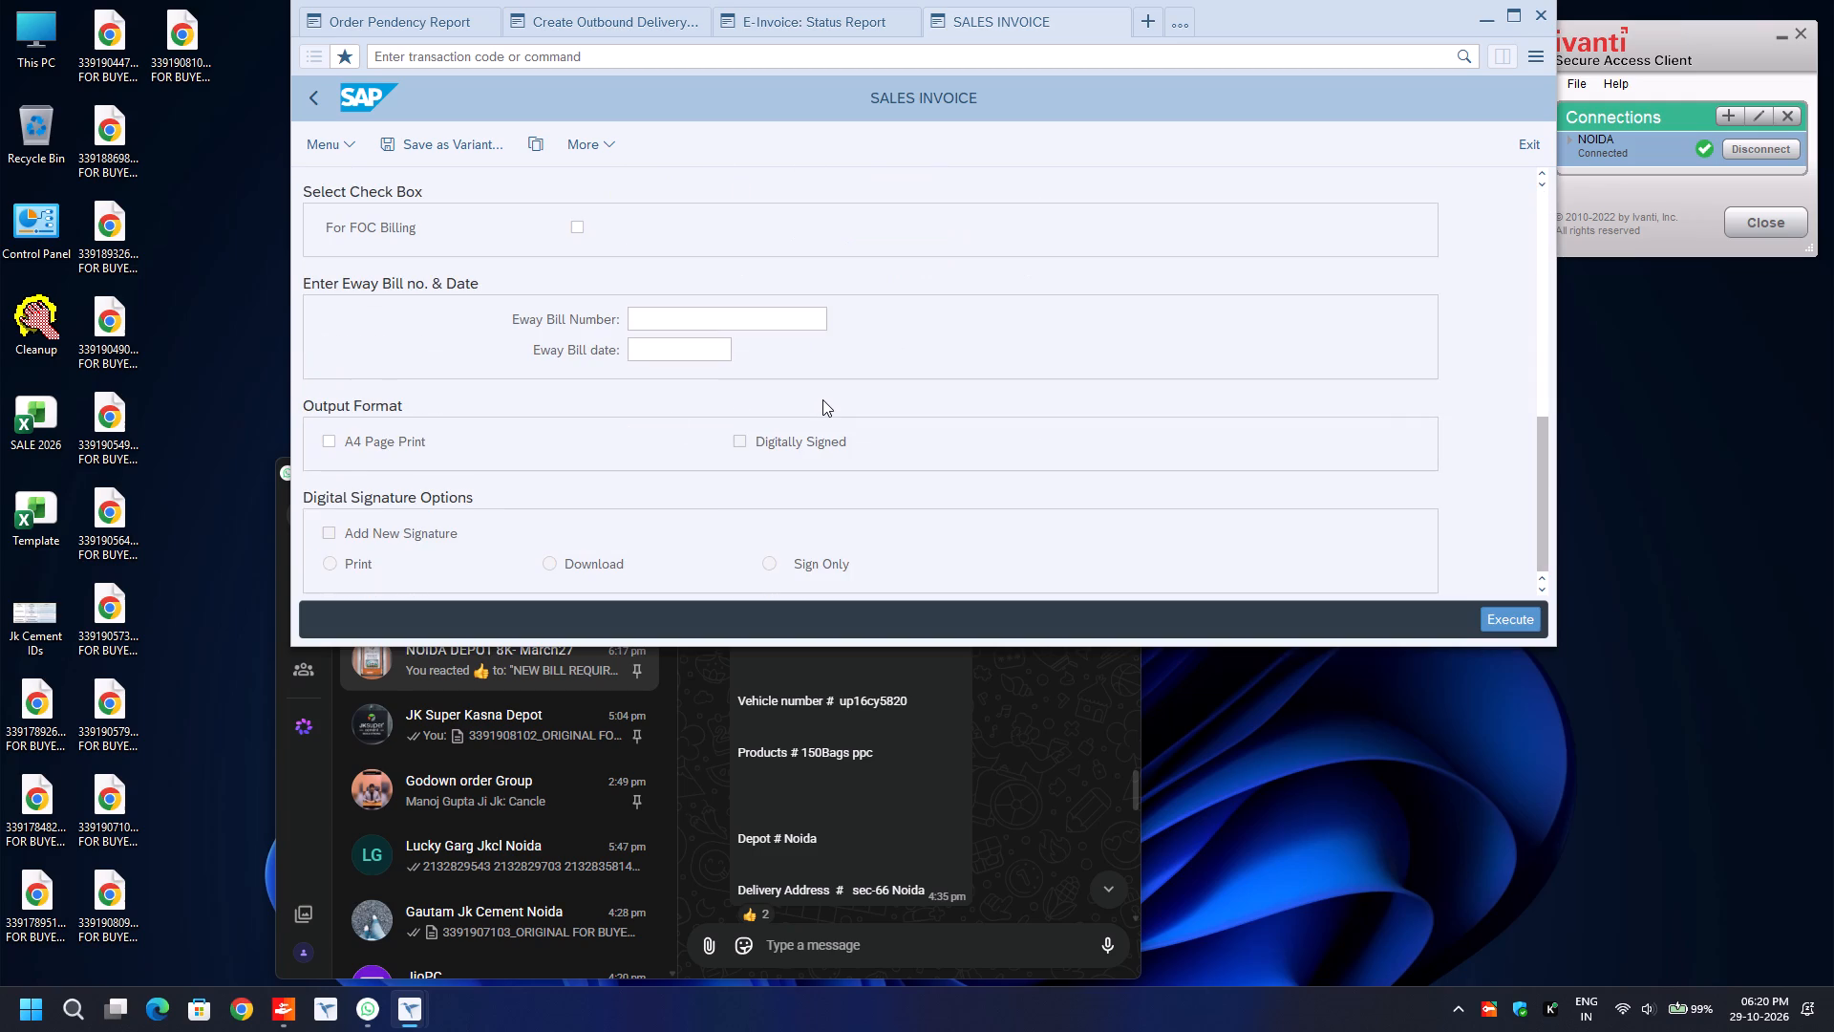
pyautogui.click(329, 435)
pyautogui.press('Tab')
pyautogui.press('space')
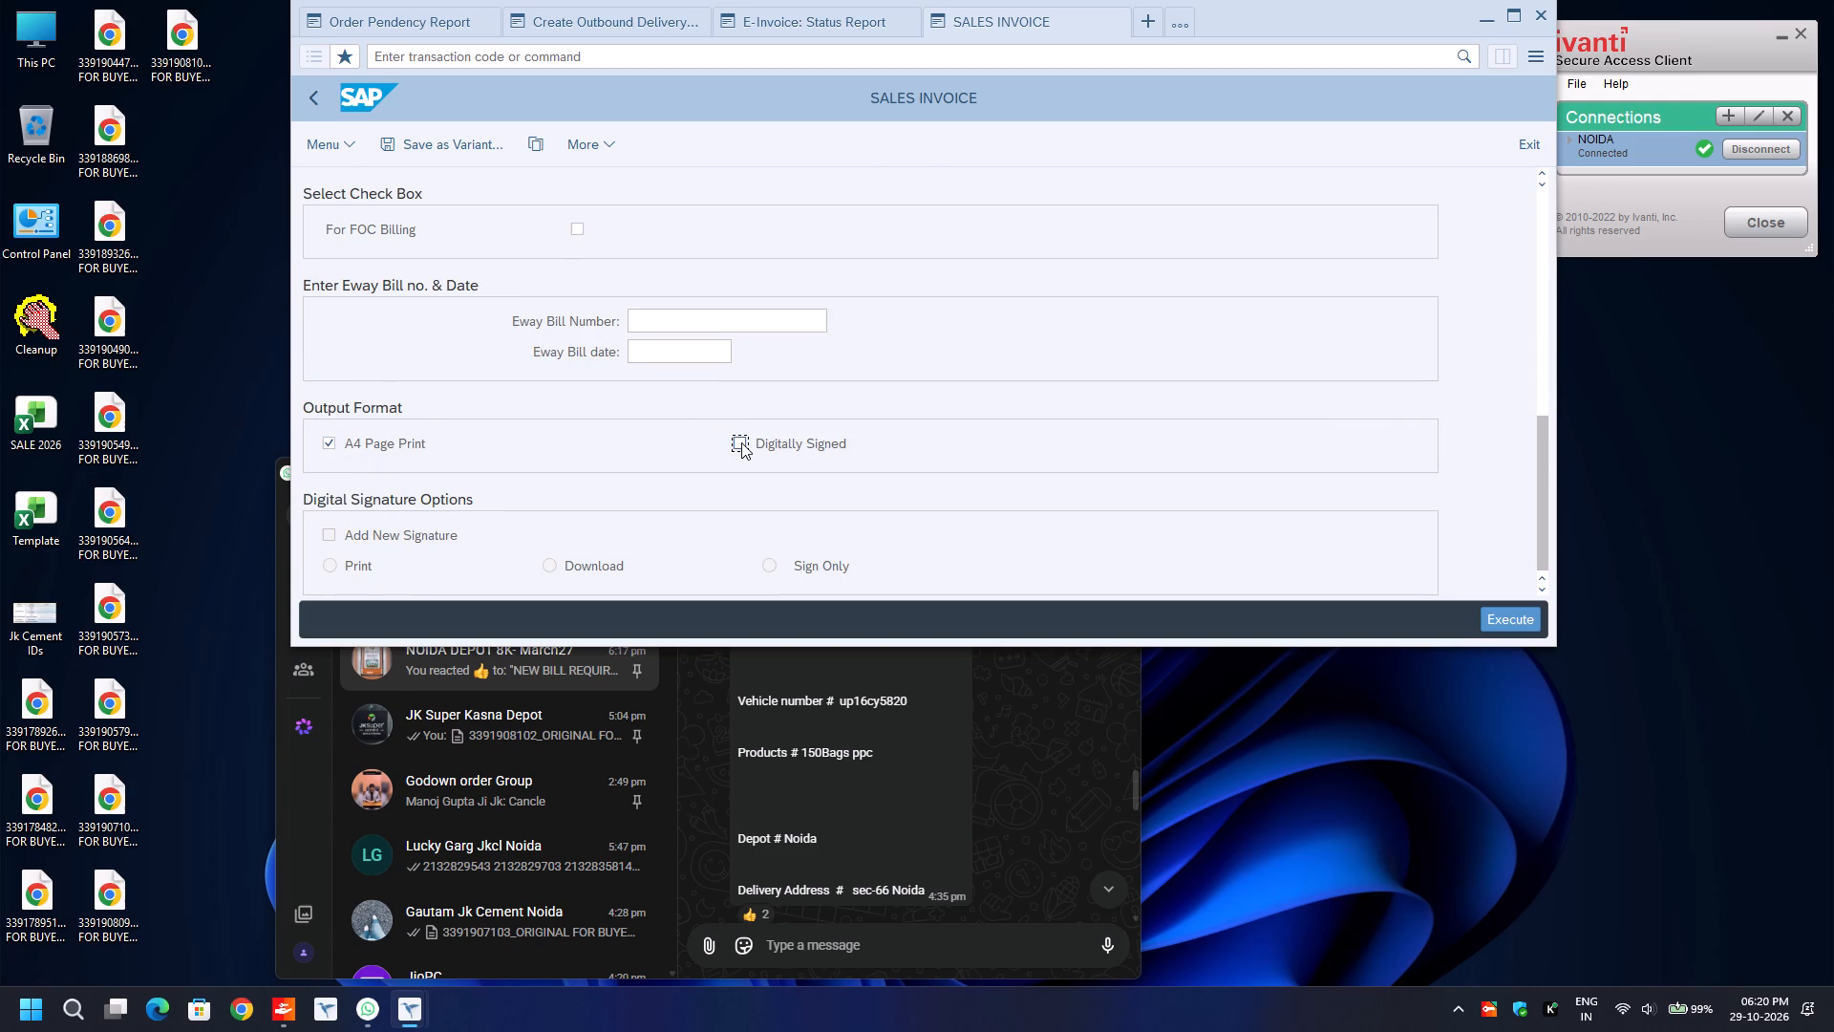
pyautogui.press('Tab')
pyautogui.press('space')
pyautogui.press('Tab')
pyautogui.press('Right')
pyautogui.press('F8')
pyautogui.press('space')
pyautogui.press('Return')
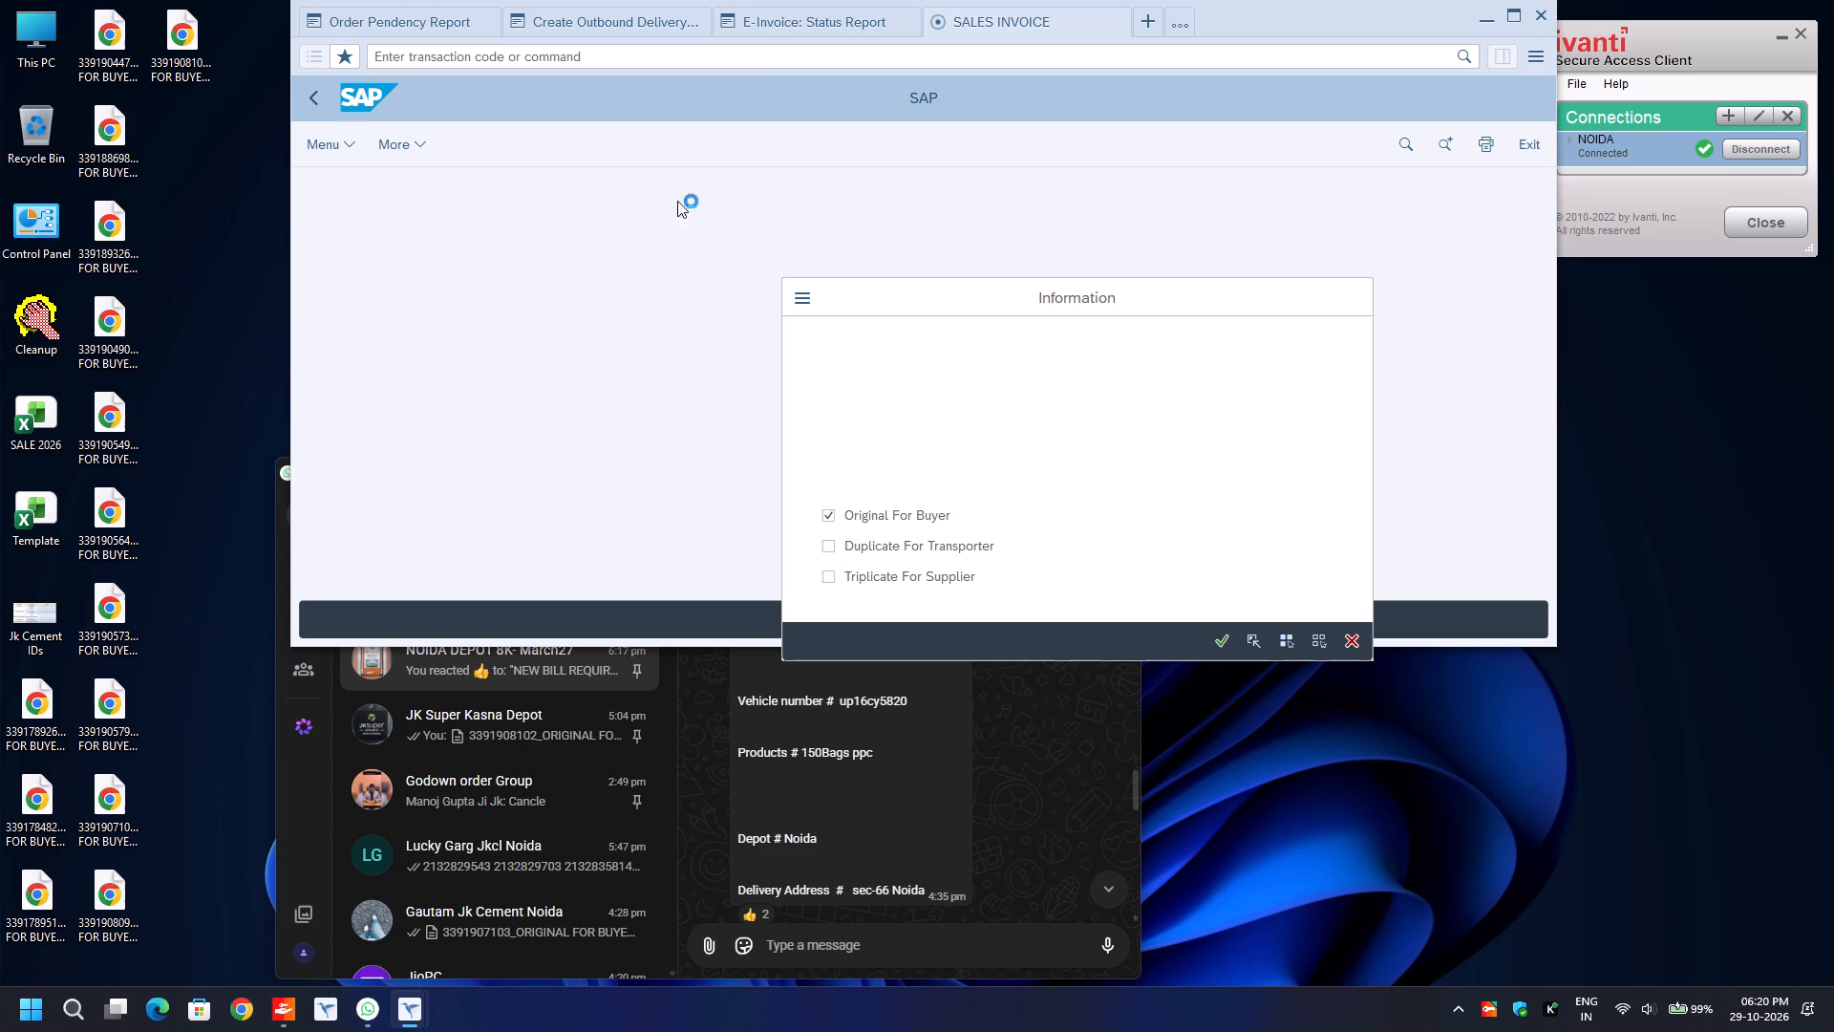
pyautogui.click(781, 17)
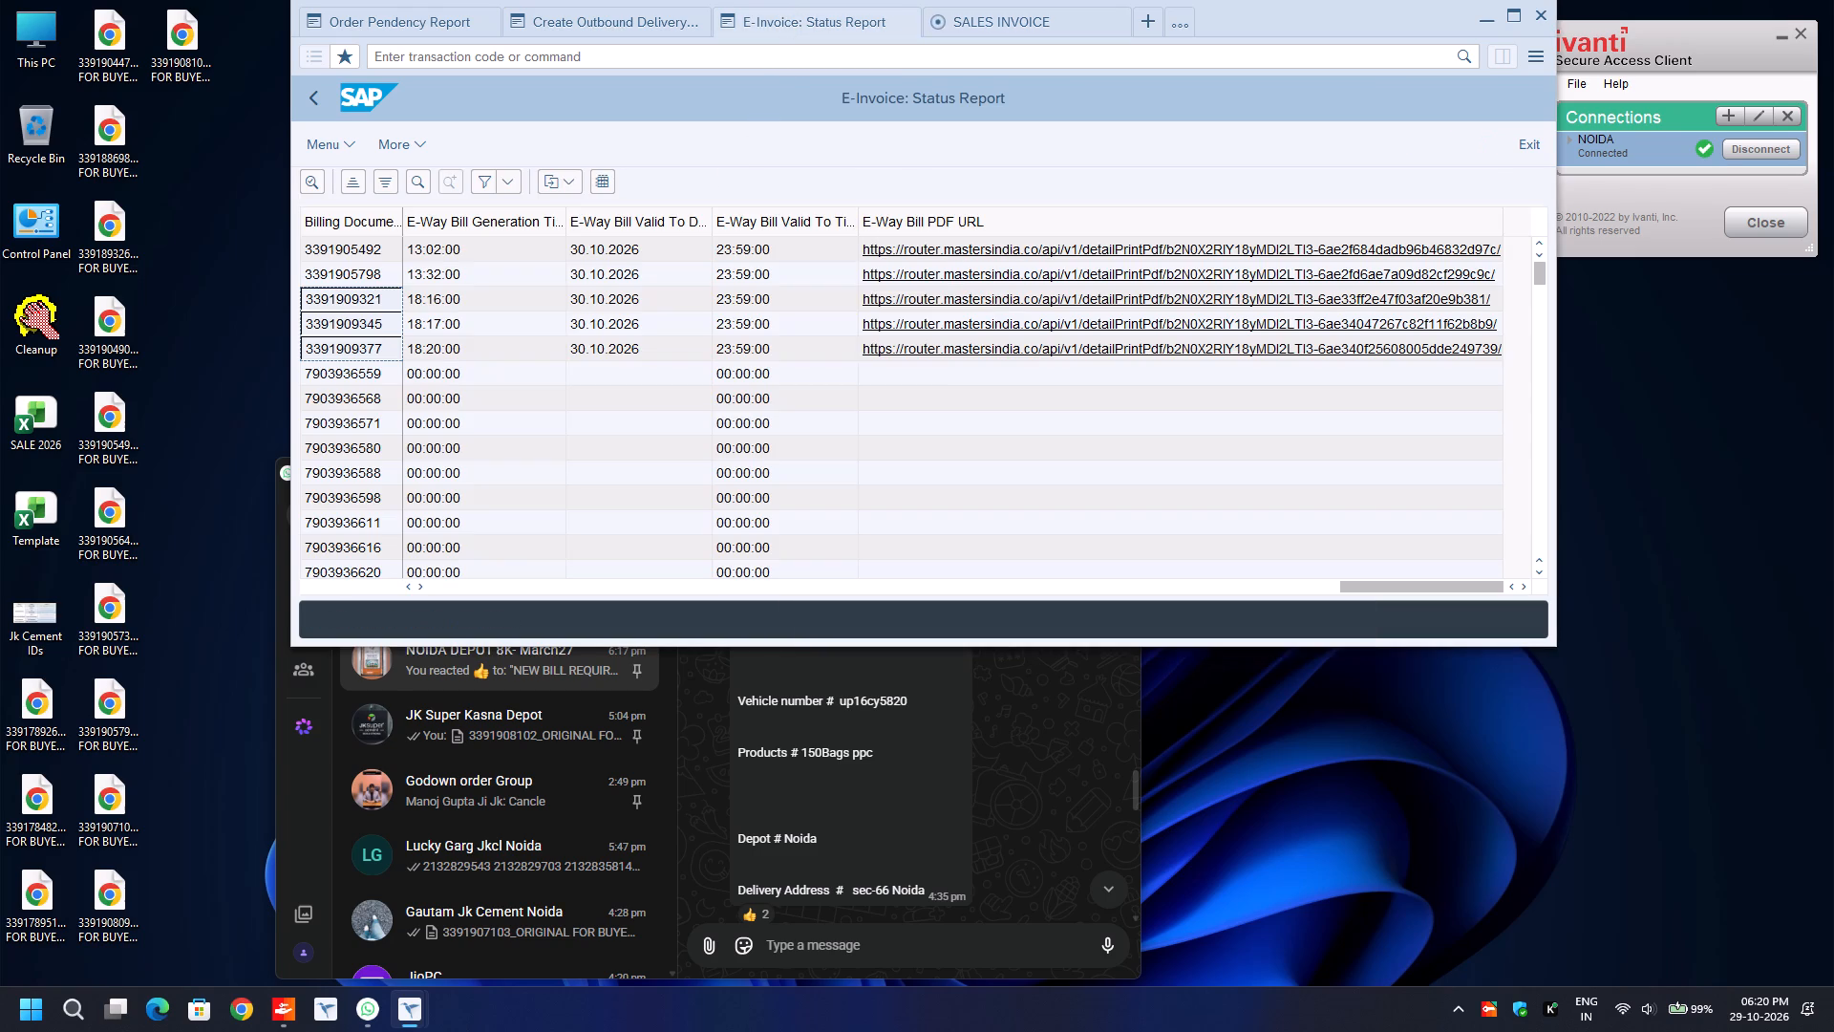
pyautogui.click(962, 300)
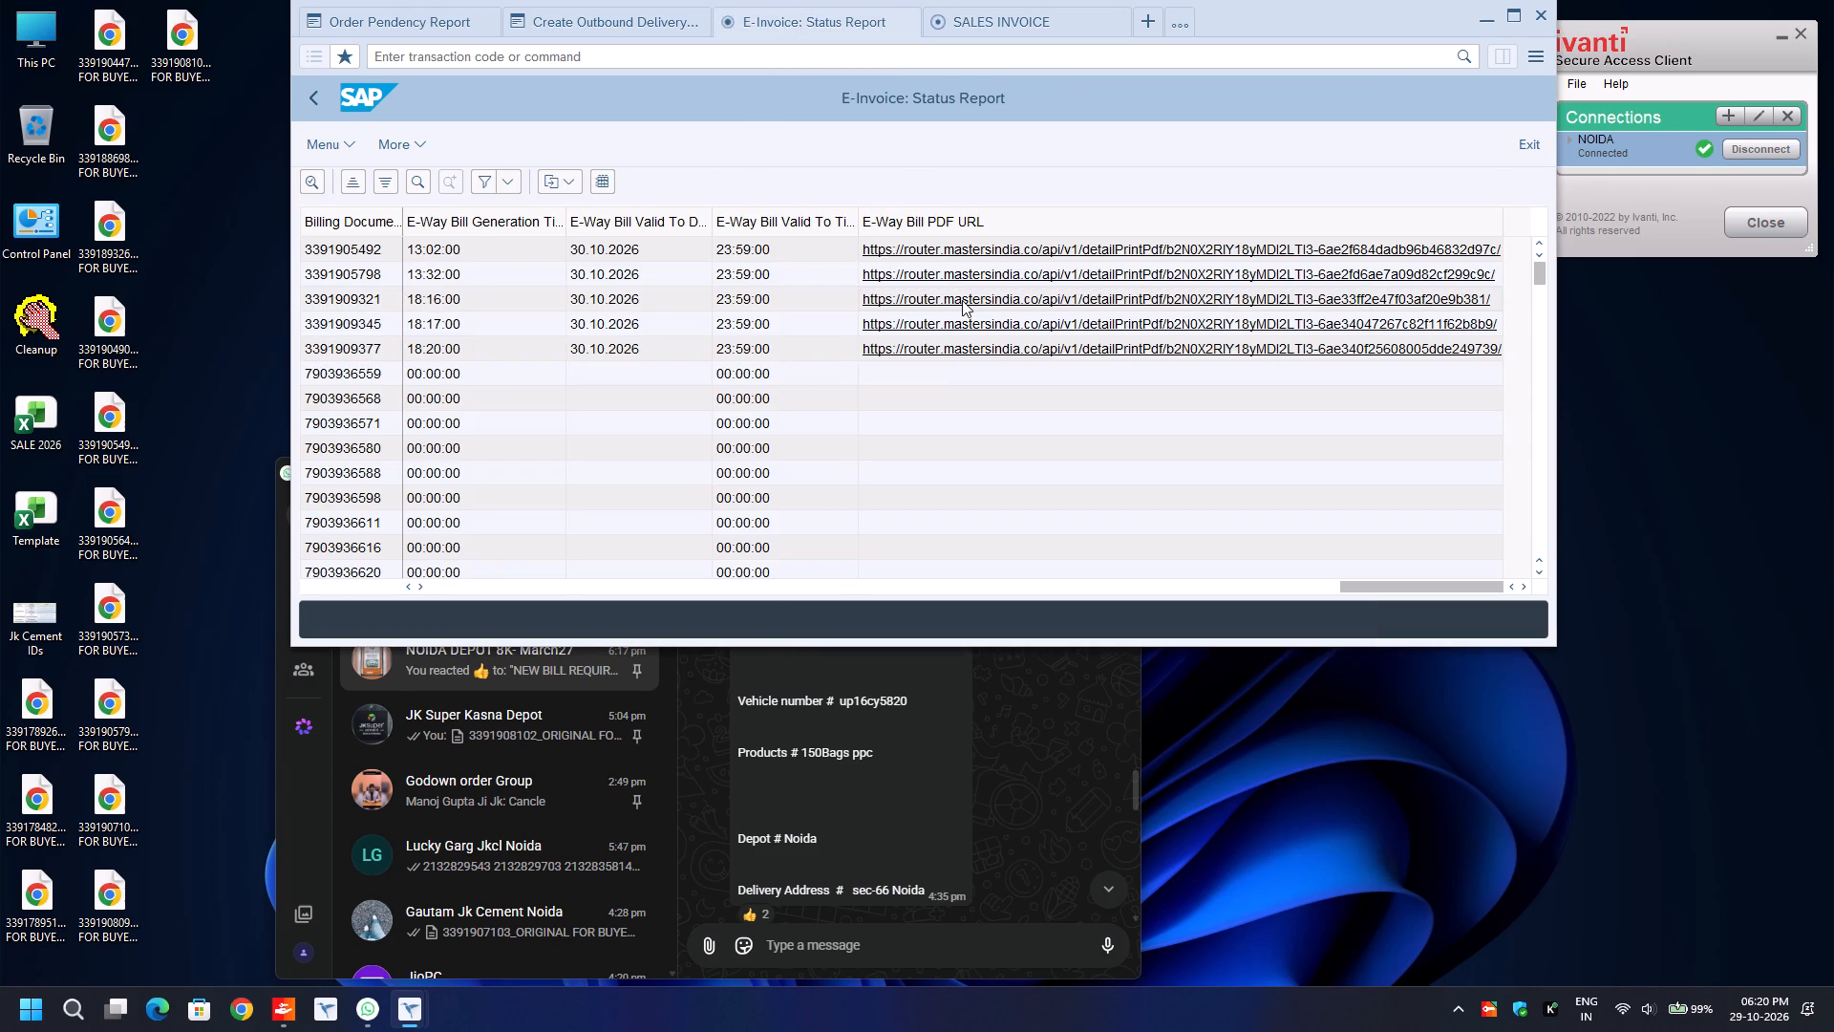
pyautogui.press('Left')
pyautogui.press('Left')
pyautogui.press('Return')
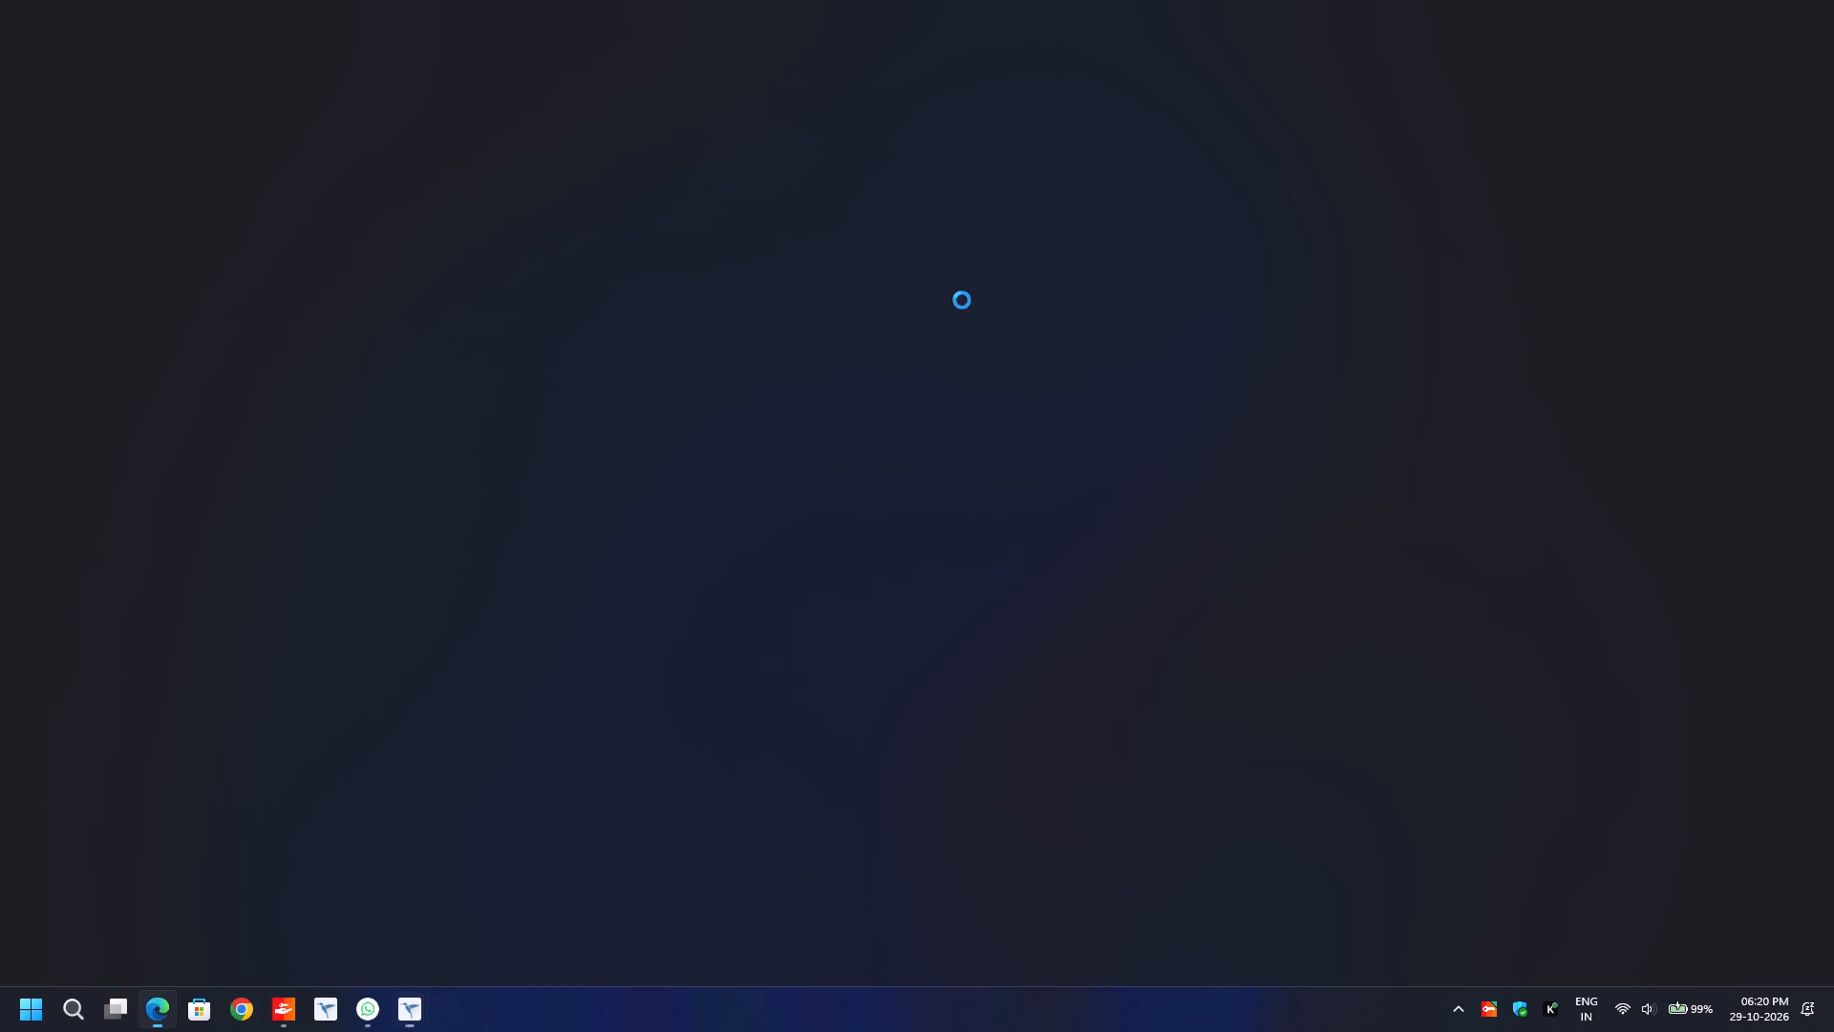
pyautogui.click(1762, 13)
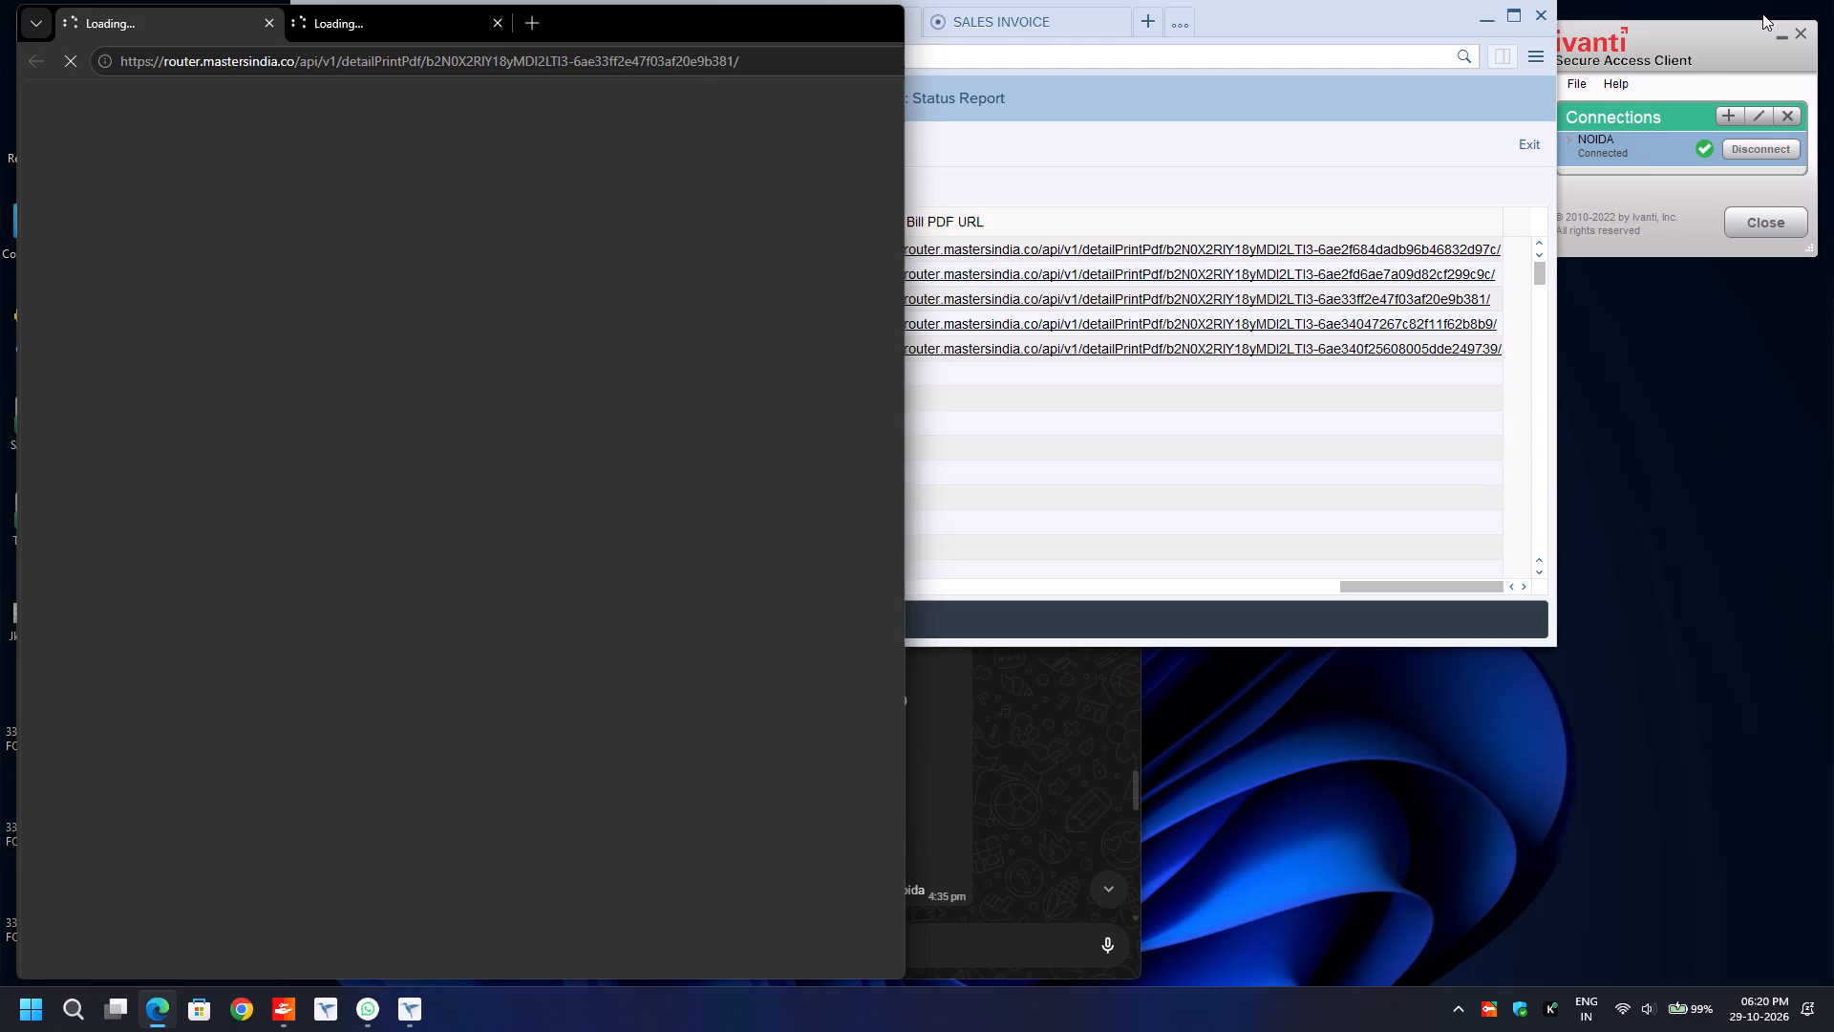
pyautogui.click(1317, 320)
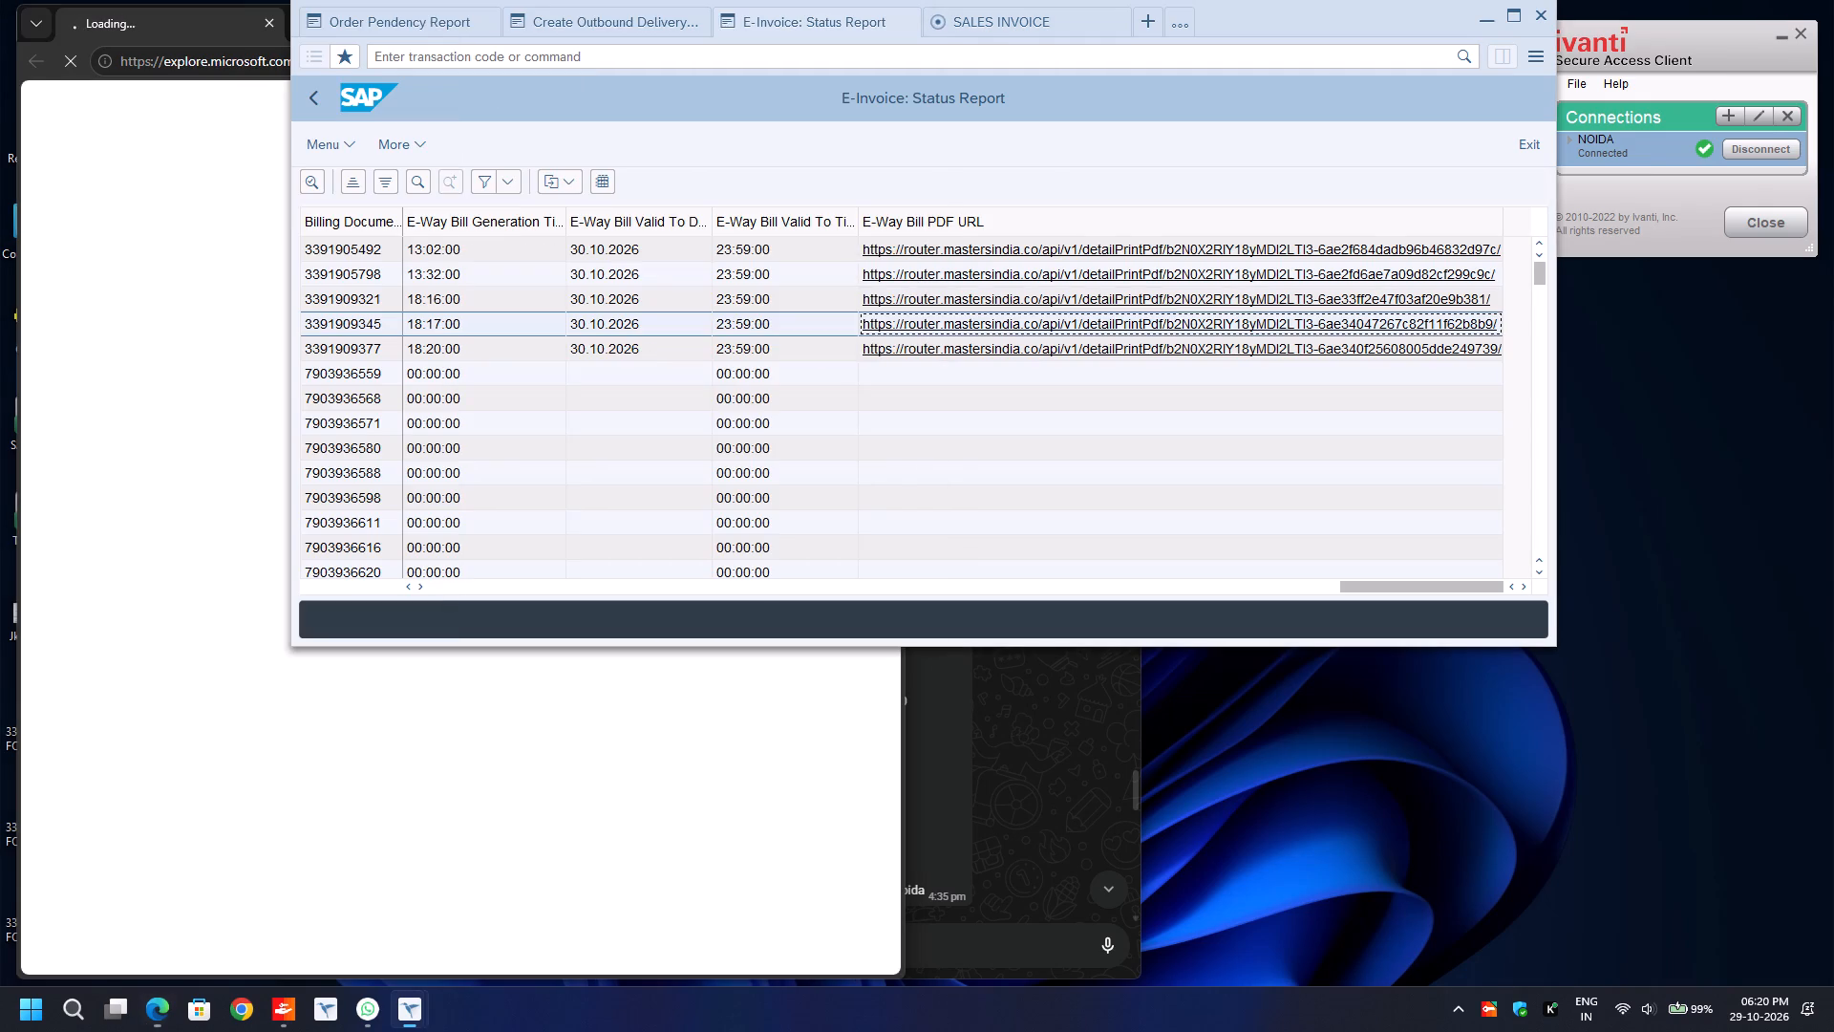
pyautogui.press('Left')
pyautogui.press('Return')
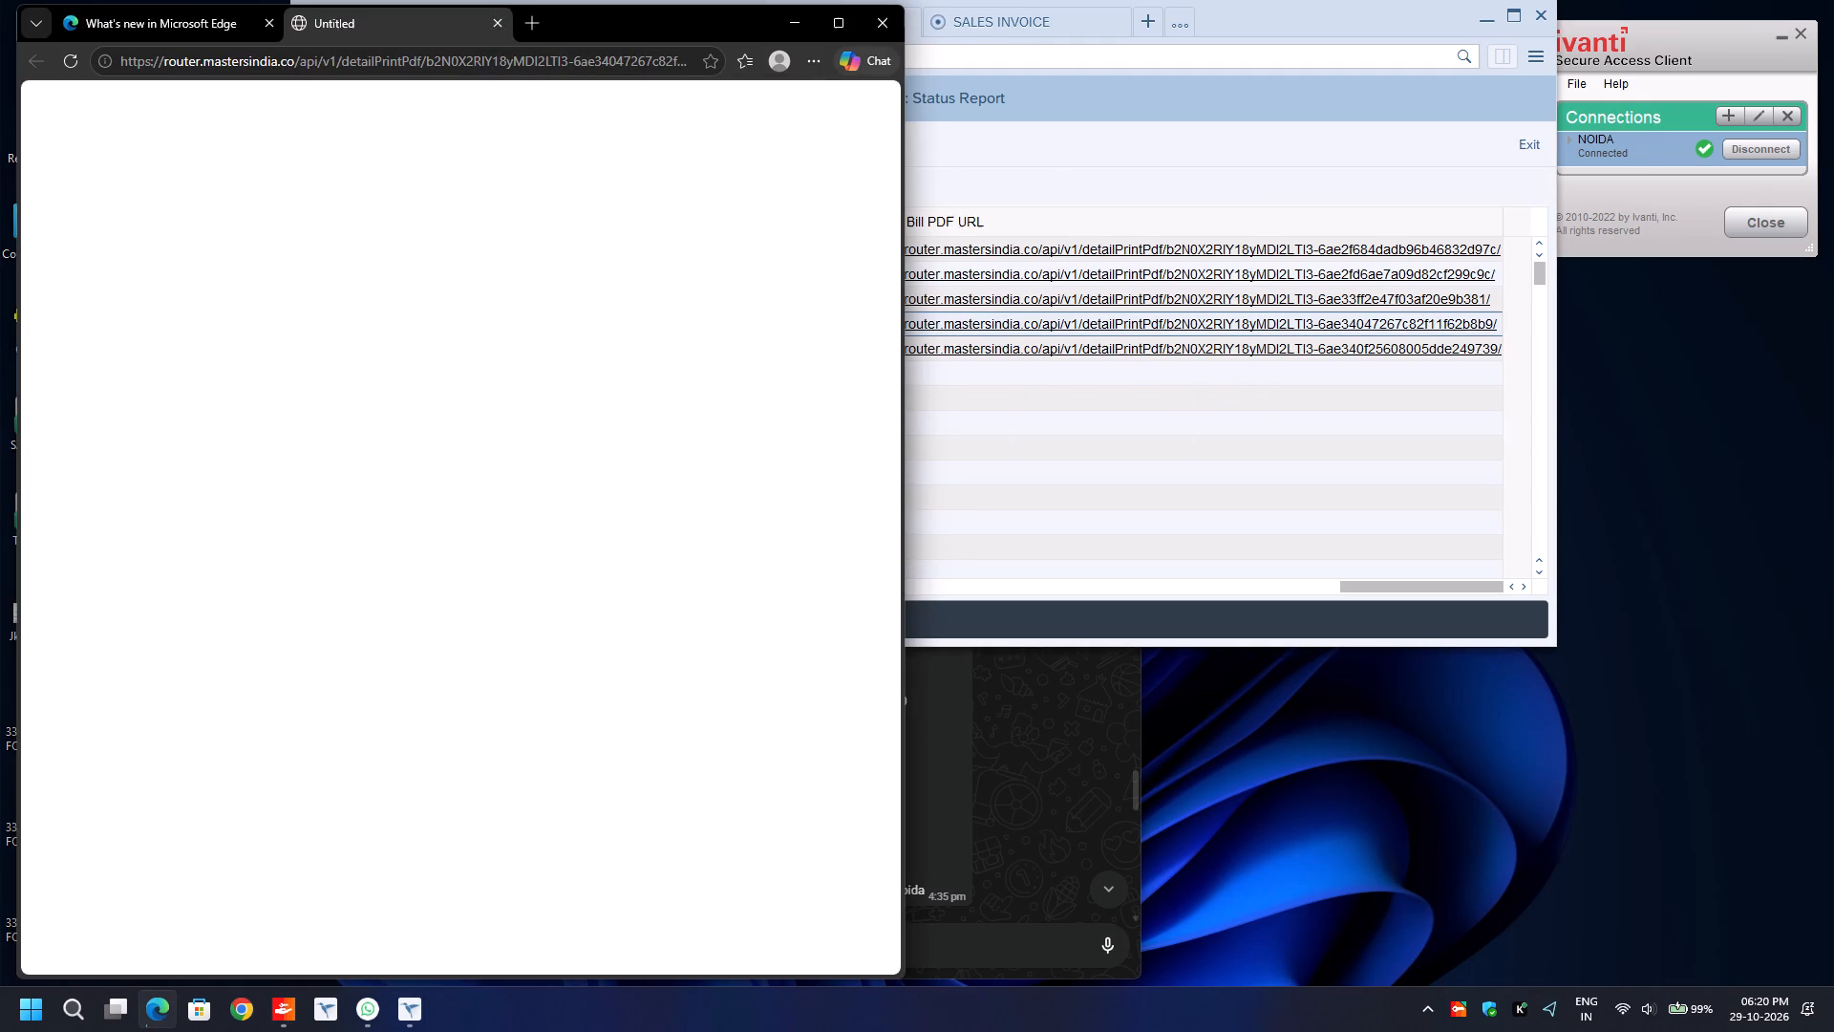
pyautogui.click(1321, 348)
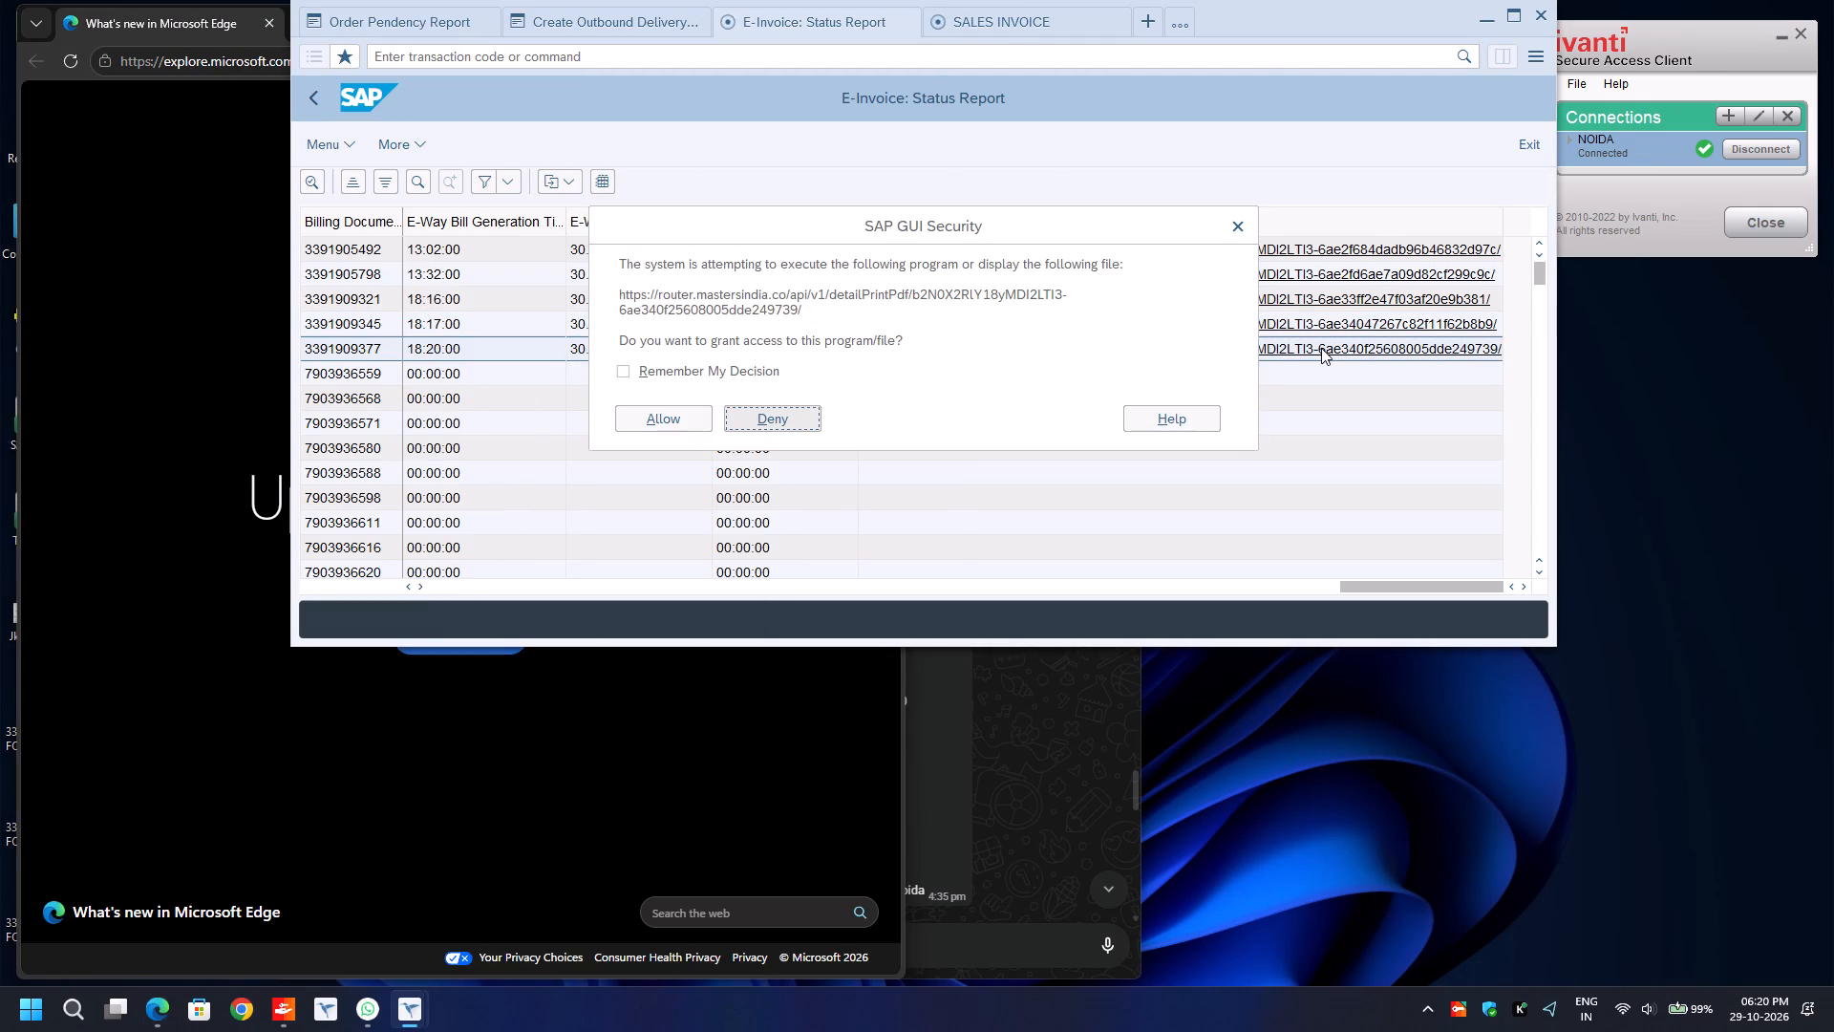
pyautogui.press('Left')
pyautogui.press('Return')
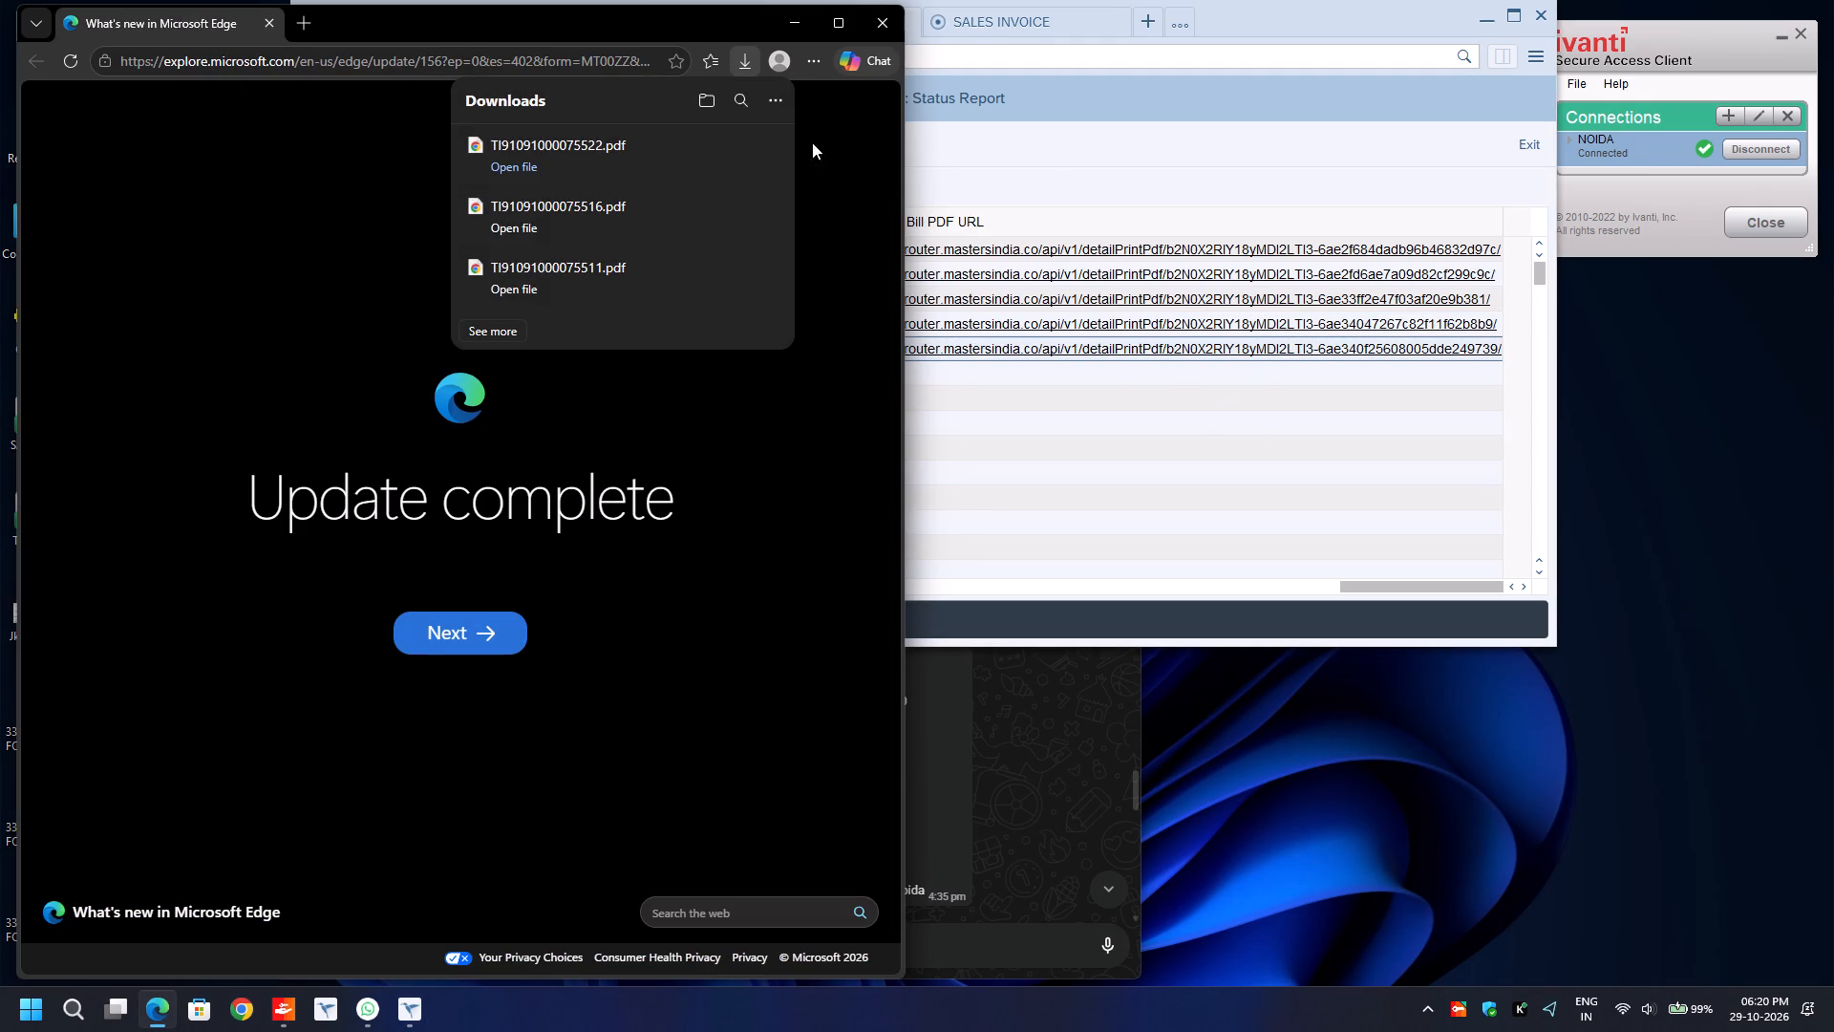
pyautogui.click(724, 151)
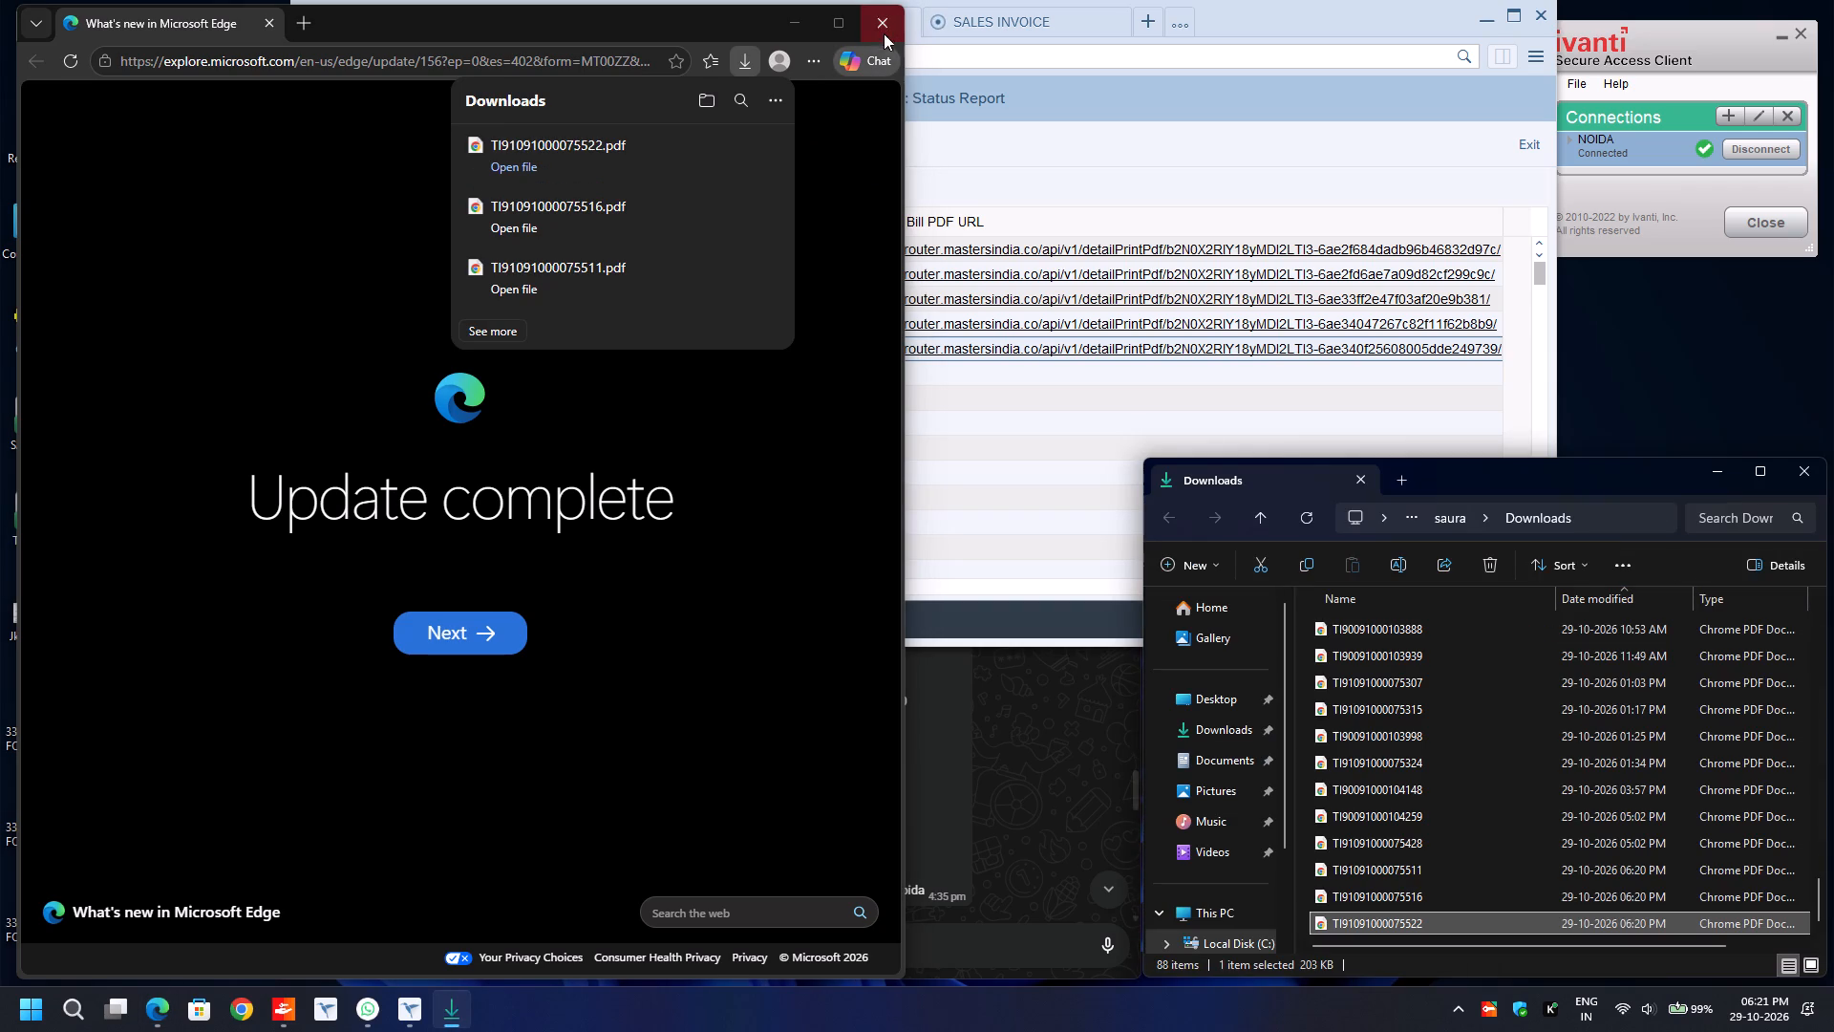
pyautogui.click(872, 22)
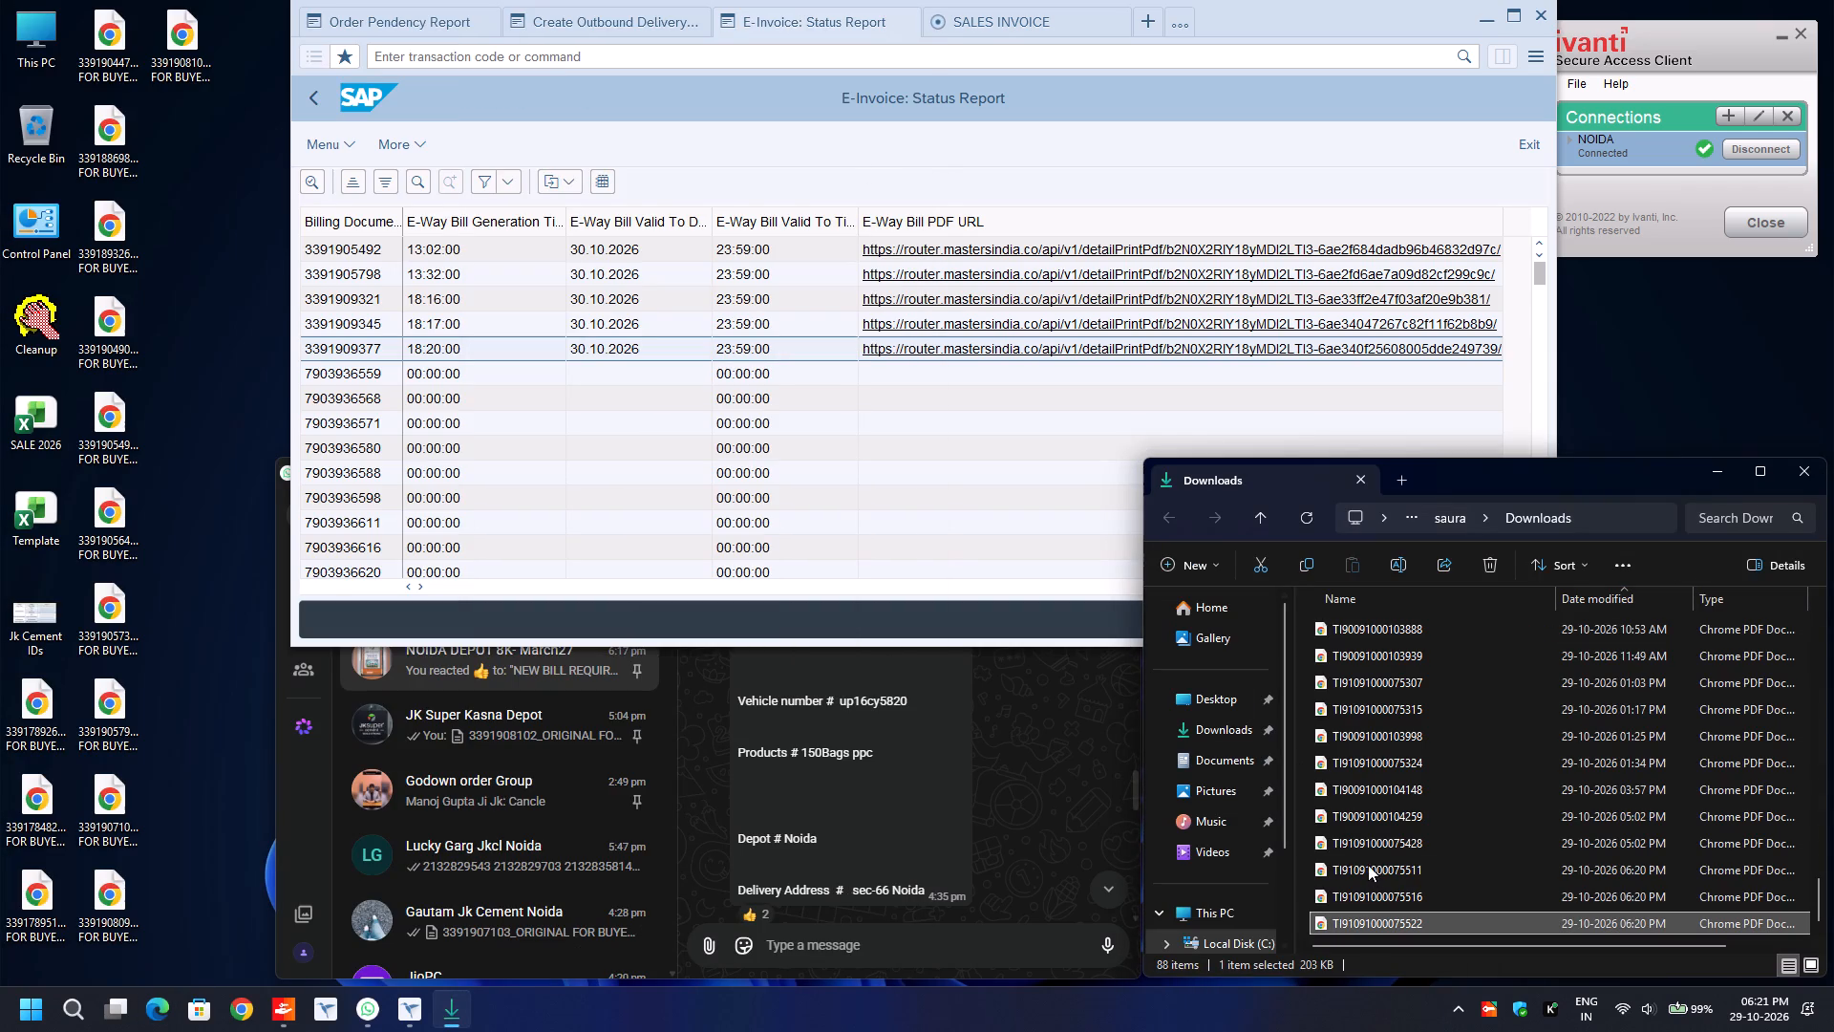
pyautogui.click(1386, 915)
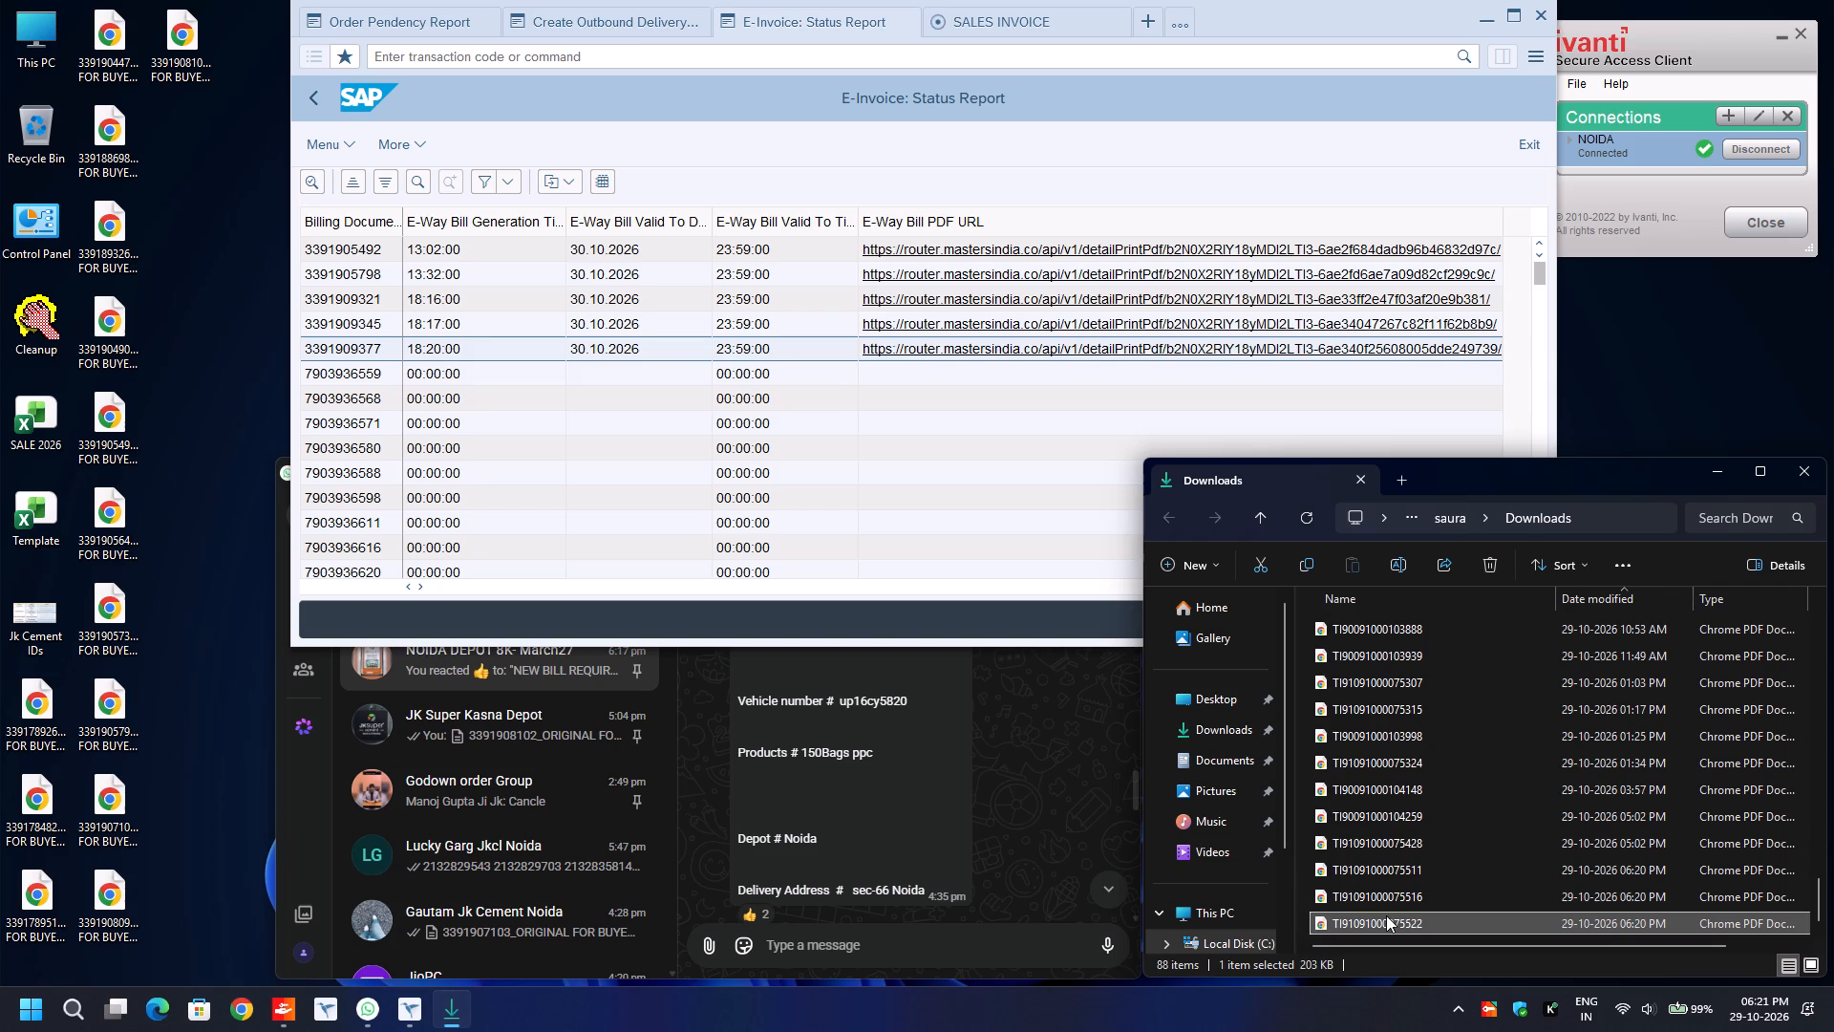
pyautogui.press('Return')
pyautogui.hotkey('shift', 'Down')
pyautogui.hotkey('shift', 'Down')
pyautogui.hotkey('shift', 'Up')
pyautogui.hotkey('shift', 'Up')
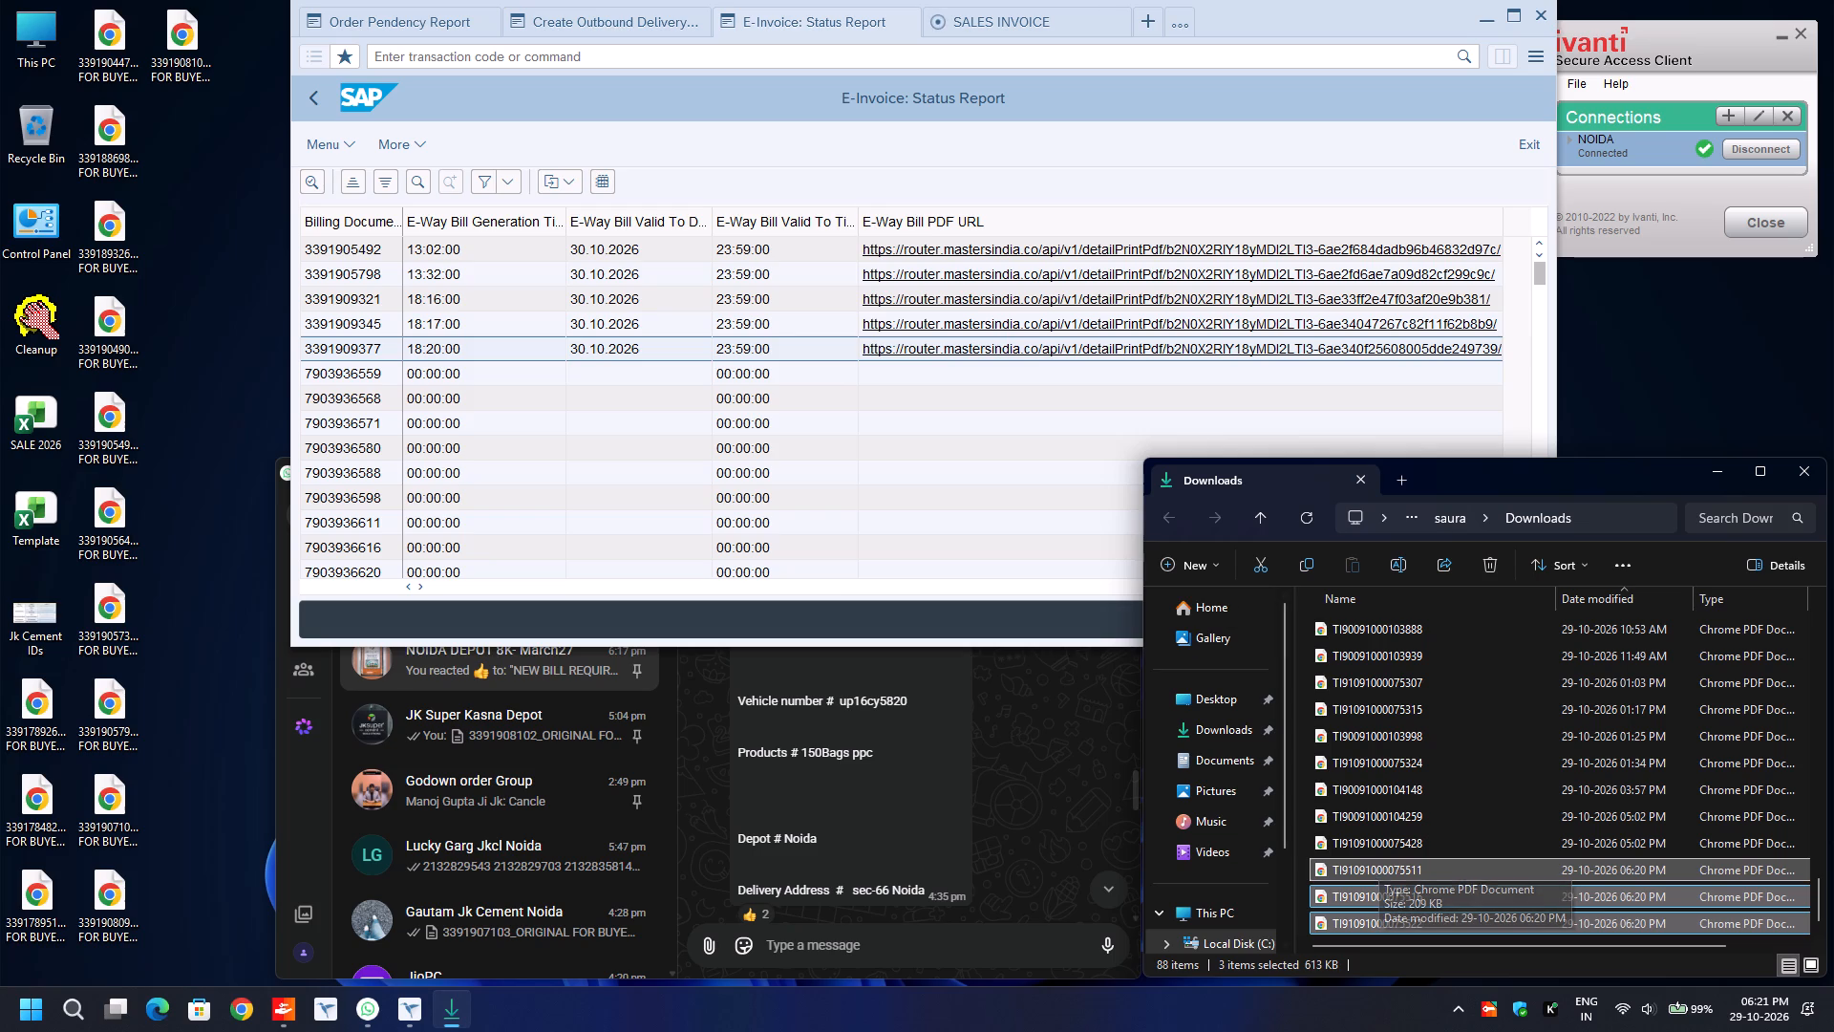
# Switch back to the SALES INVOICE session in SAP to check on the running invoice download.
pyautogui.click(1021, 27)
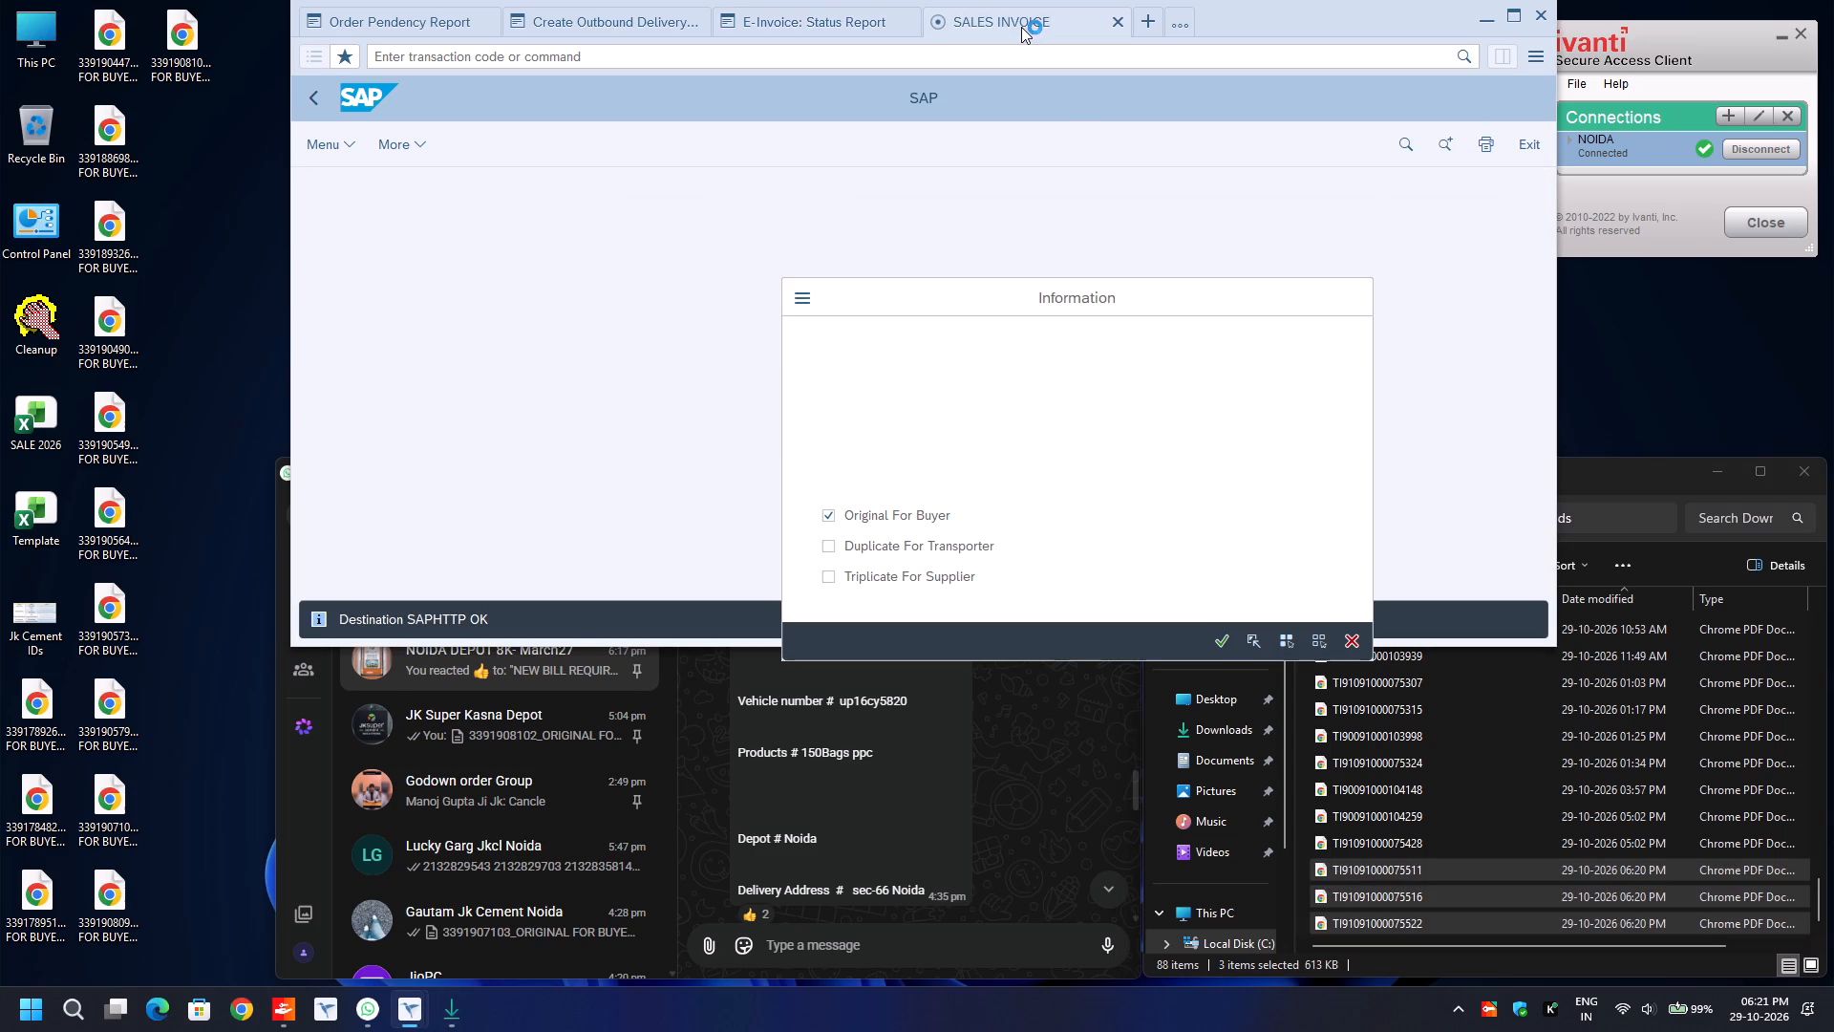
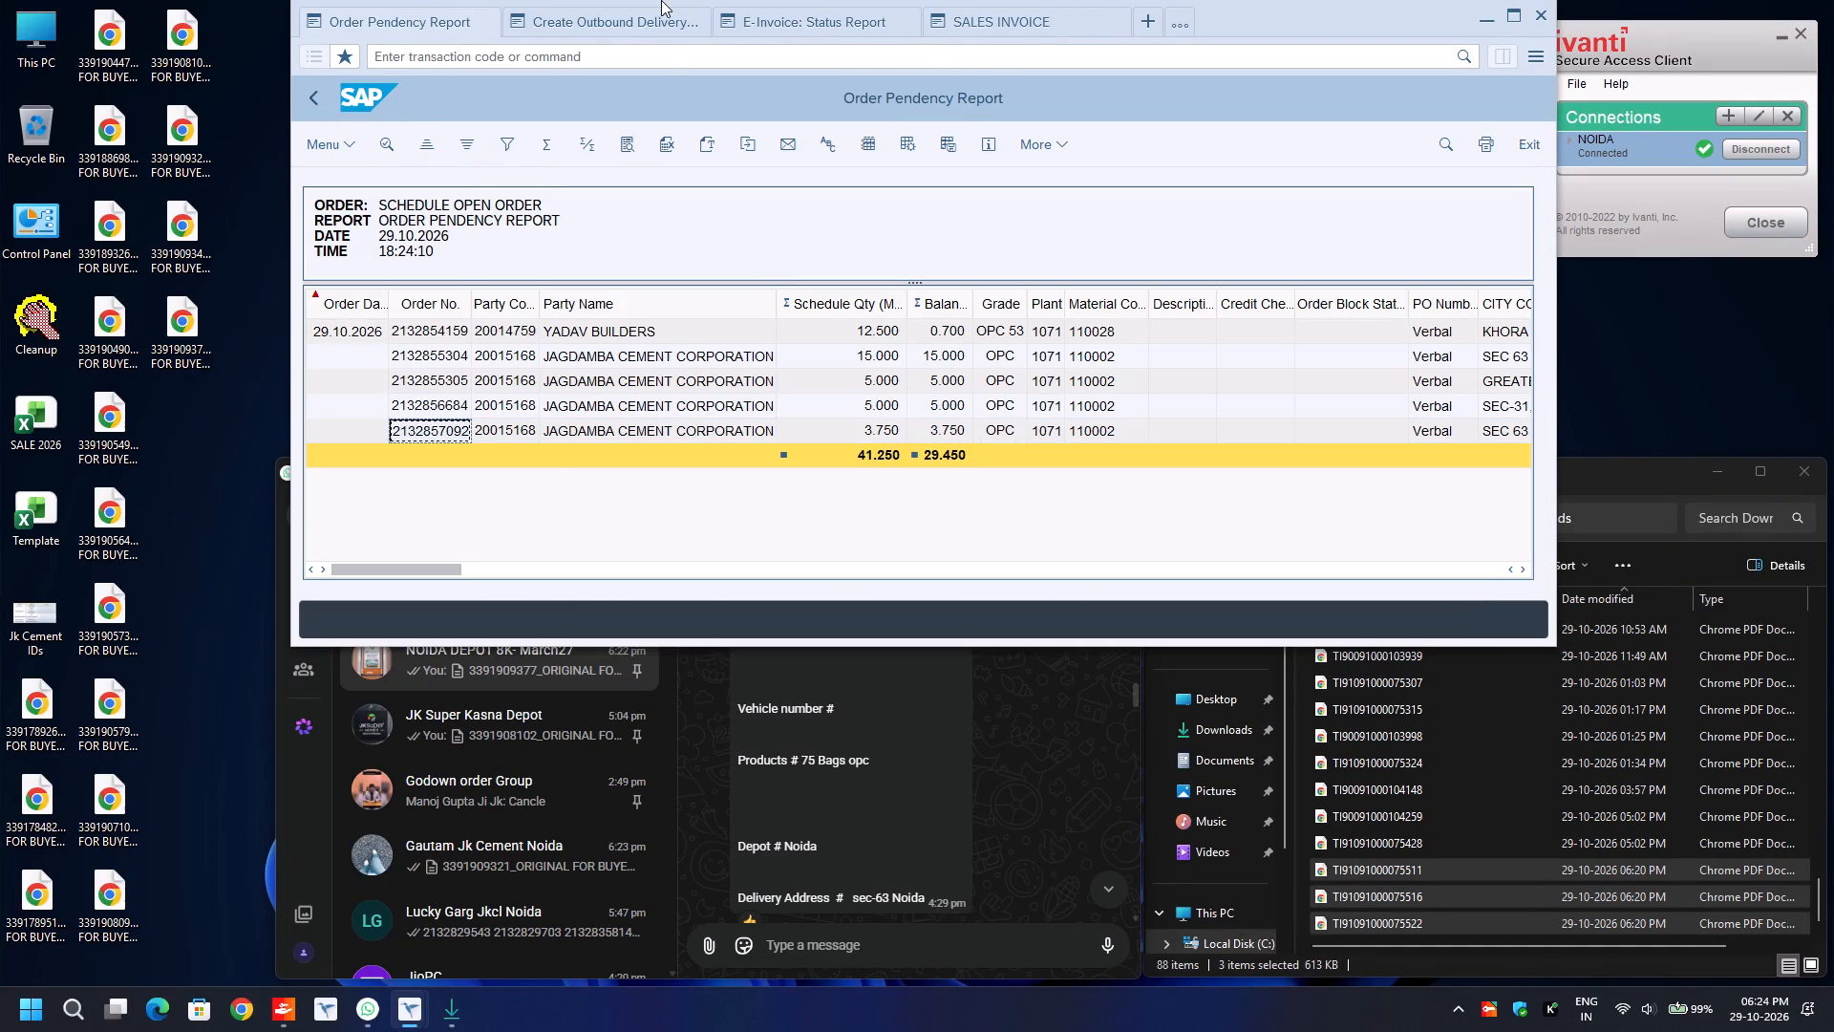
pyautogui.click(628, 18)
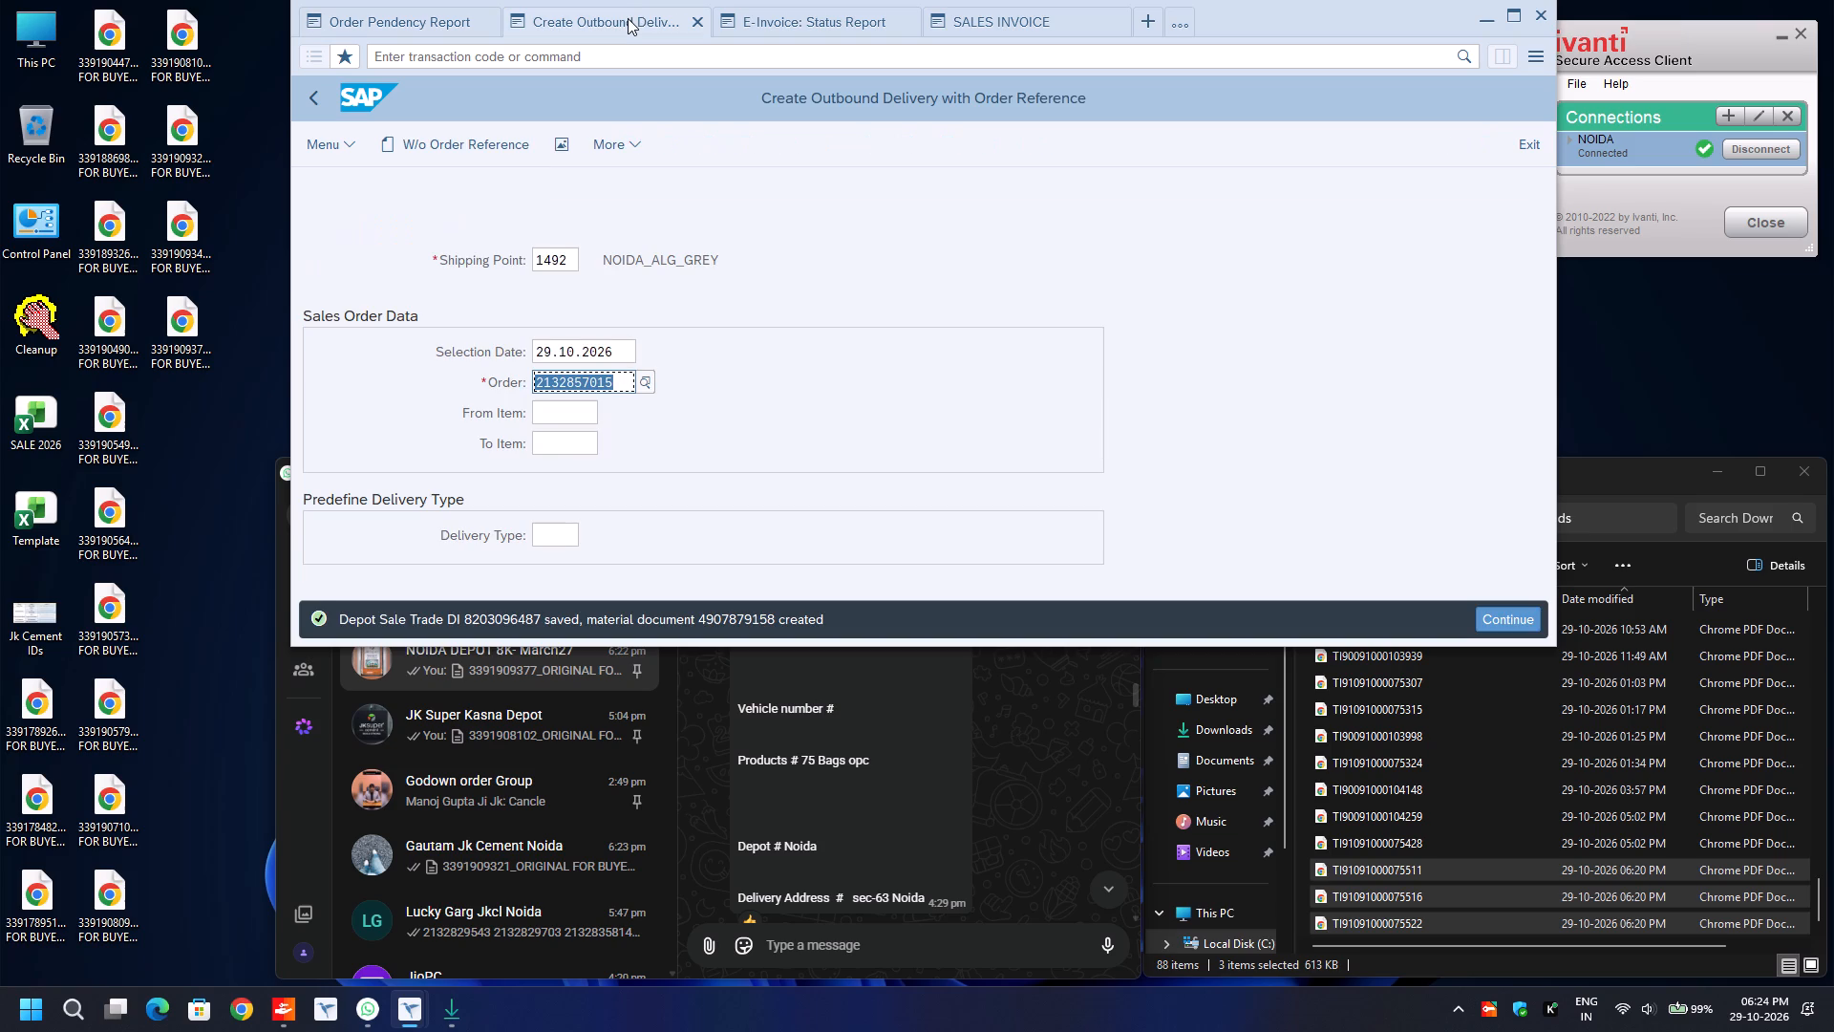
pyautogui.hotkey('ctrl', 'v')
pyautogui.press('Up')
pyautogui.press('Up')
pyautogui.hotkey('ctrl', 'a')
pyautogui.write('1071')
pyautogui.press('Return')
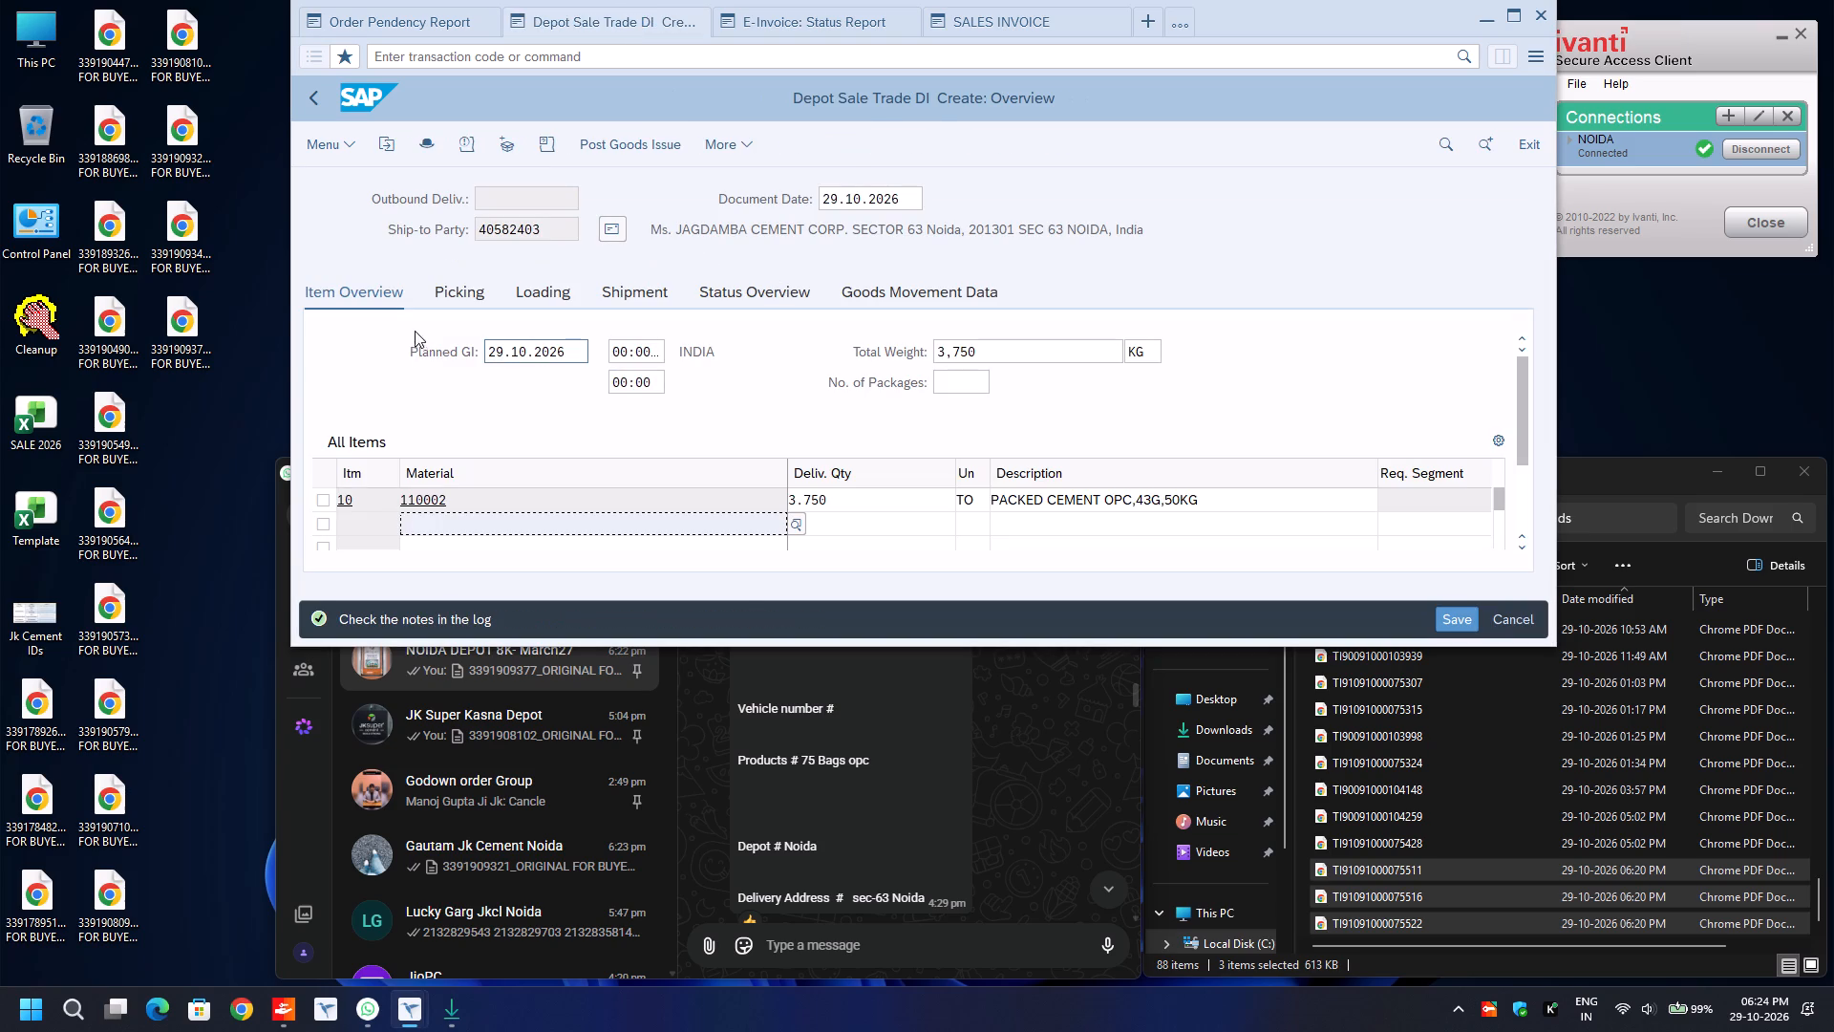
# In the delivery's picking data, set item 10's picked quantity to 3.750 and its batch to 1004-1071.
pyautogui.click(466, 286)
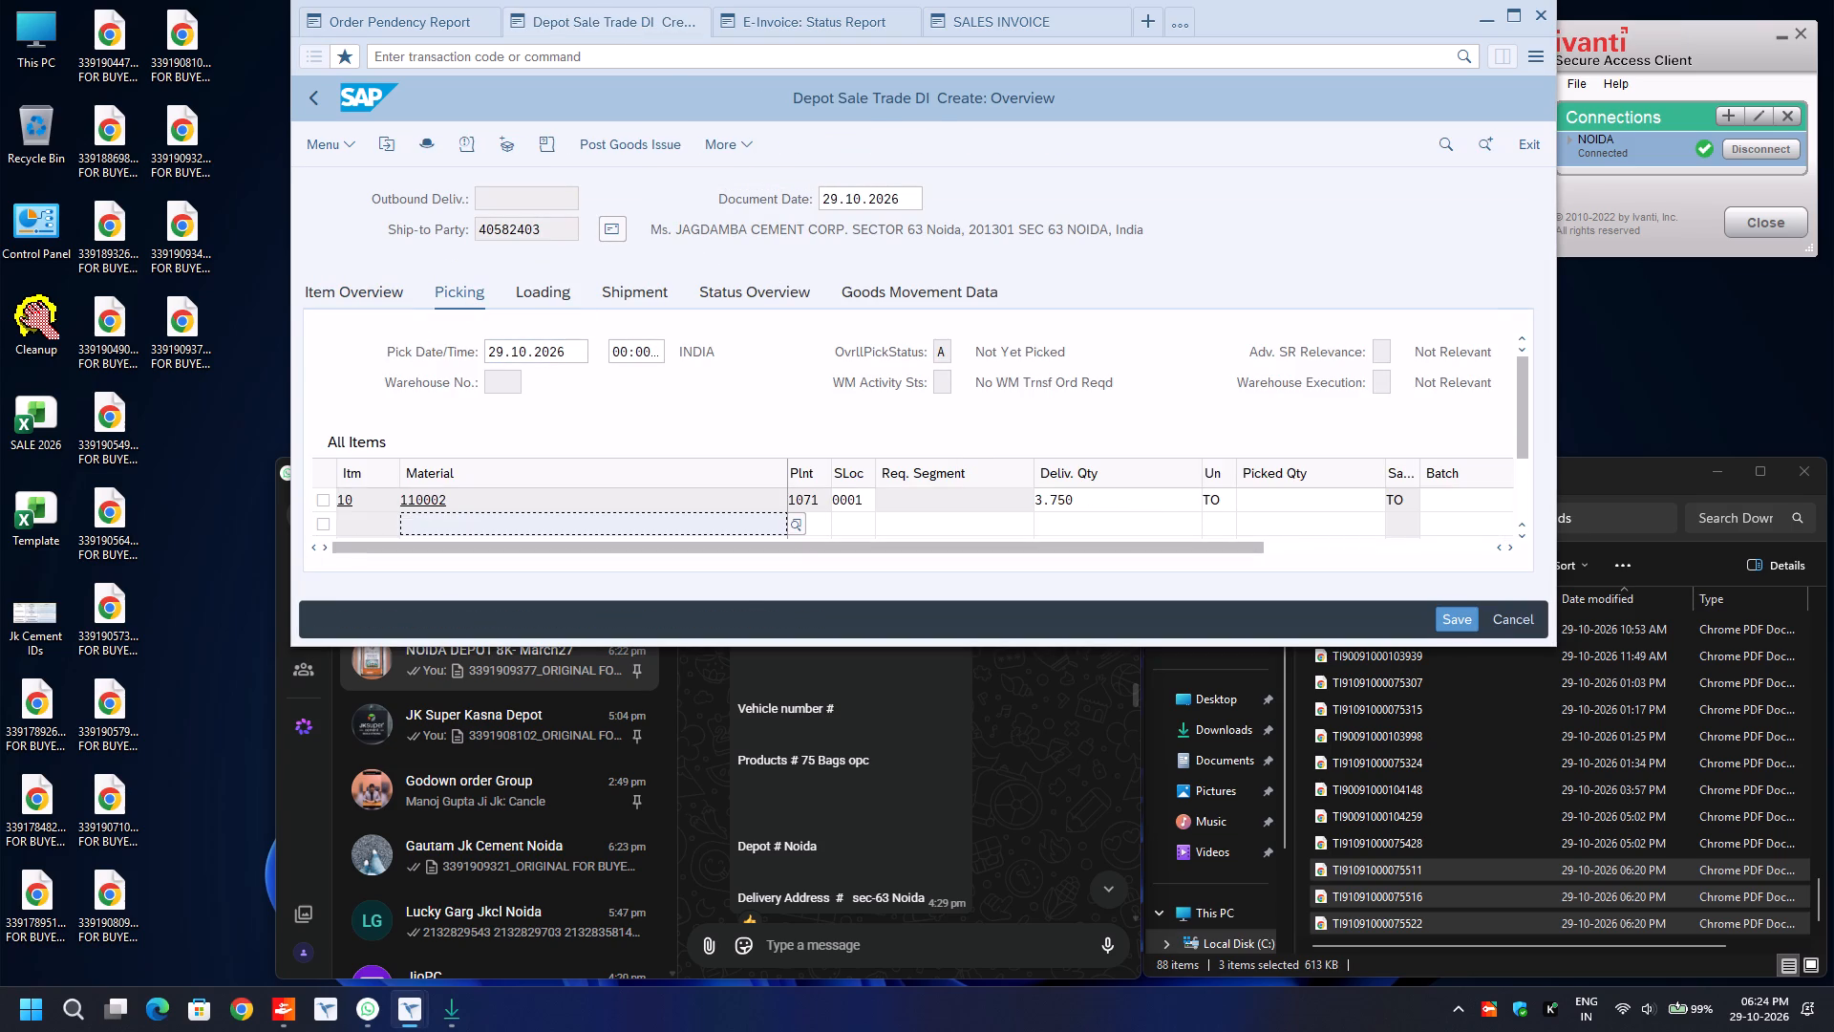
pyautogui.click(1304, 495)
pyautogui.write('3.750')
pyautogui.press('Tab')
pyautogui.write('1004')
pyautogui.press('Down')
pyautogui.press('Down')
pyautogui.press('Return')
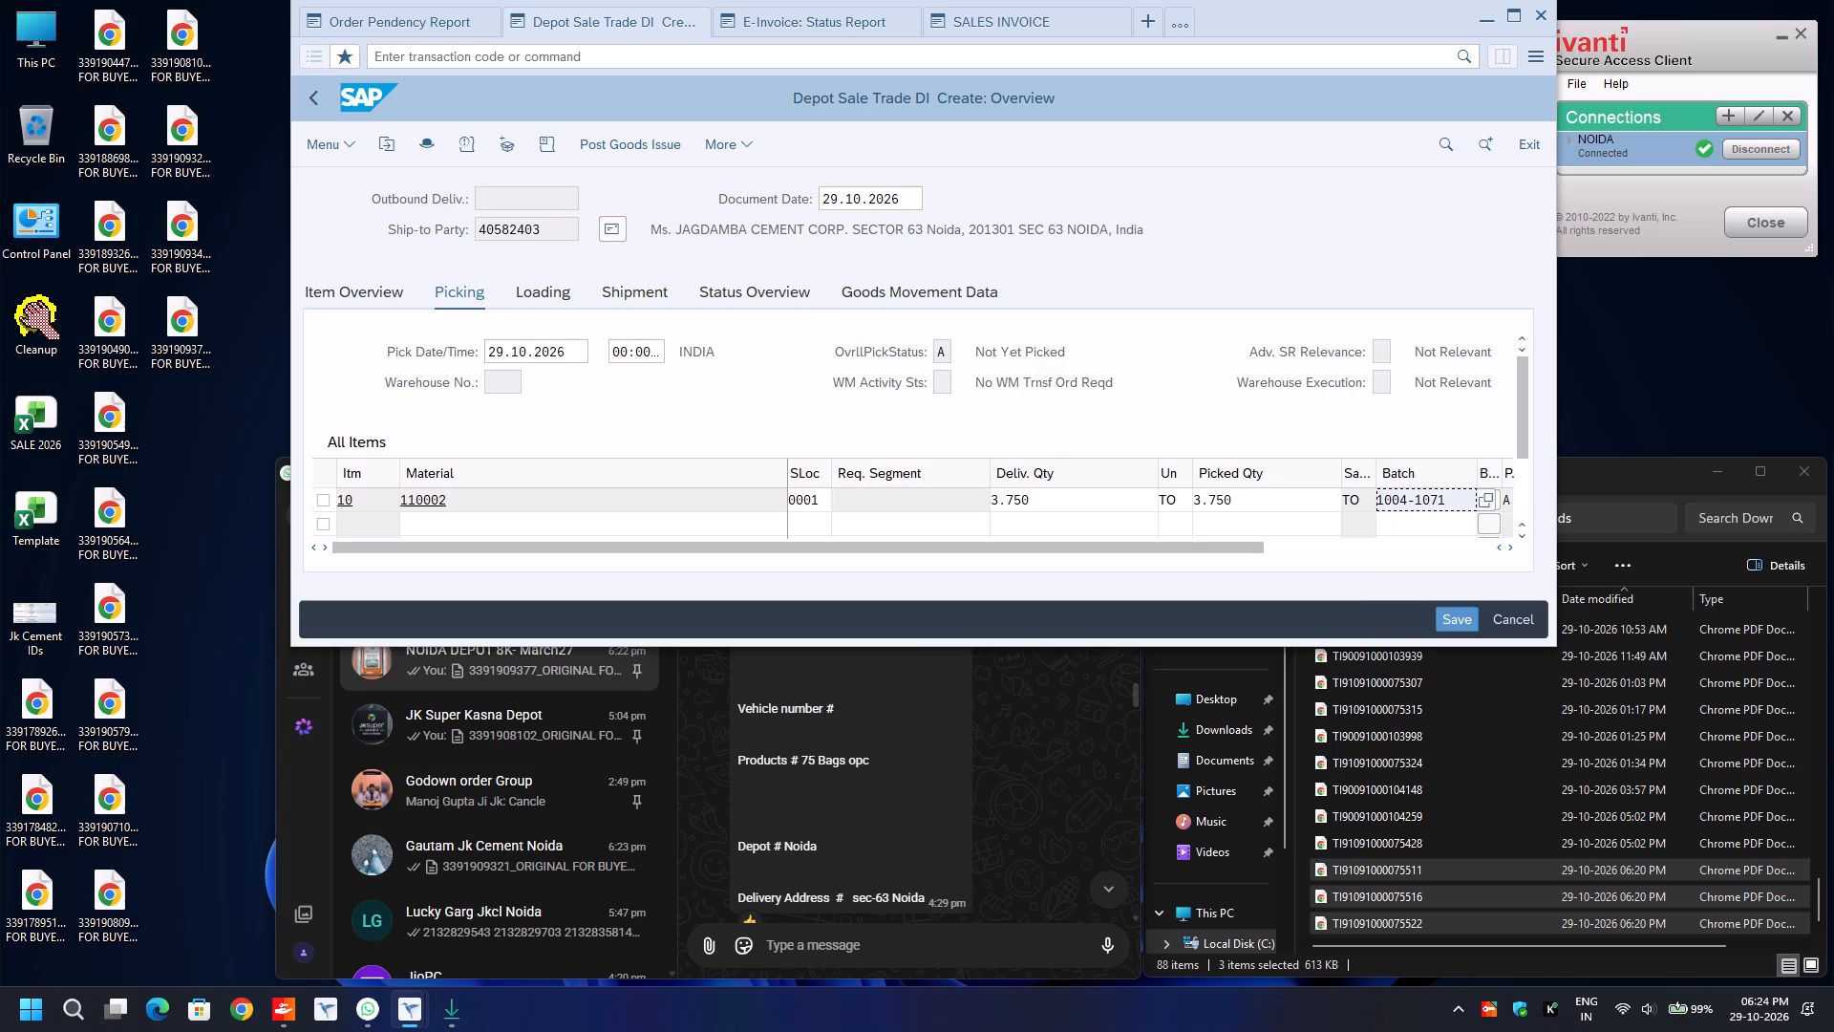
# In the header's additional data, set the transport mode to ROAD and the e-way bill data to transport mode Road, distance 30.
pyautogui.press('F8')
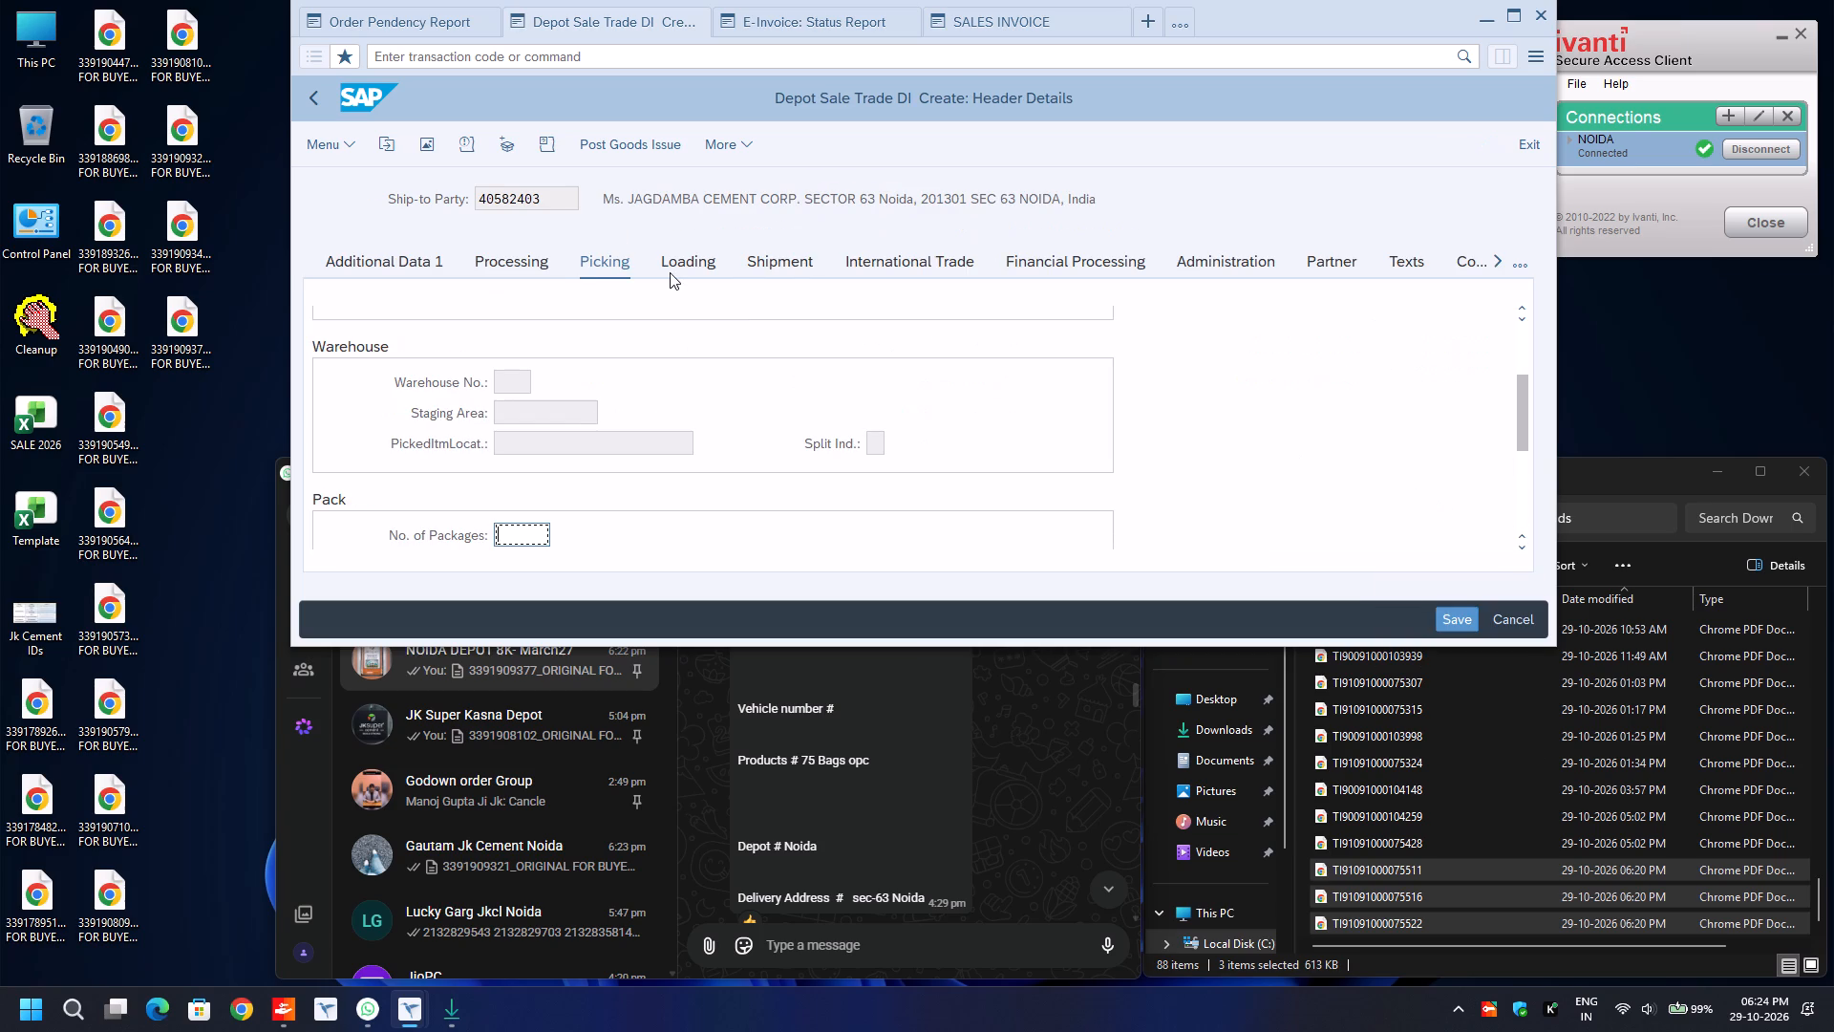
pyautogui.click(419, 263)
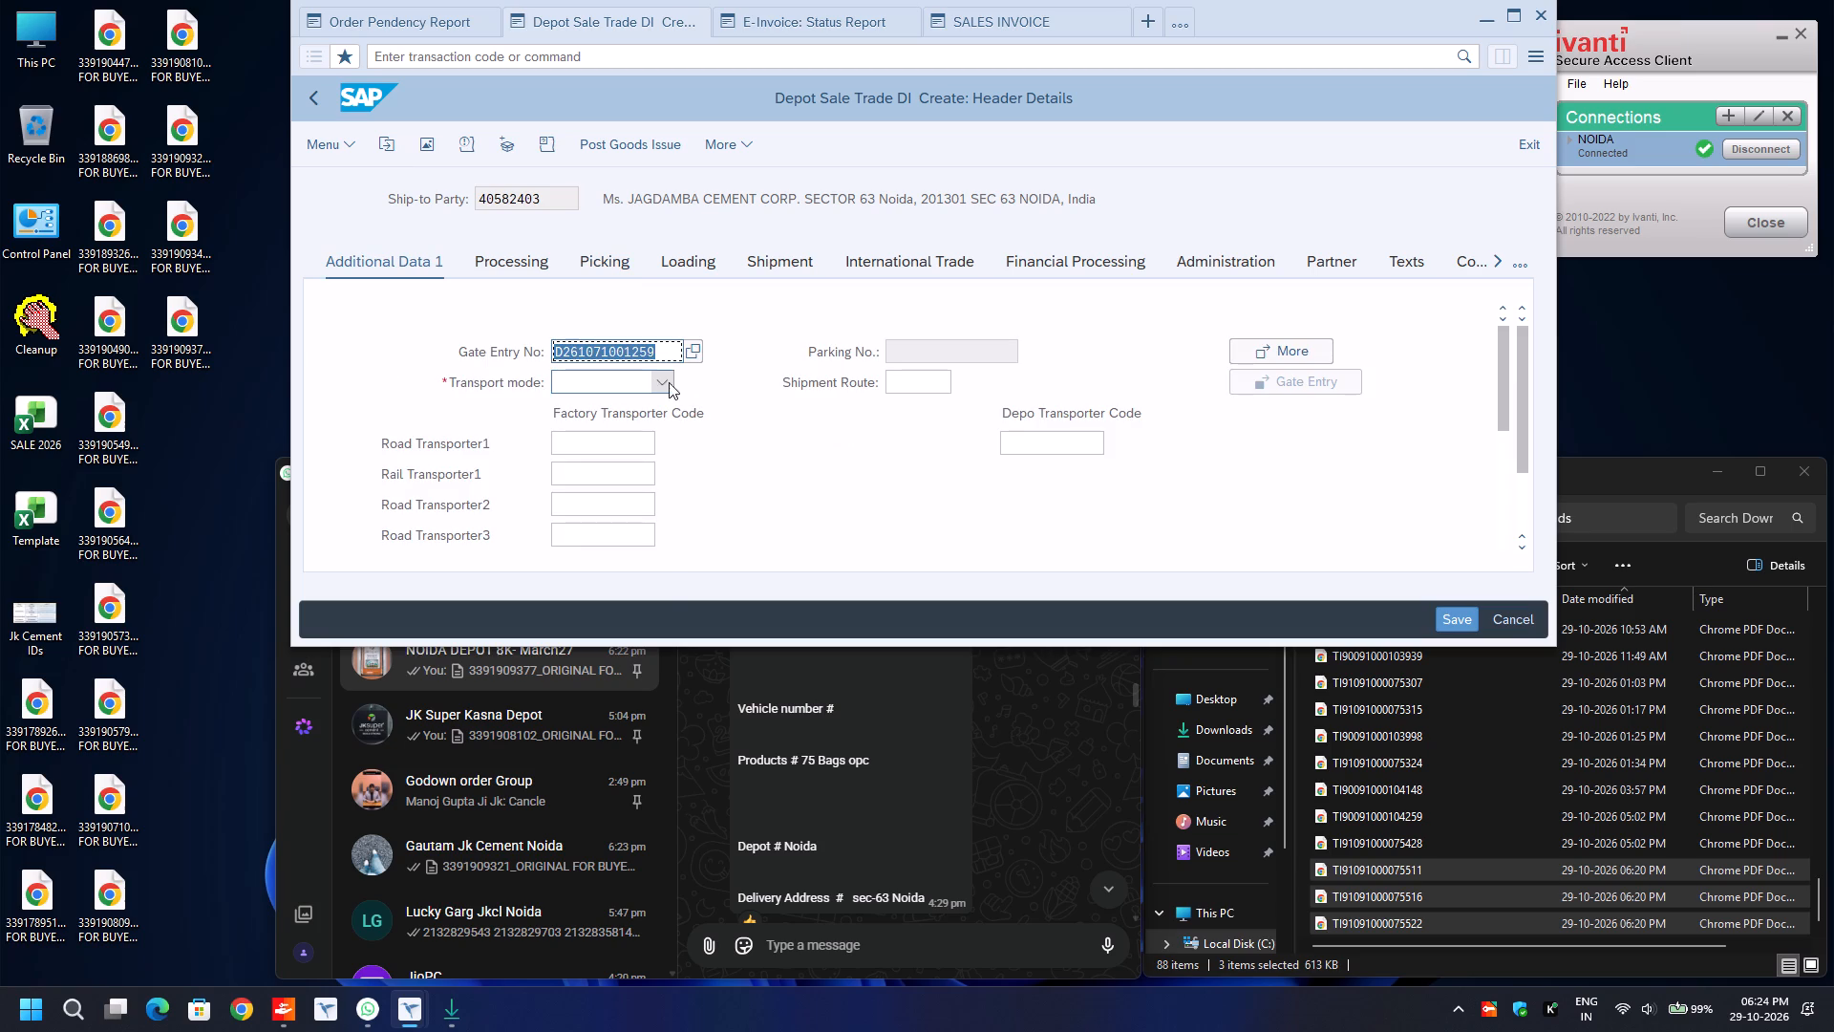
pyautogui.click(661, 376)
pyautogui.click(580, 477)
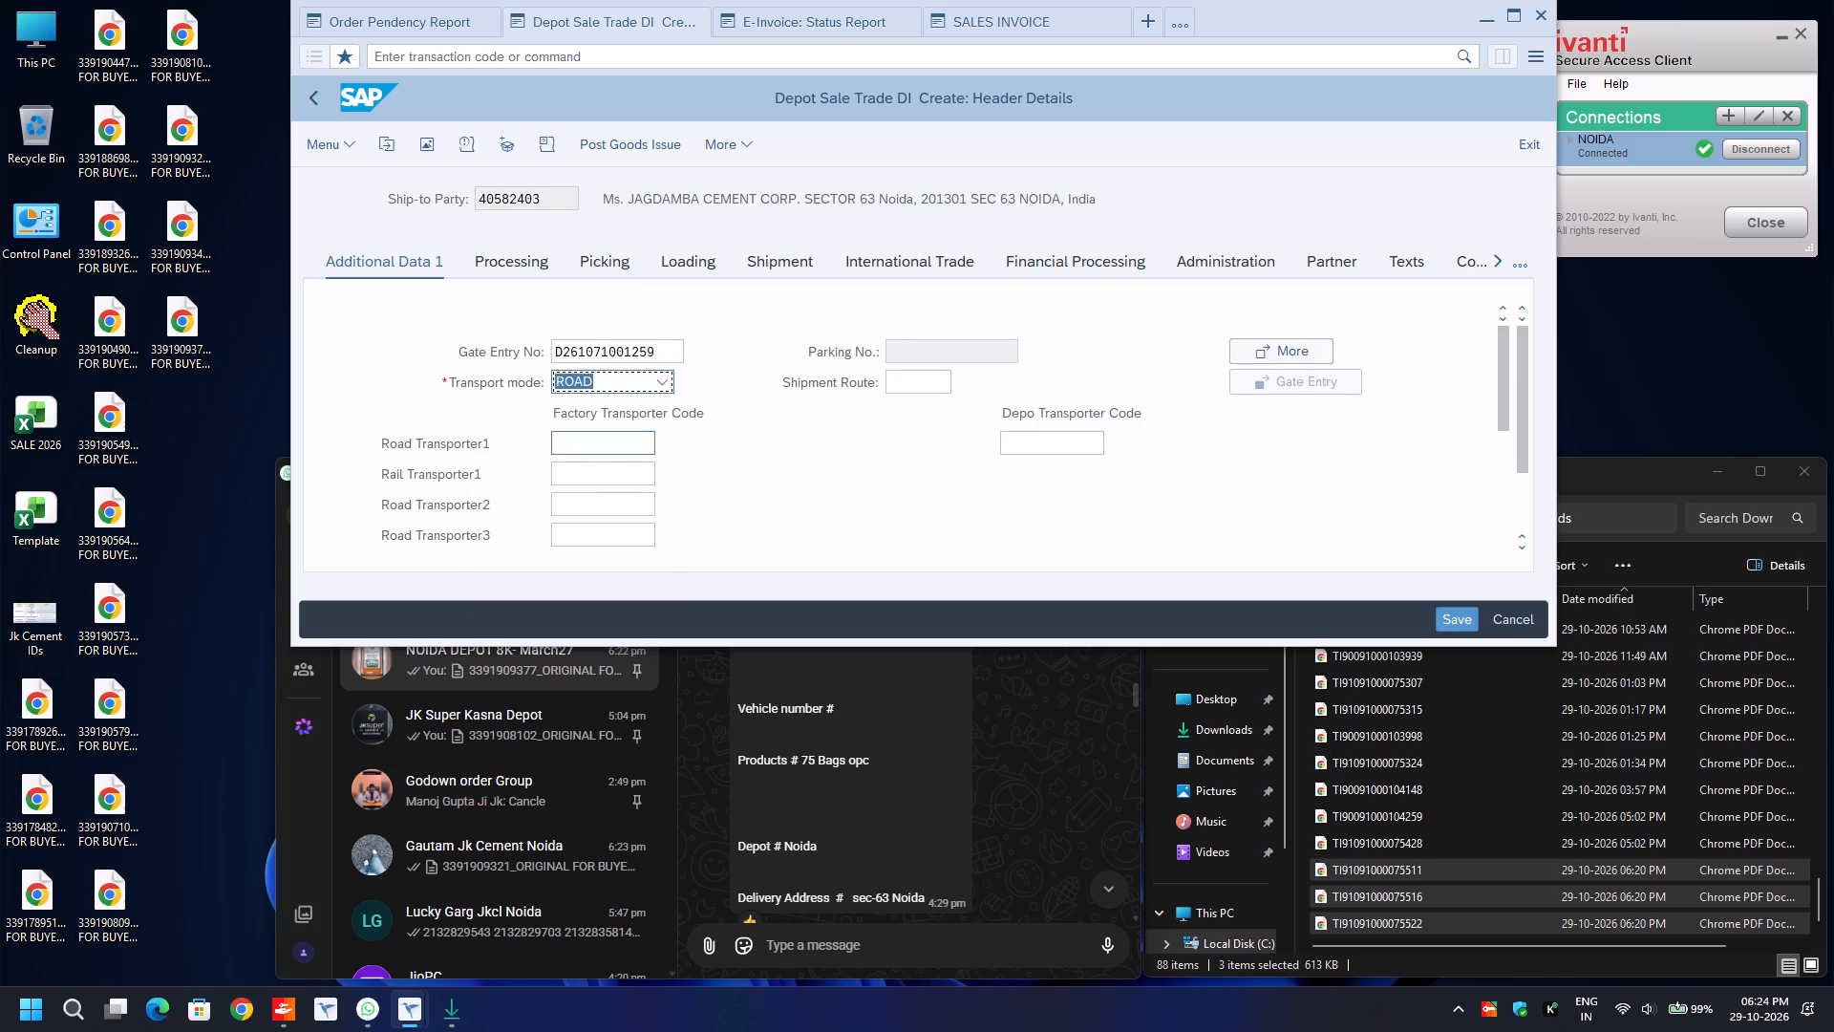
pyautogui.click(593, 443)
pyautogui.press('BackSpace')
pyautogui.press('Down')
pyautogui.press('Return')
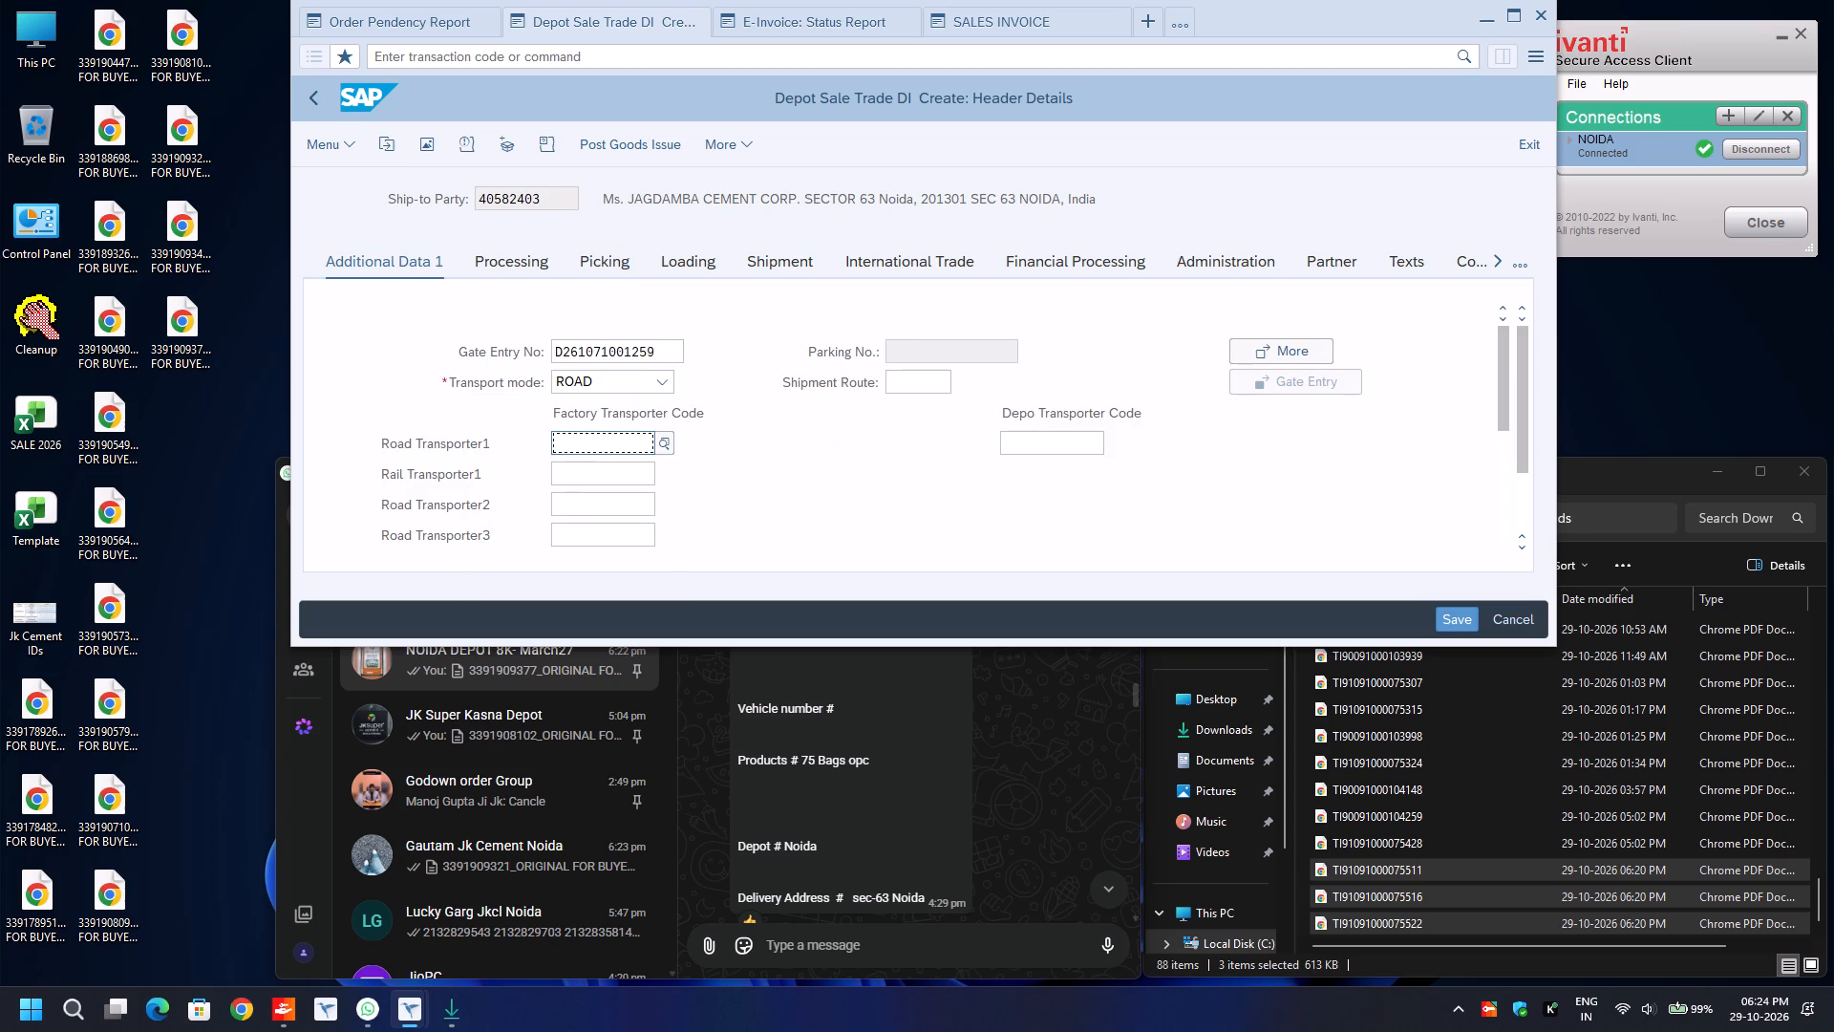
pyautogui.press('Return')
pyautogui.write('ro')
pyautogui.press('Tab')
pyautogui.press('Tab')
pyautogui.press('BackSpace')
pyautogui.press('Down')
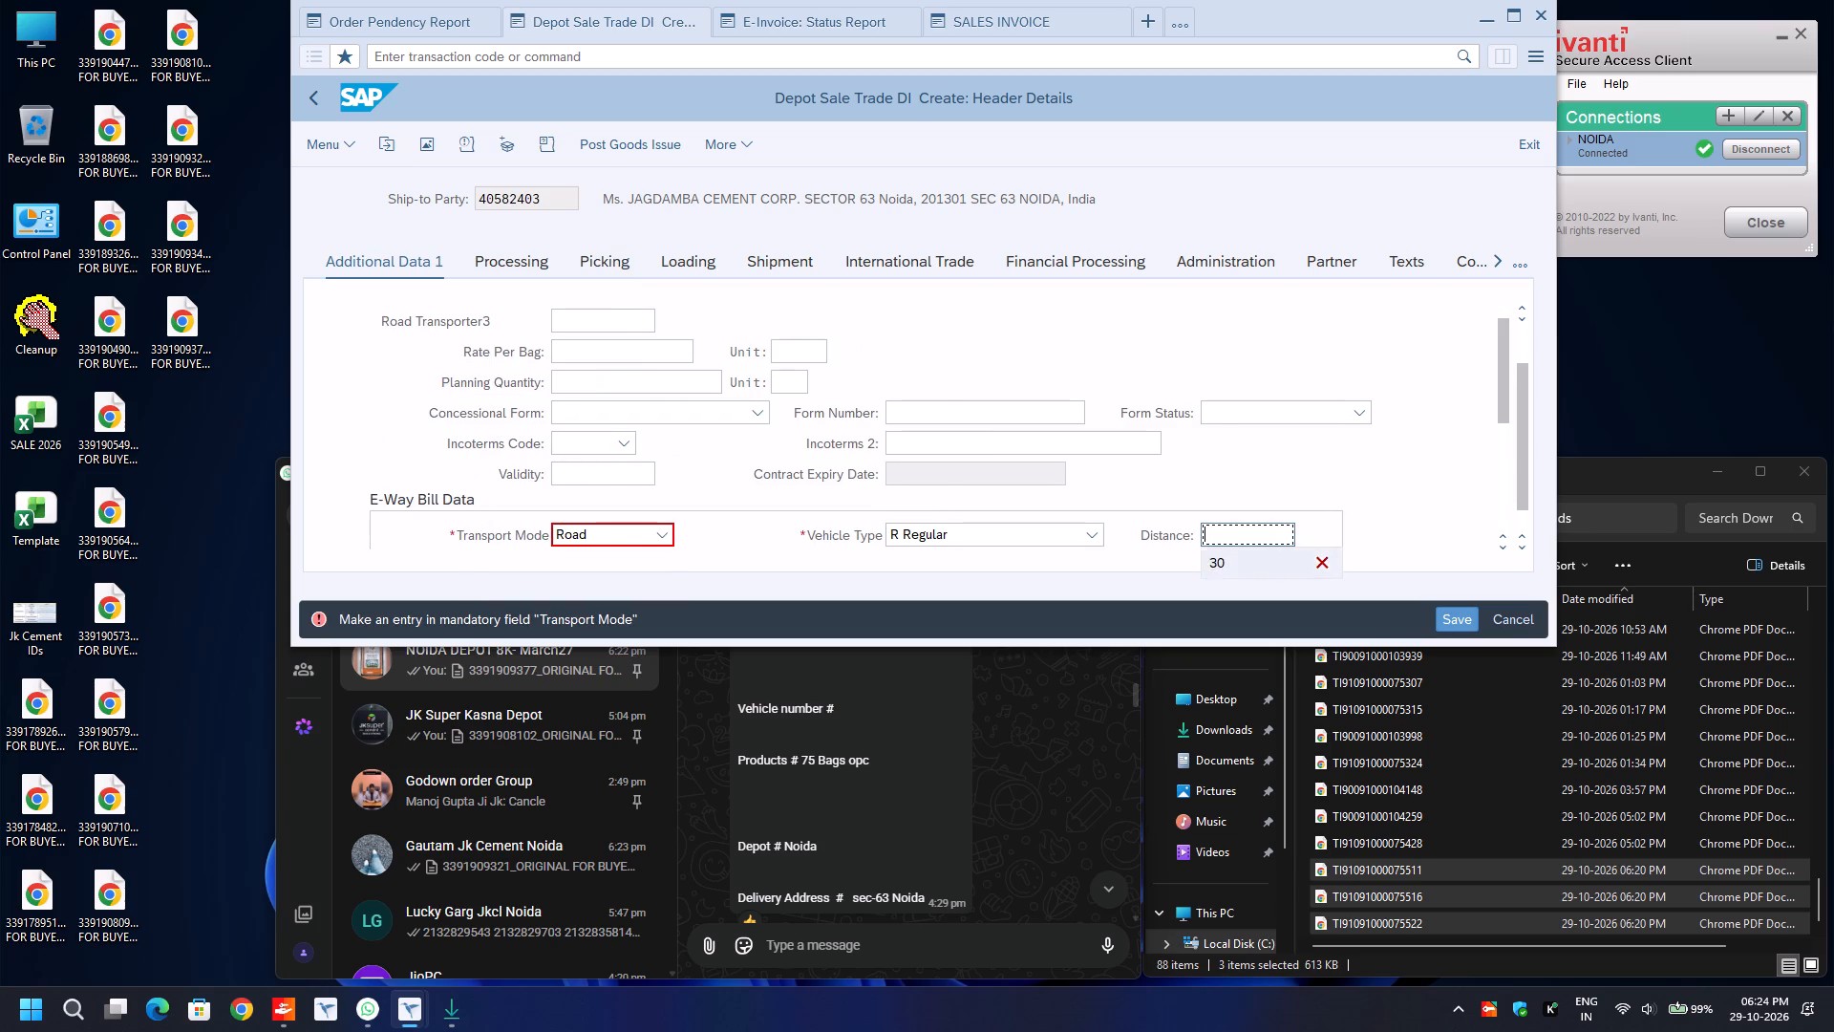
pyautogui.press('Return')
pyautogui.press('Down')
pyautogui.press('BackSpace')
pyautogui.press('Down')
pyautogui.press('Down')
pyautogui.press('Down')
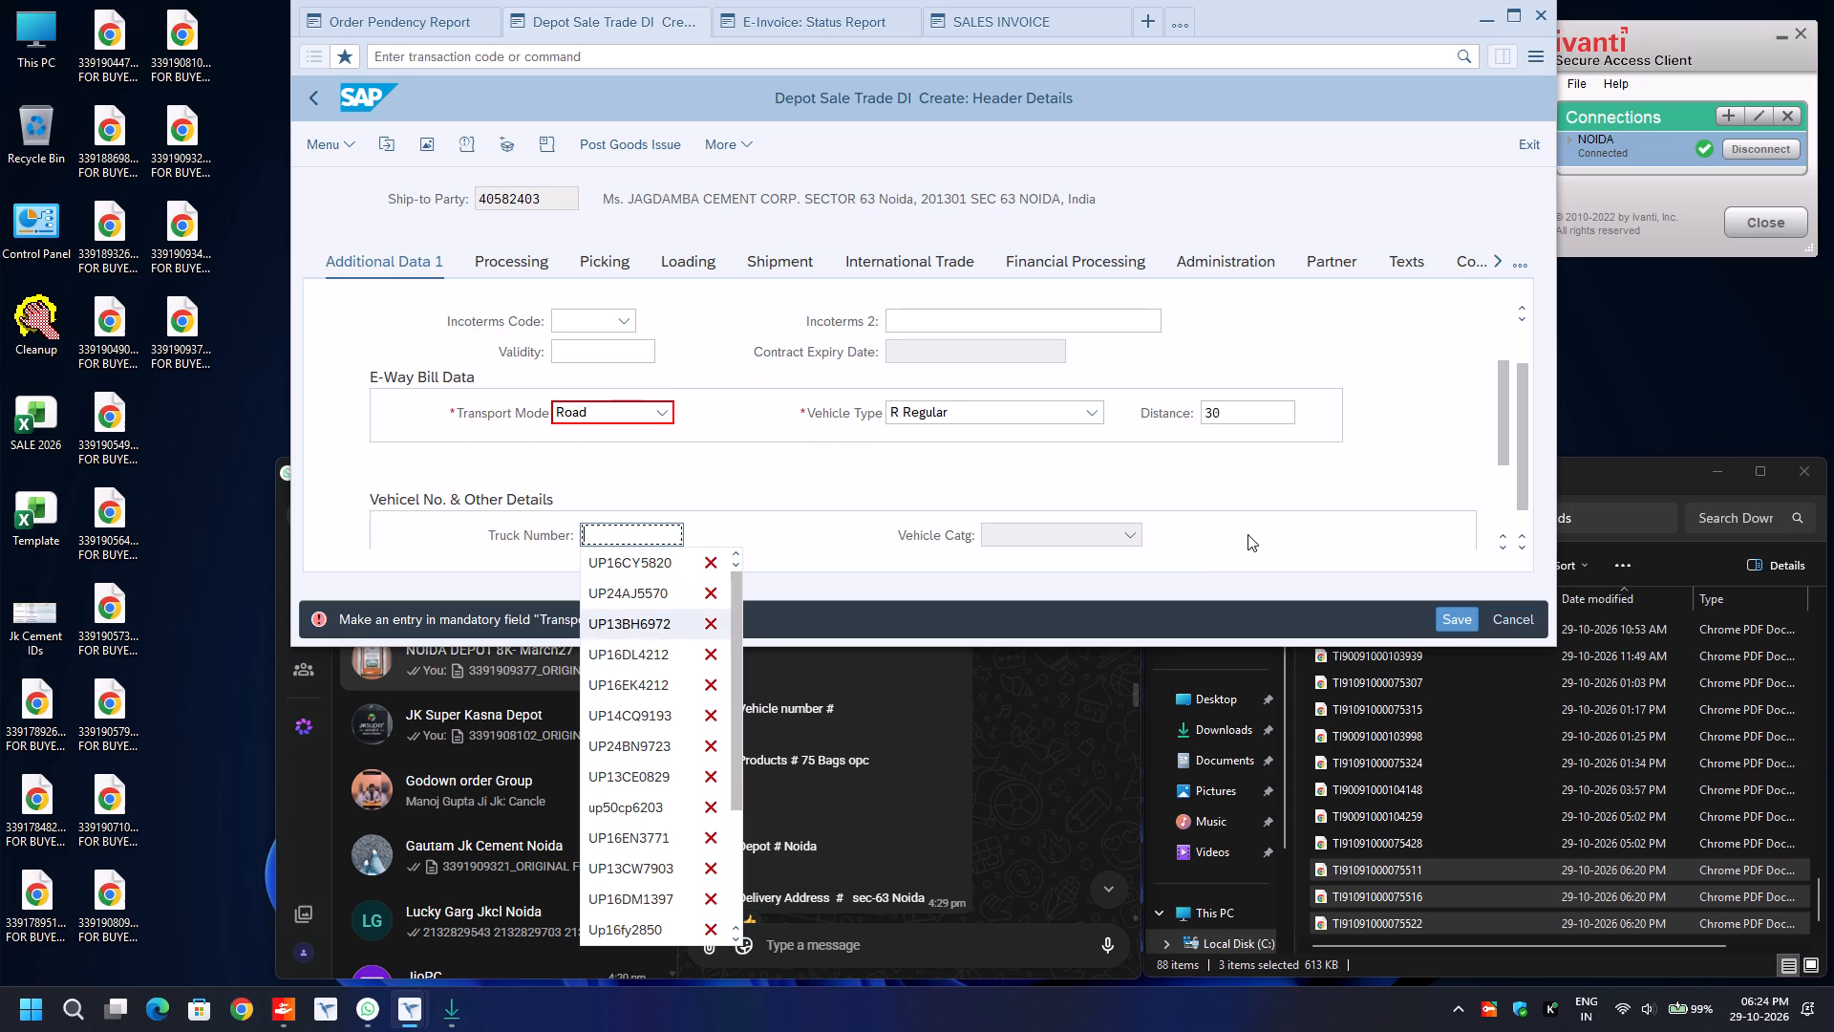
pyautogui.press('Up')
pyautogui.press('Return')
pyautogui.press('Tab')
pyautogui.press('Tab')
pyautogui.press('BackSpace')
pyautogui.press('Down')
pyautogui.press('Return')
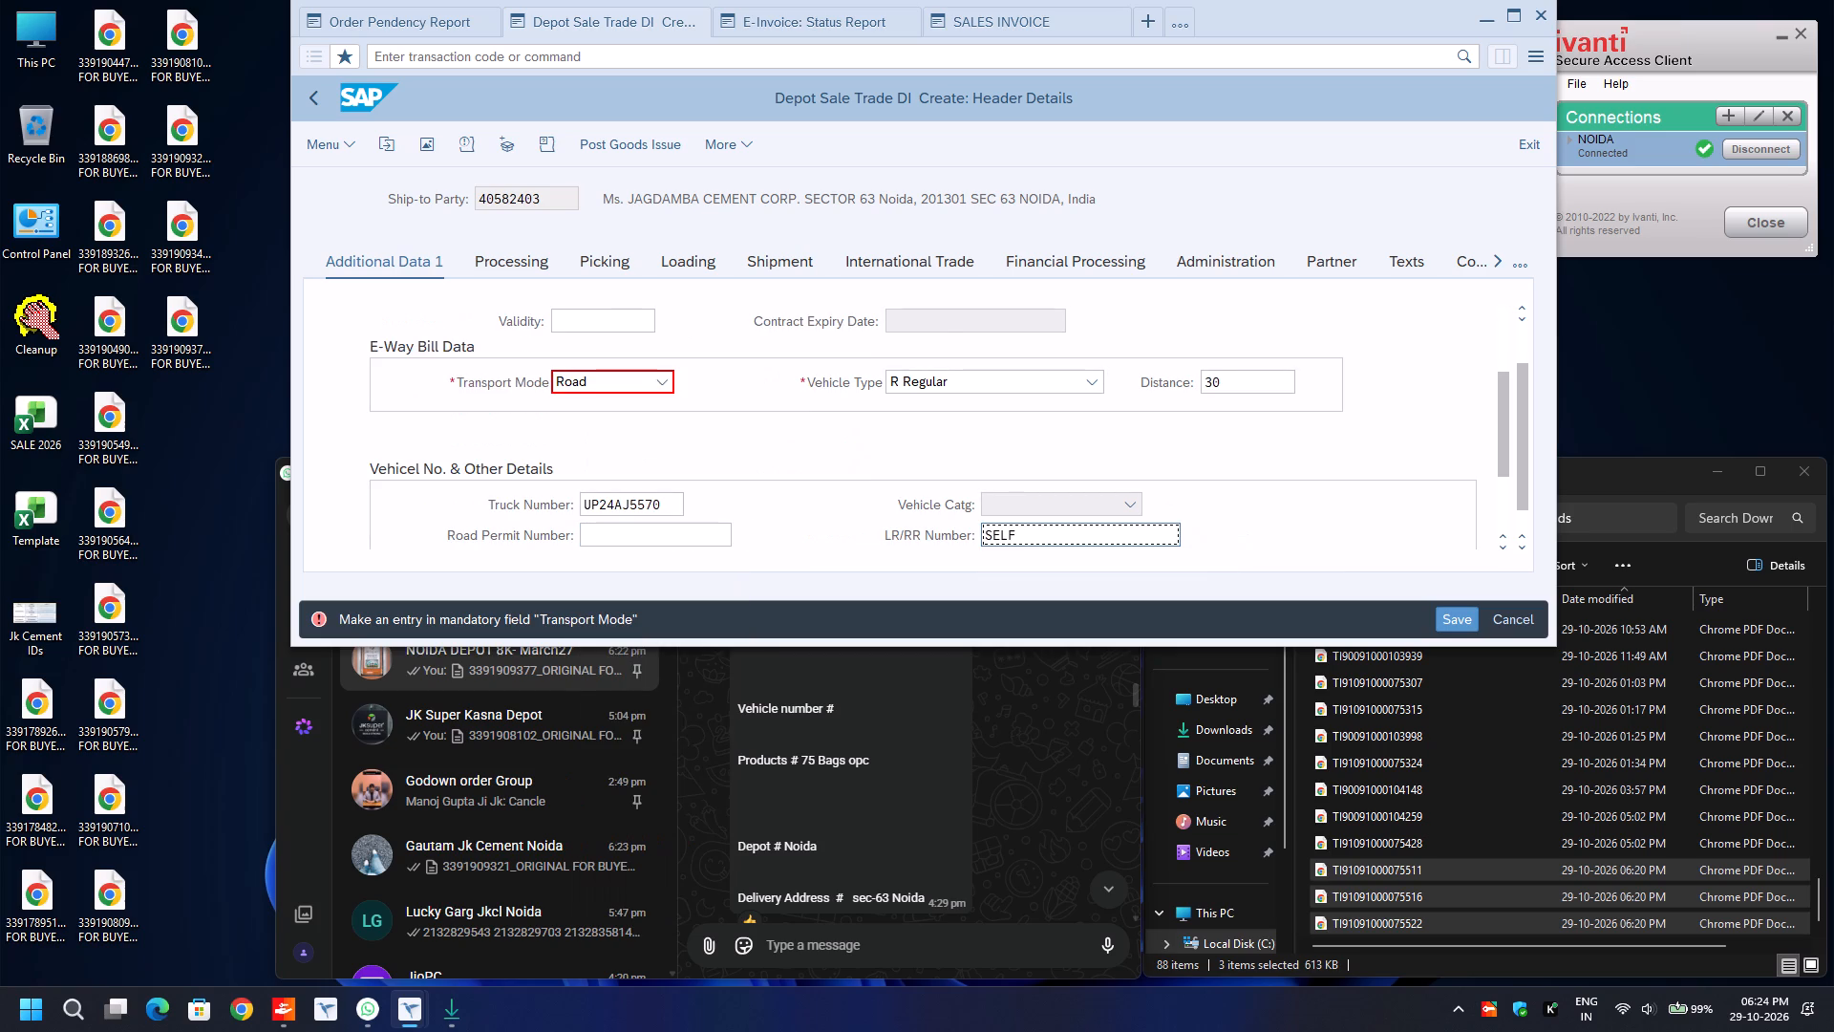
# Set the shipment route to ROUTE in the delivery header and try to post the goods issue.
pyautogui.click(797, 259)
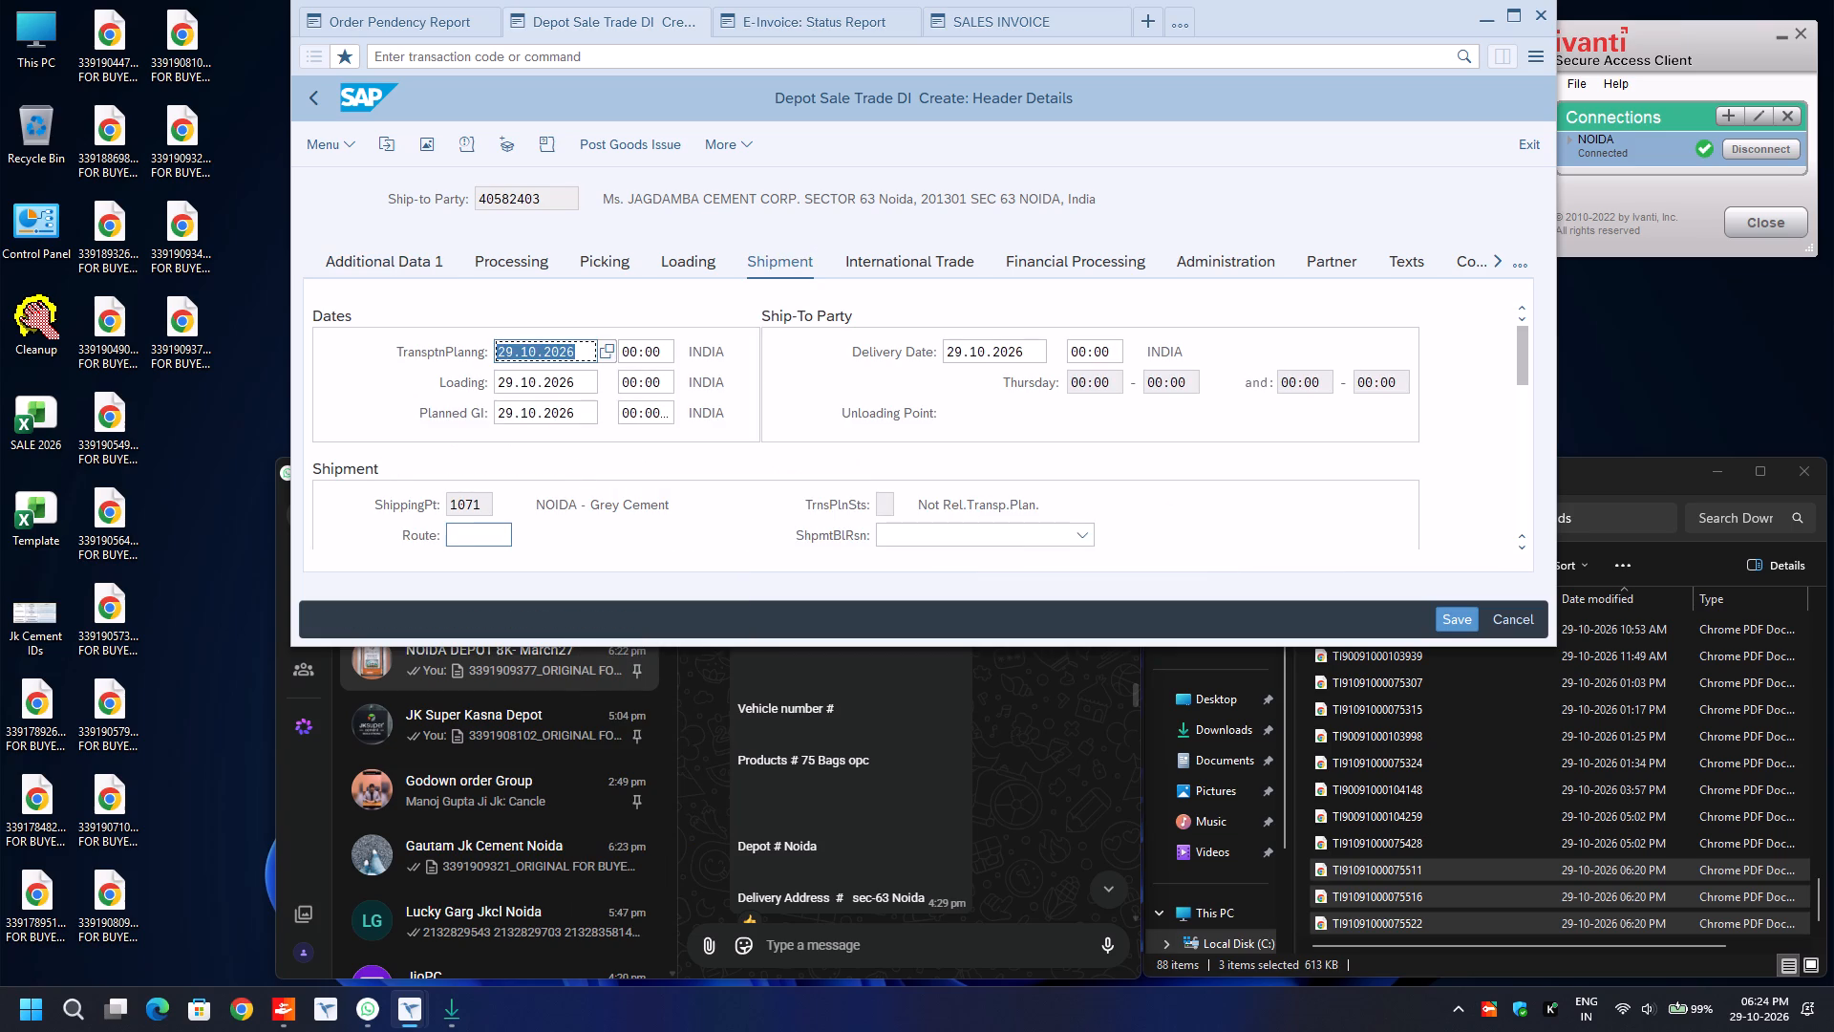
pyautogui.click(477, 532)
pyautogui.press('BackSpace')
pyautogui.press('Down')
pyautogui.press('Return')
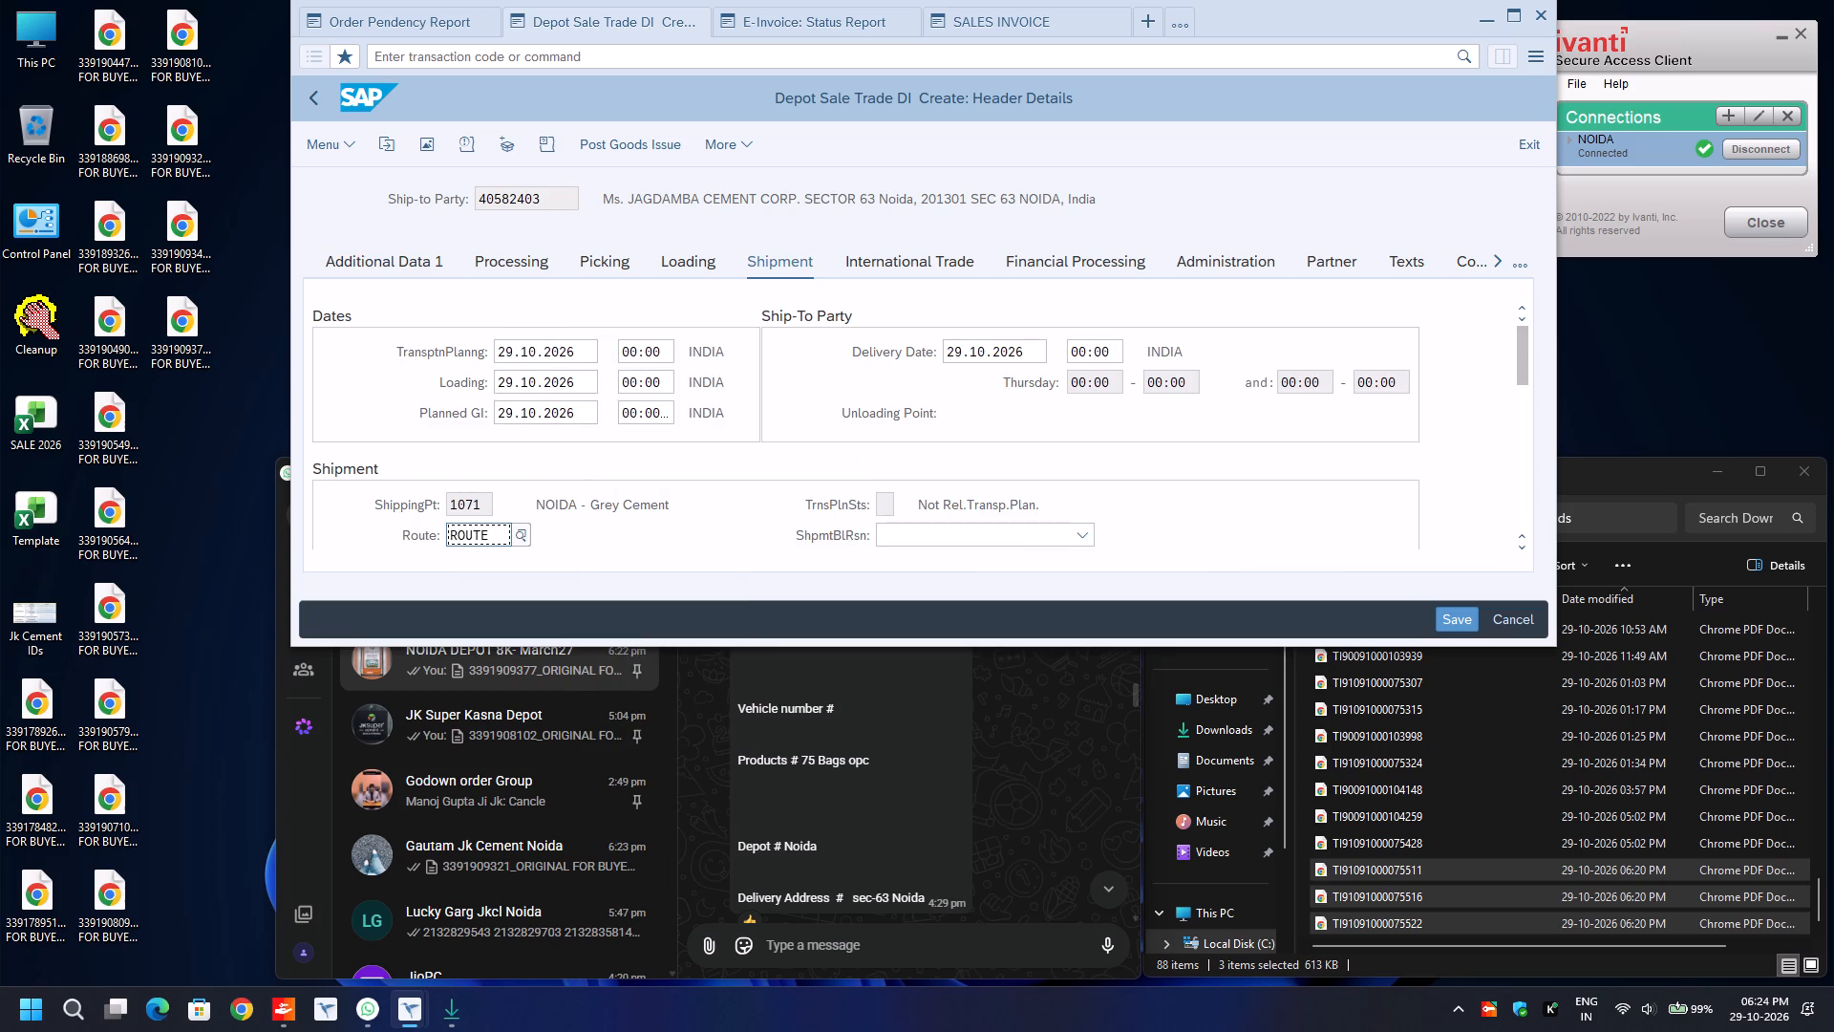
pyautogui.hotkey('shift', 'F8')
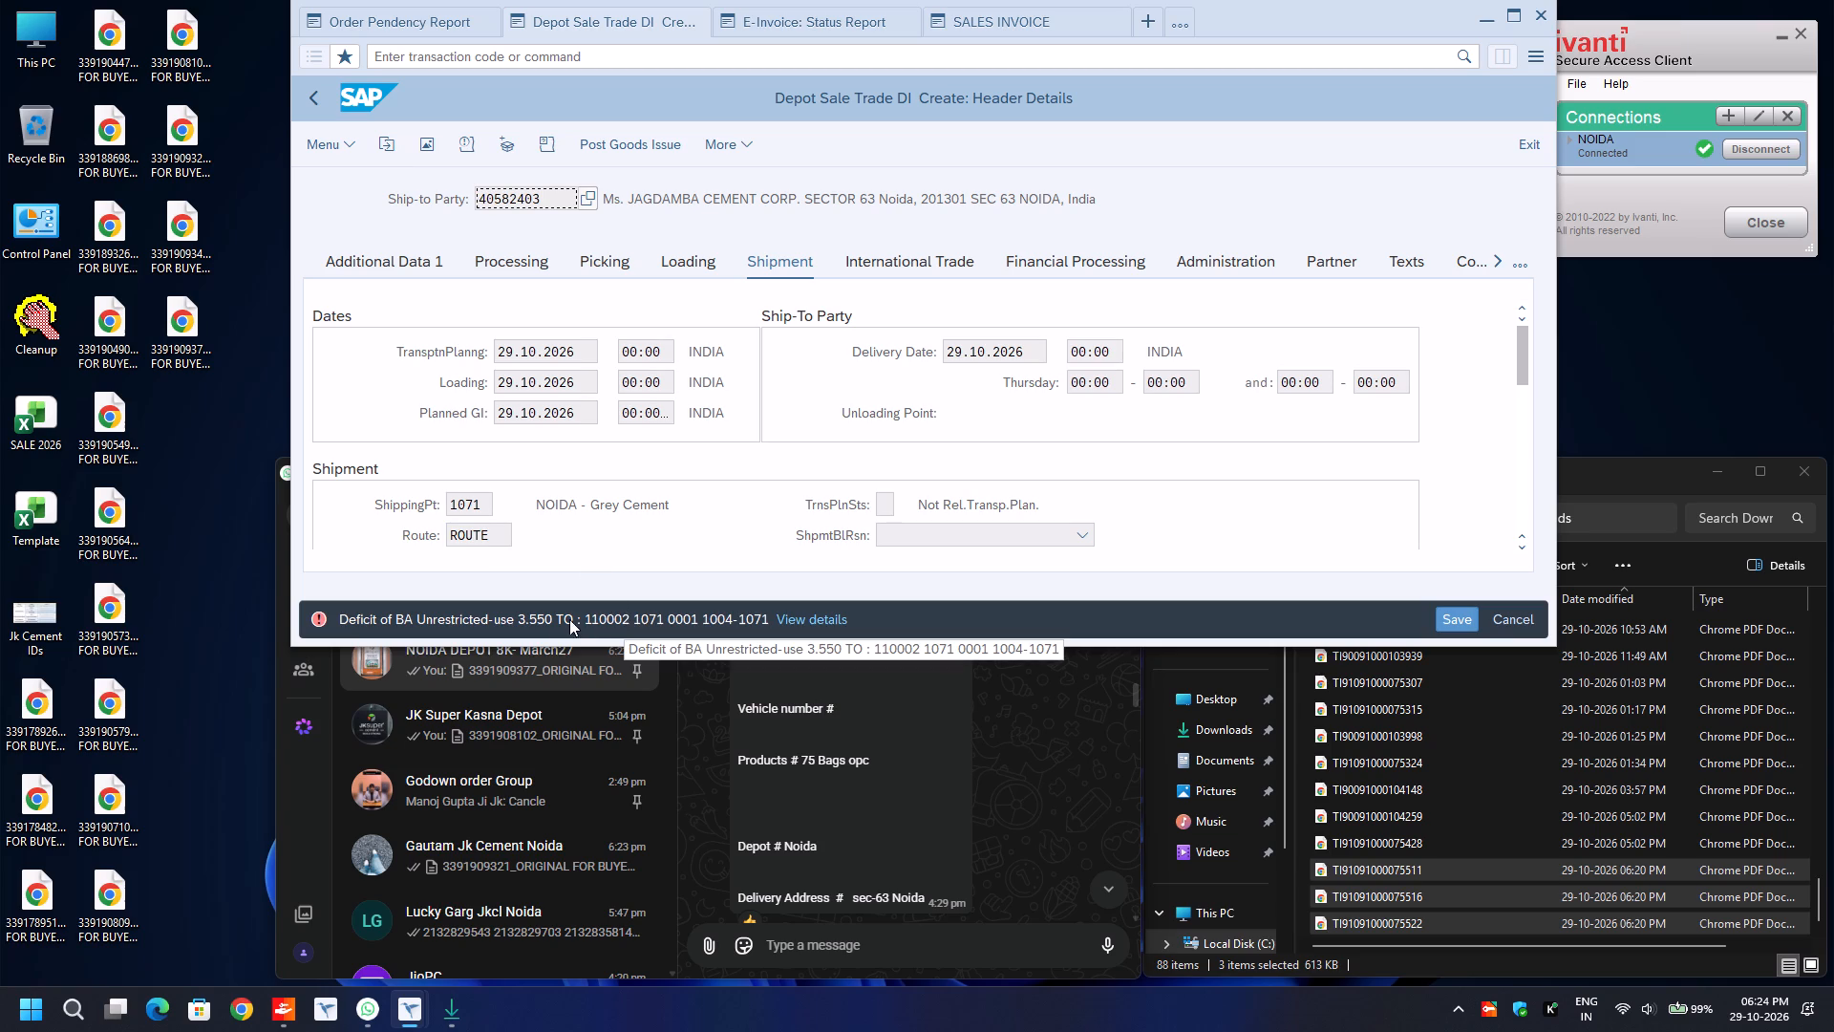
# In a new session, run MB52 to list the warehouse stocks of plant 1071.
pyautogui.click(1150, 11)
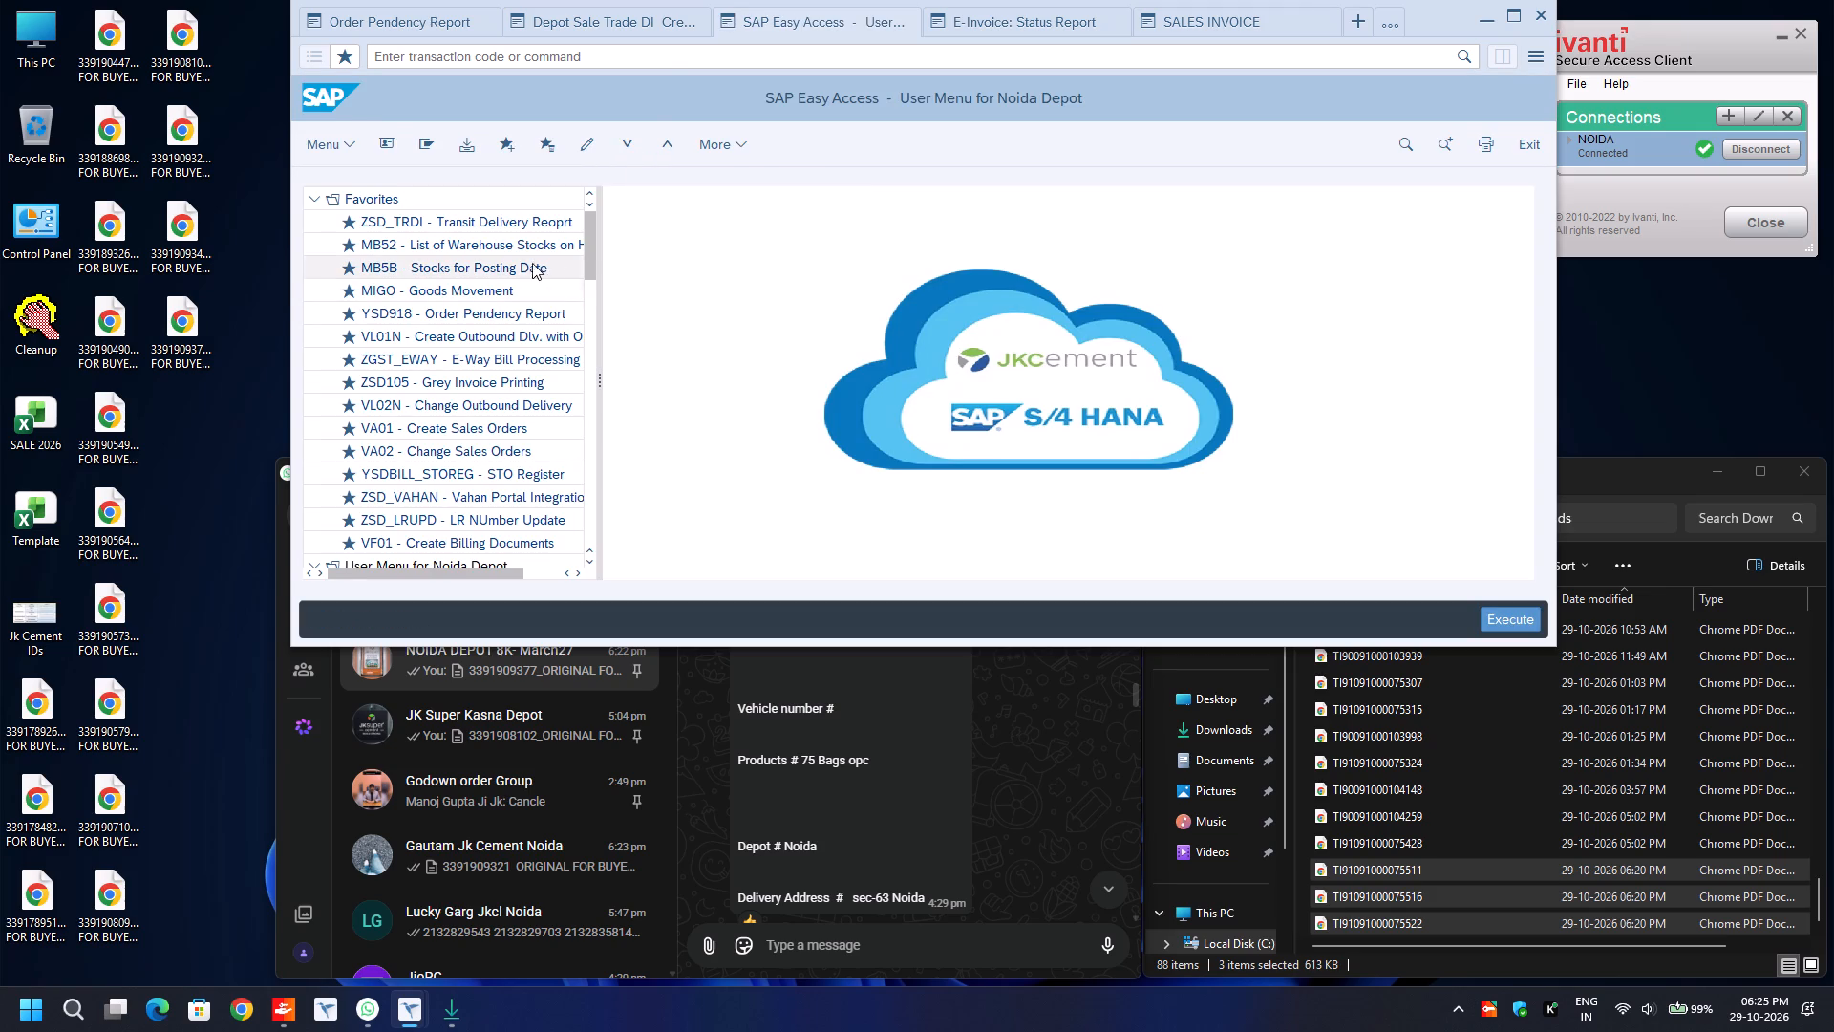
pyautogui.doubleClick(507, 238)
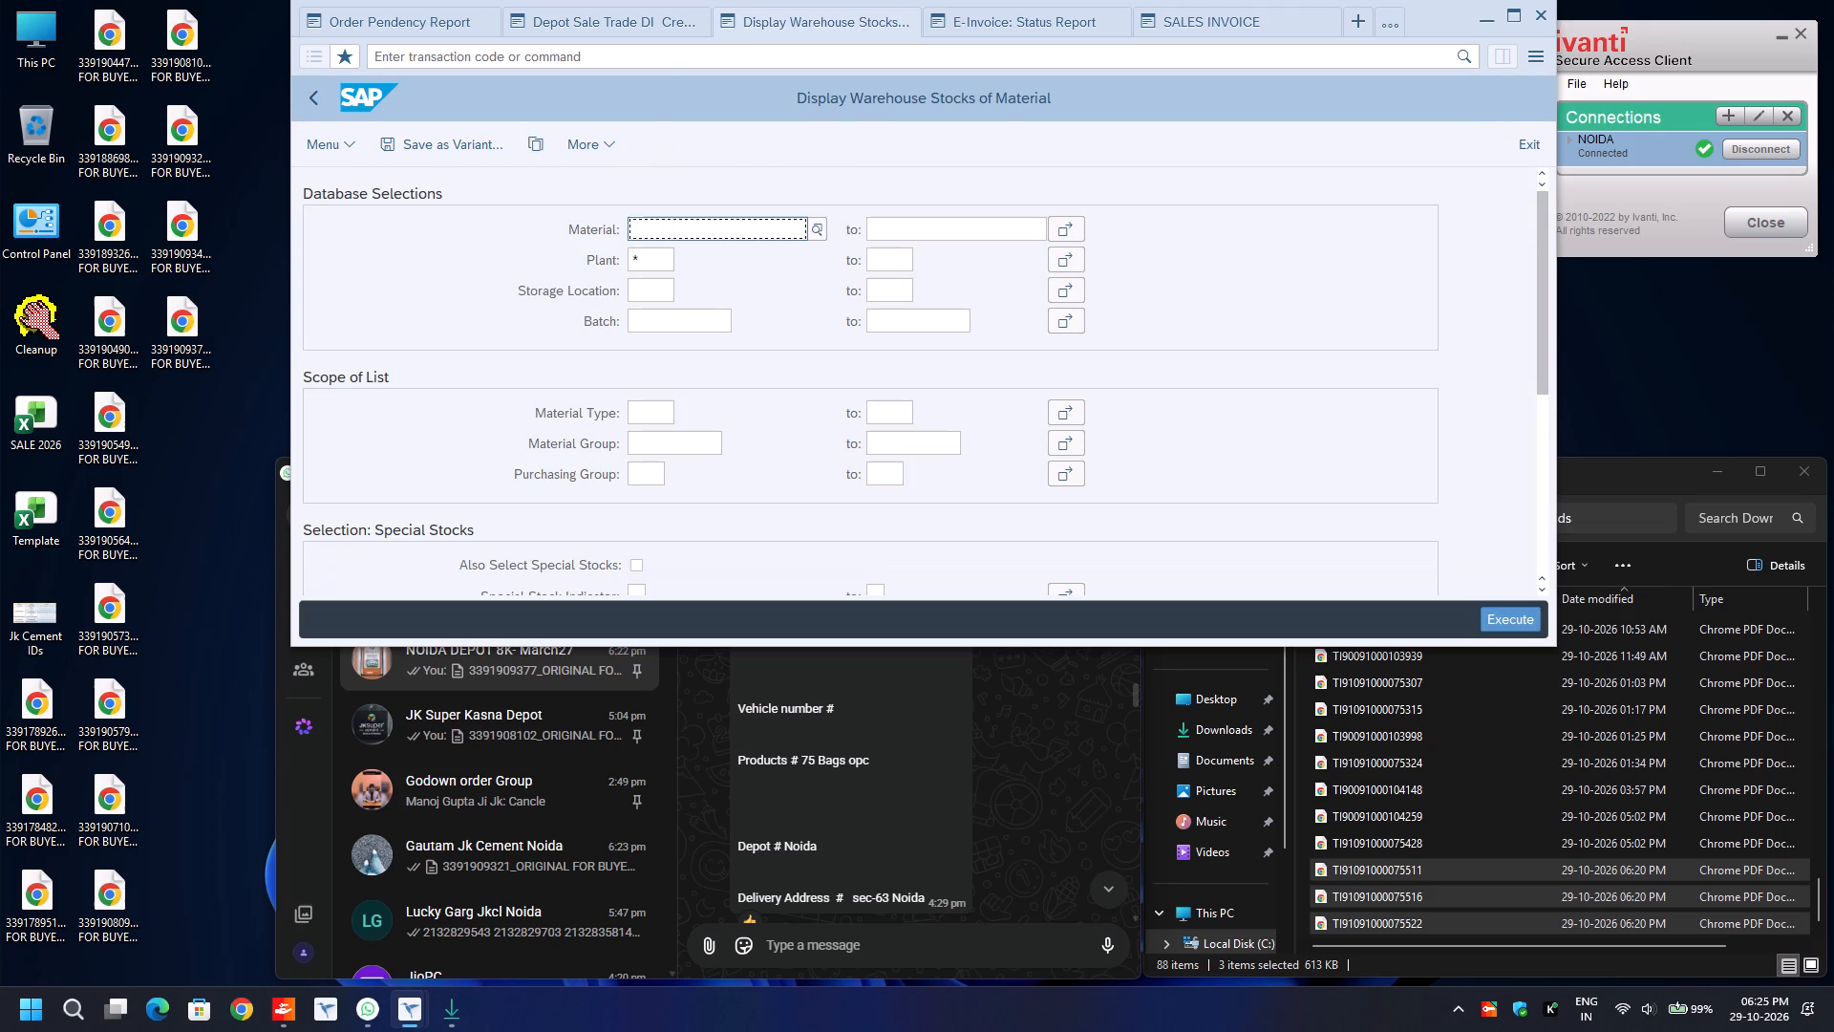
pyautogui.moveTo(655, 257); pyautogui.dragTo(654, 257)
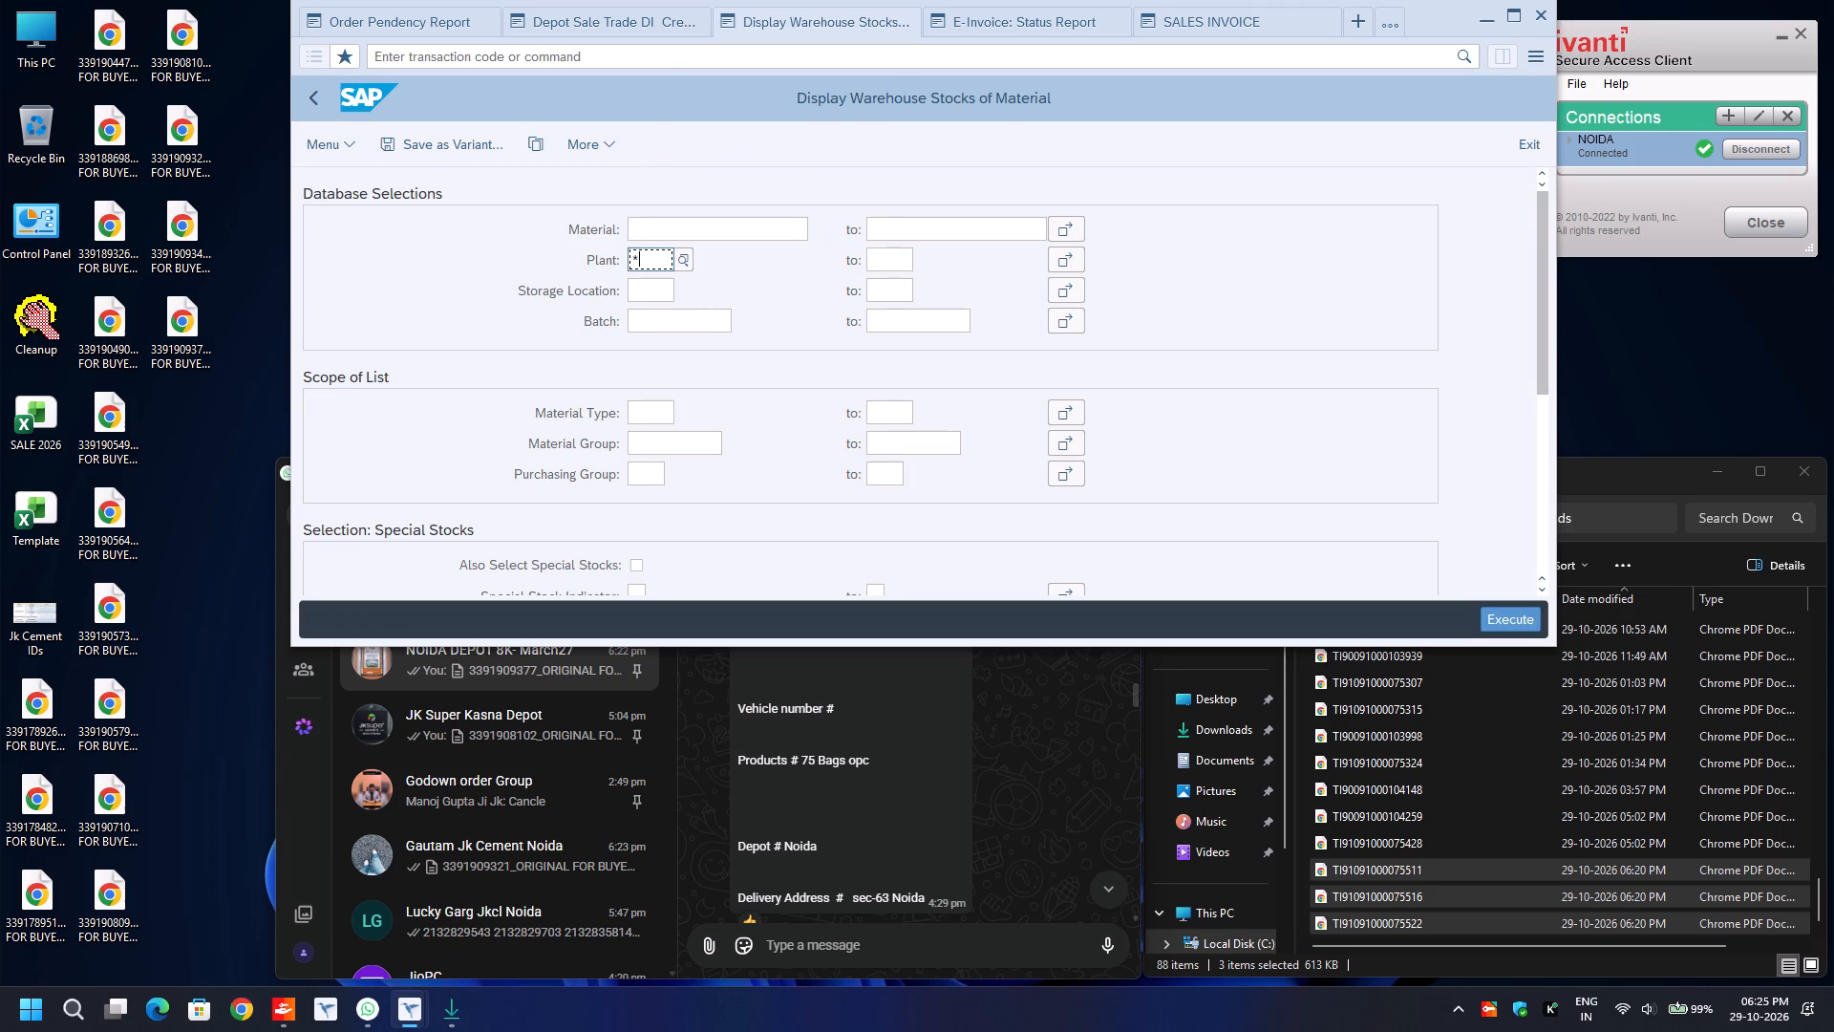
pyautogui.moveTo(654, 257); pyautogui.dragTo(578, 255)
pyautogui.write('1071')
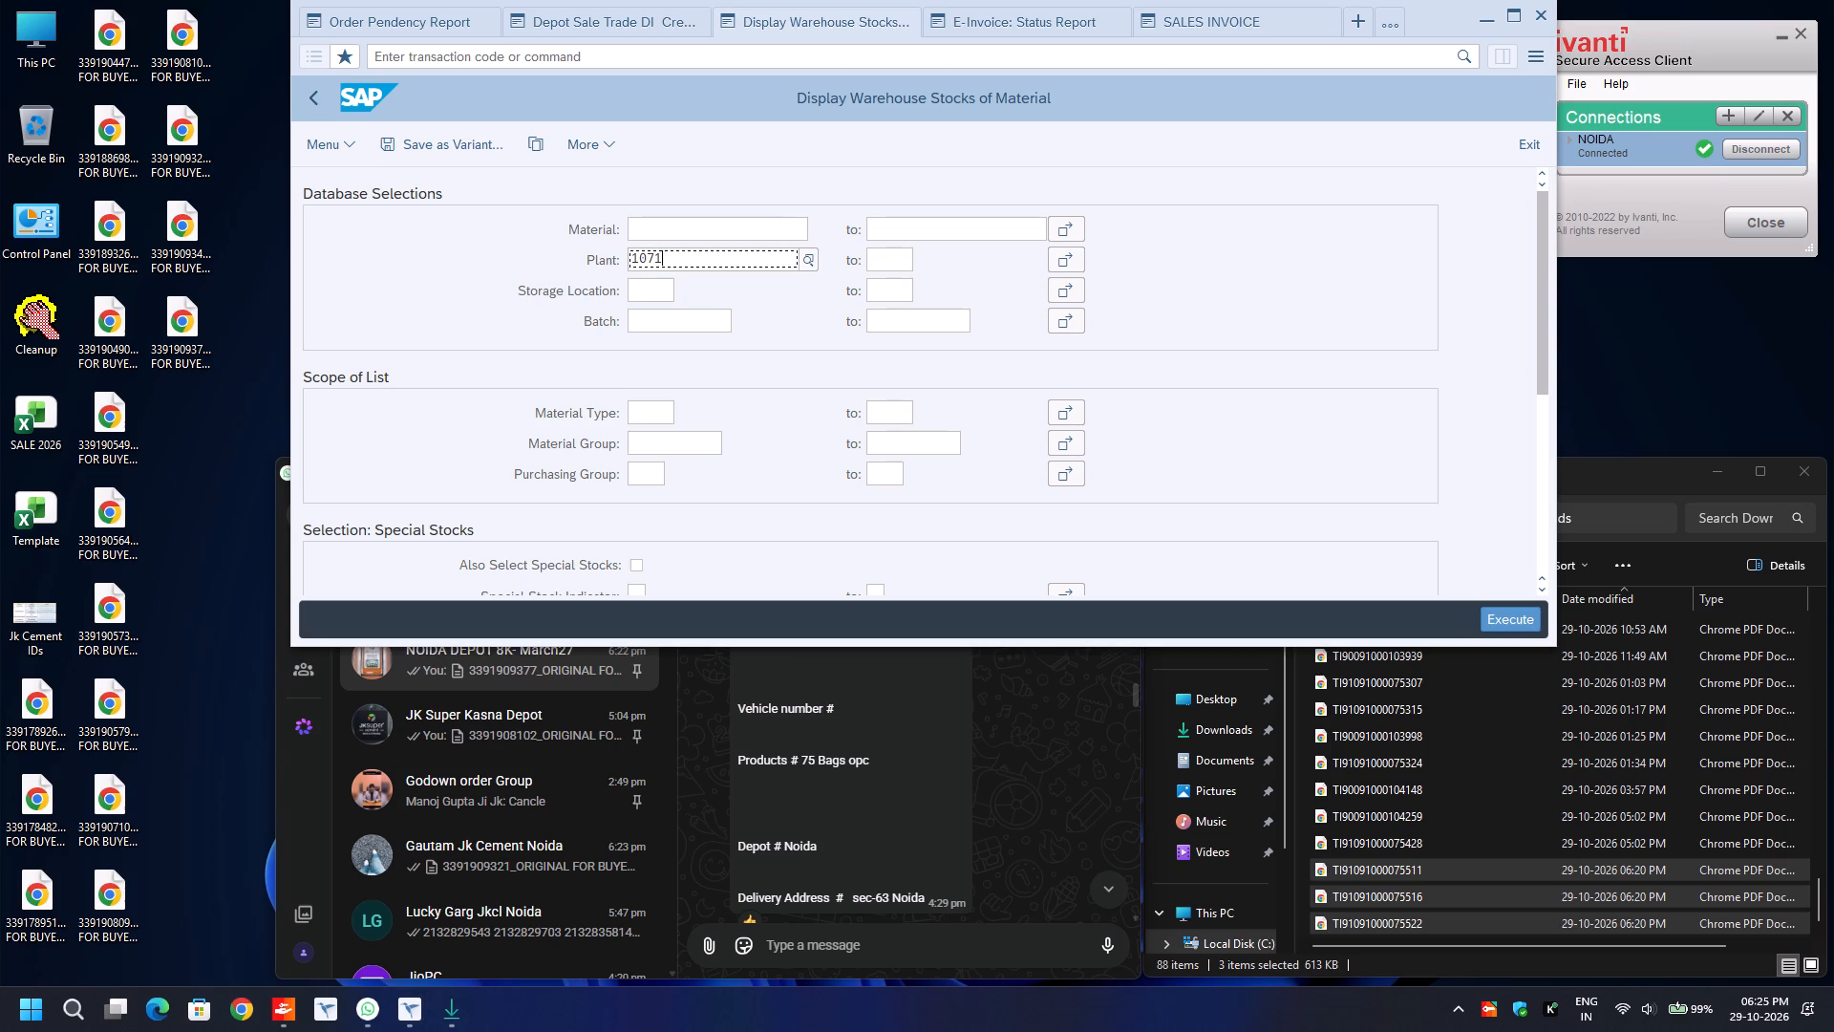
pyautogui.press('F8')
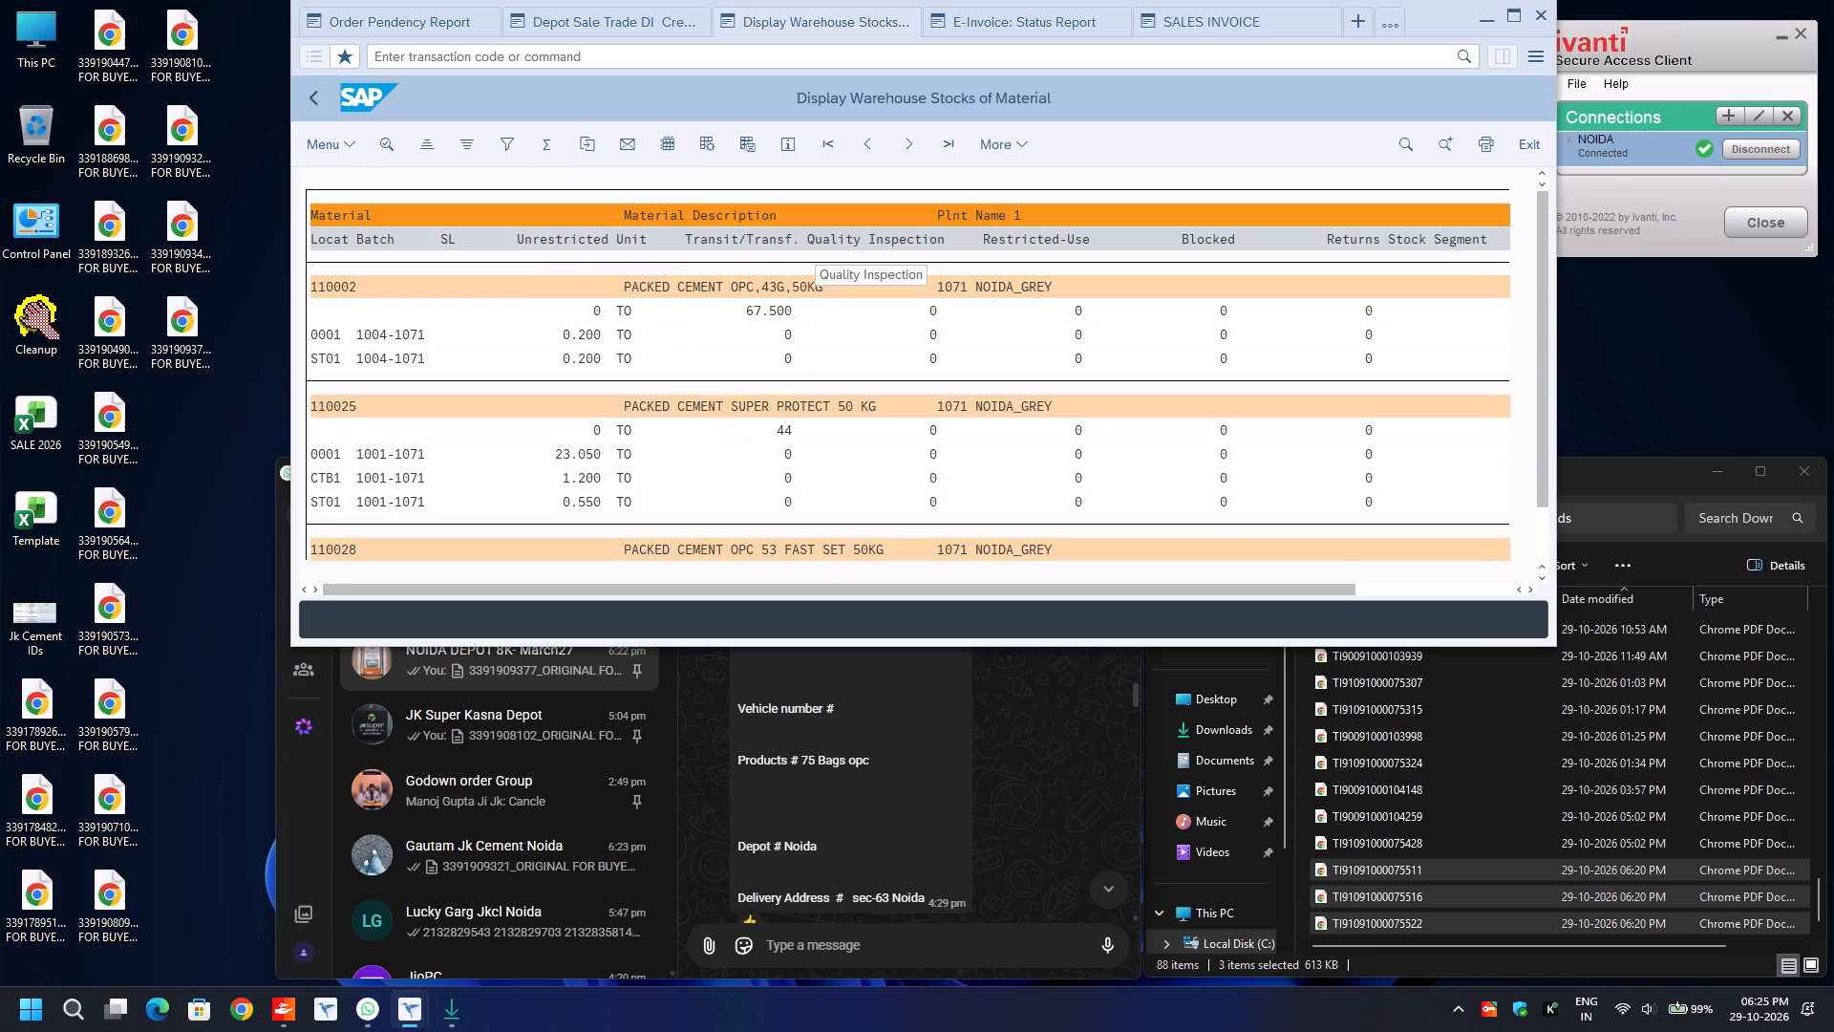
# Switch the stock list session to the MIGO goods movement transaction.
pyautogui.click(1021, 59)
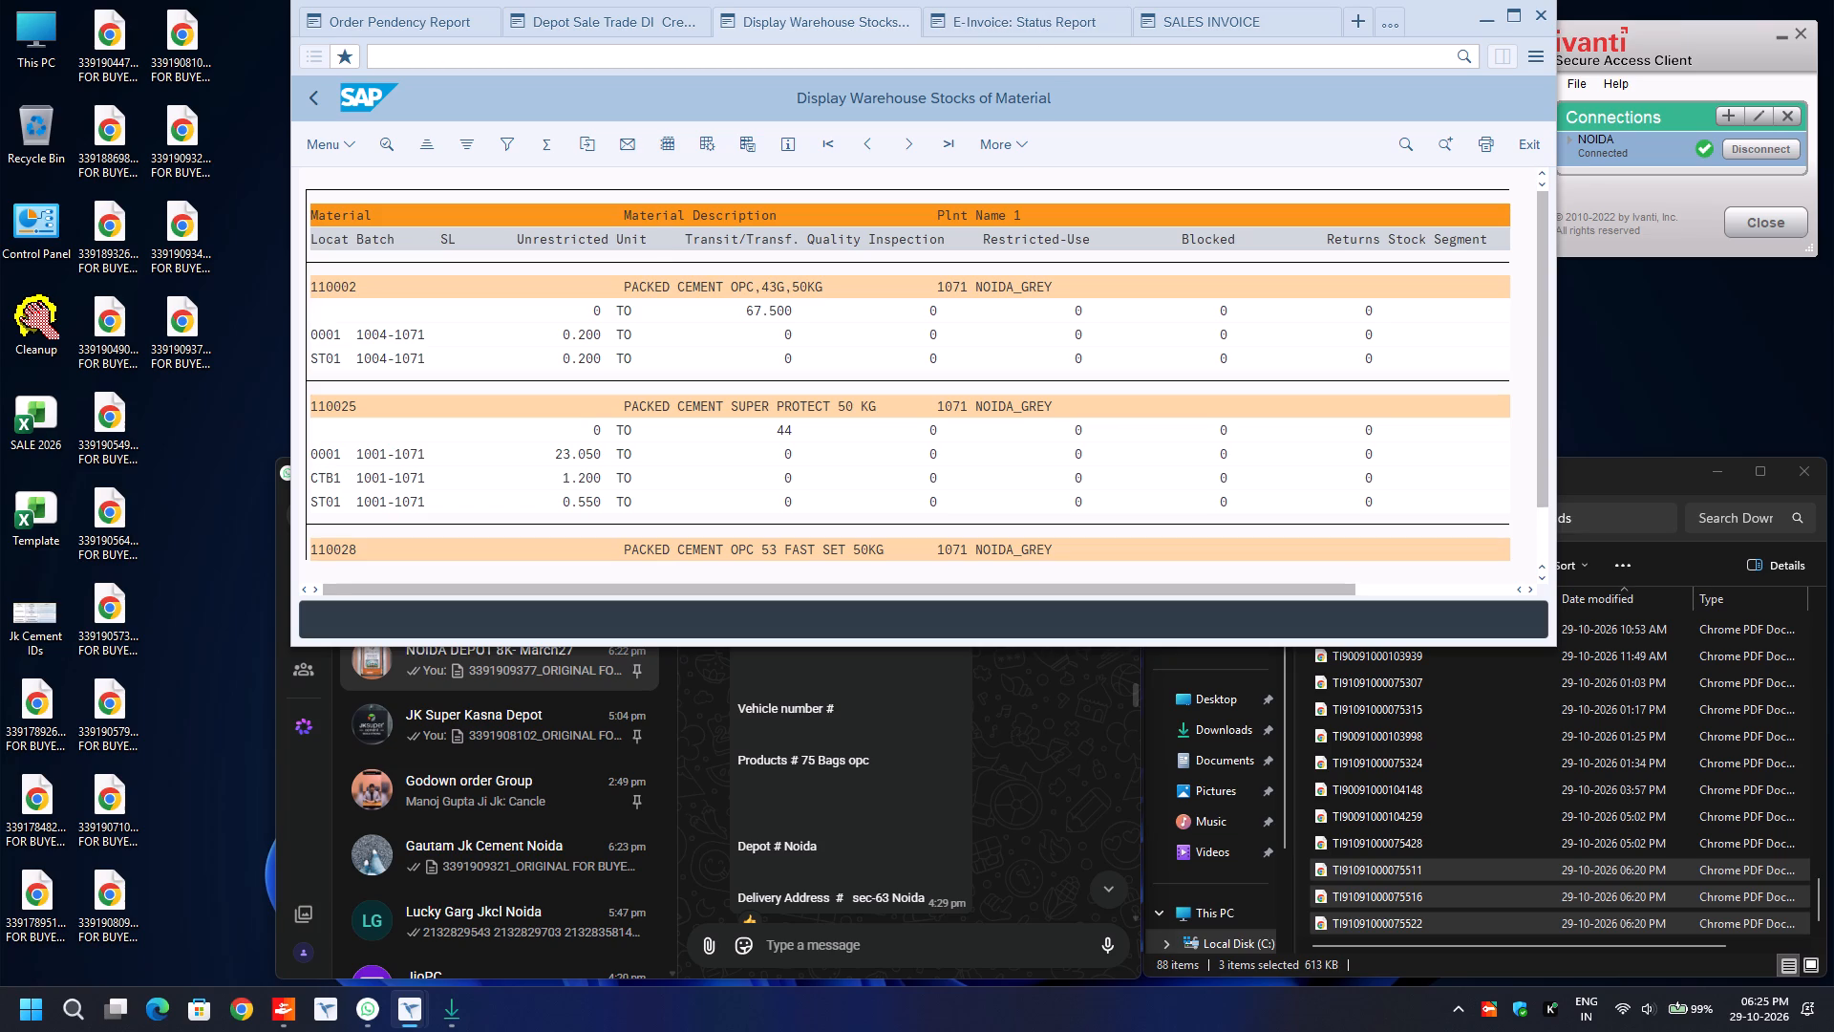
pyautogui.write('/nmigo')
pyautogui.press('Return')
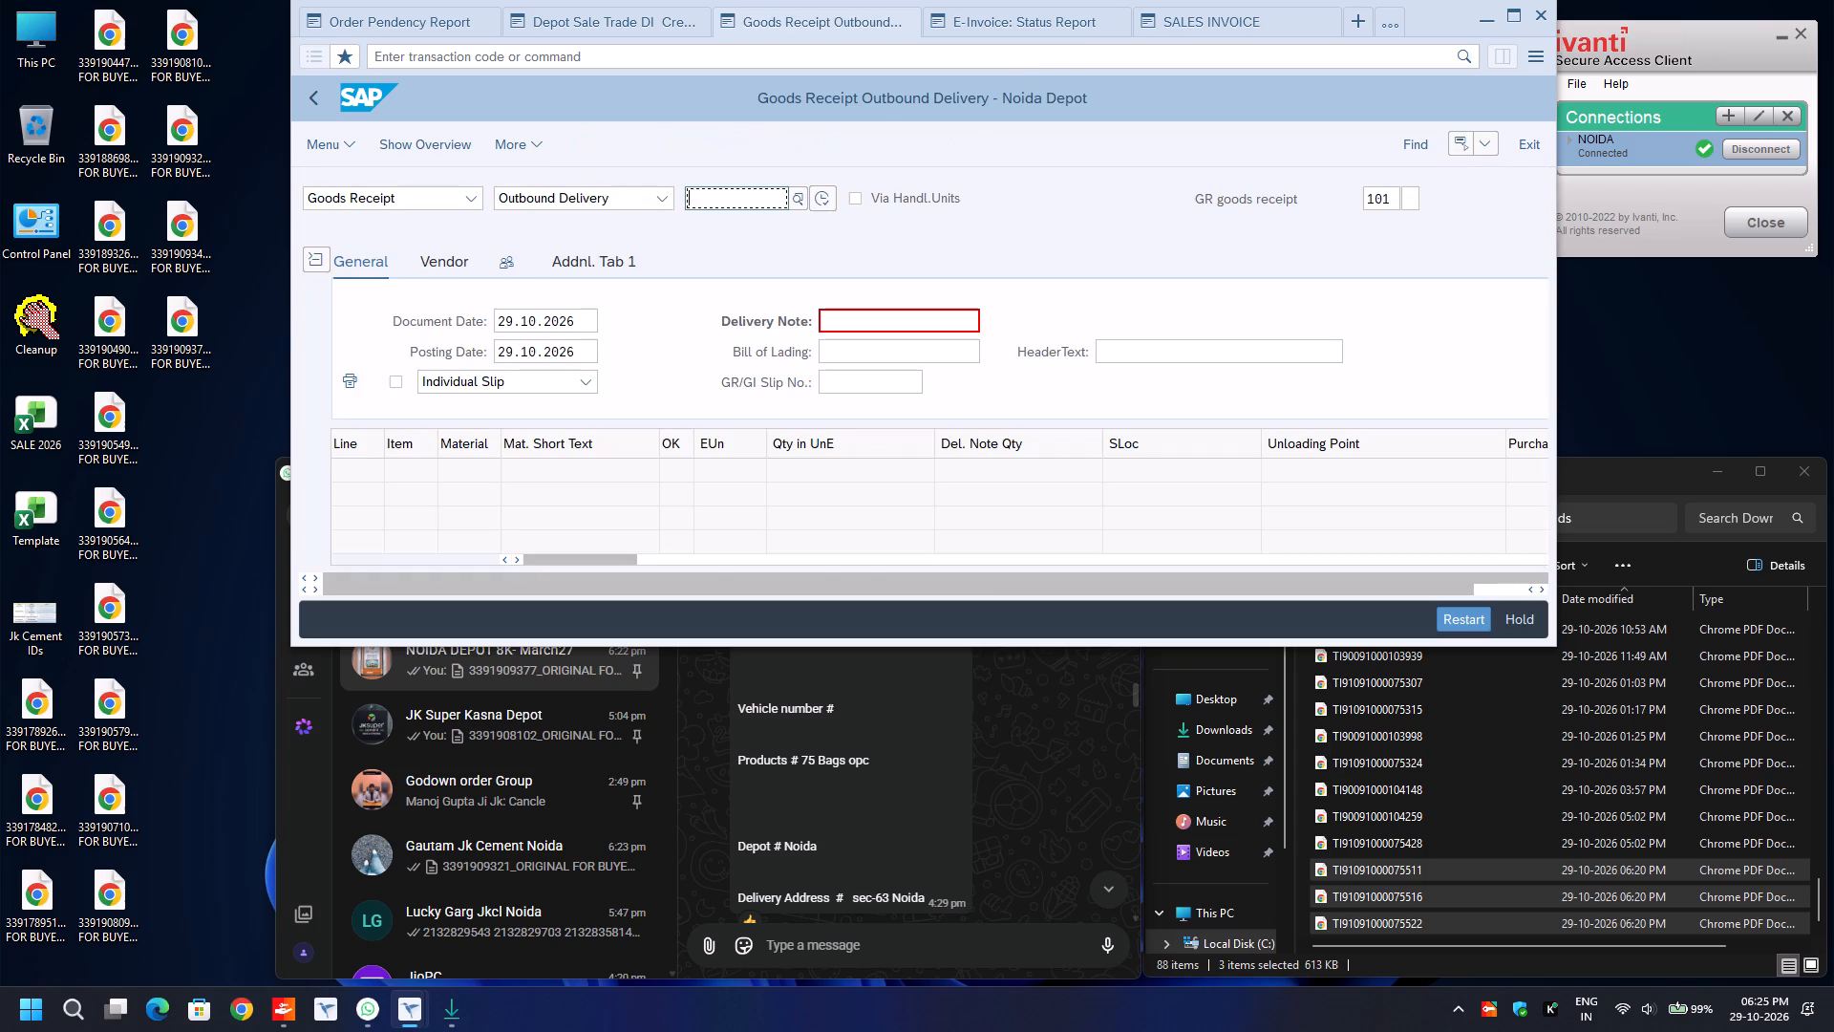
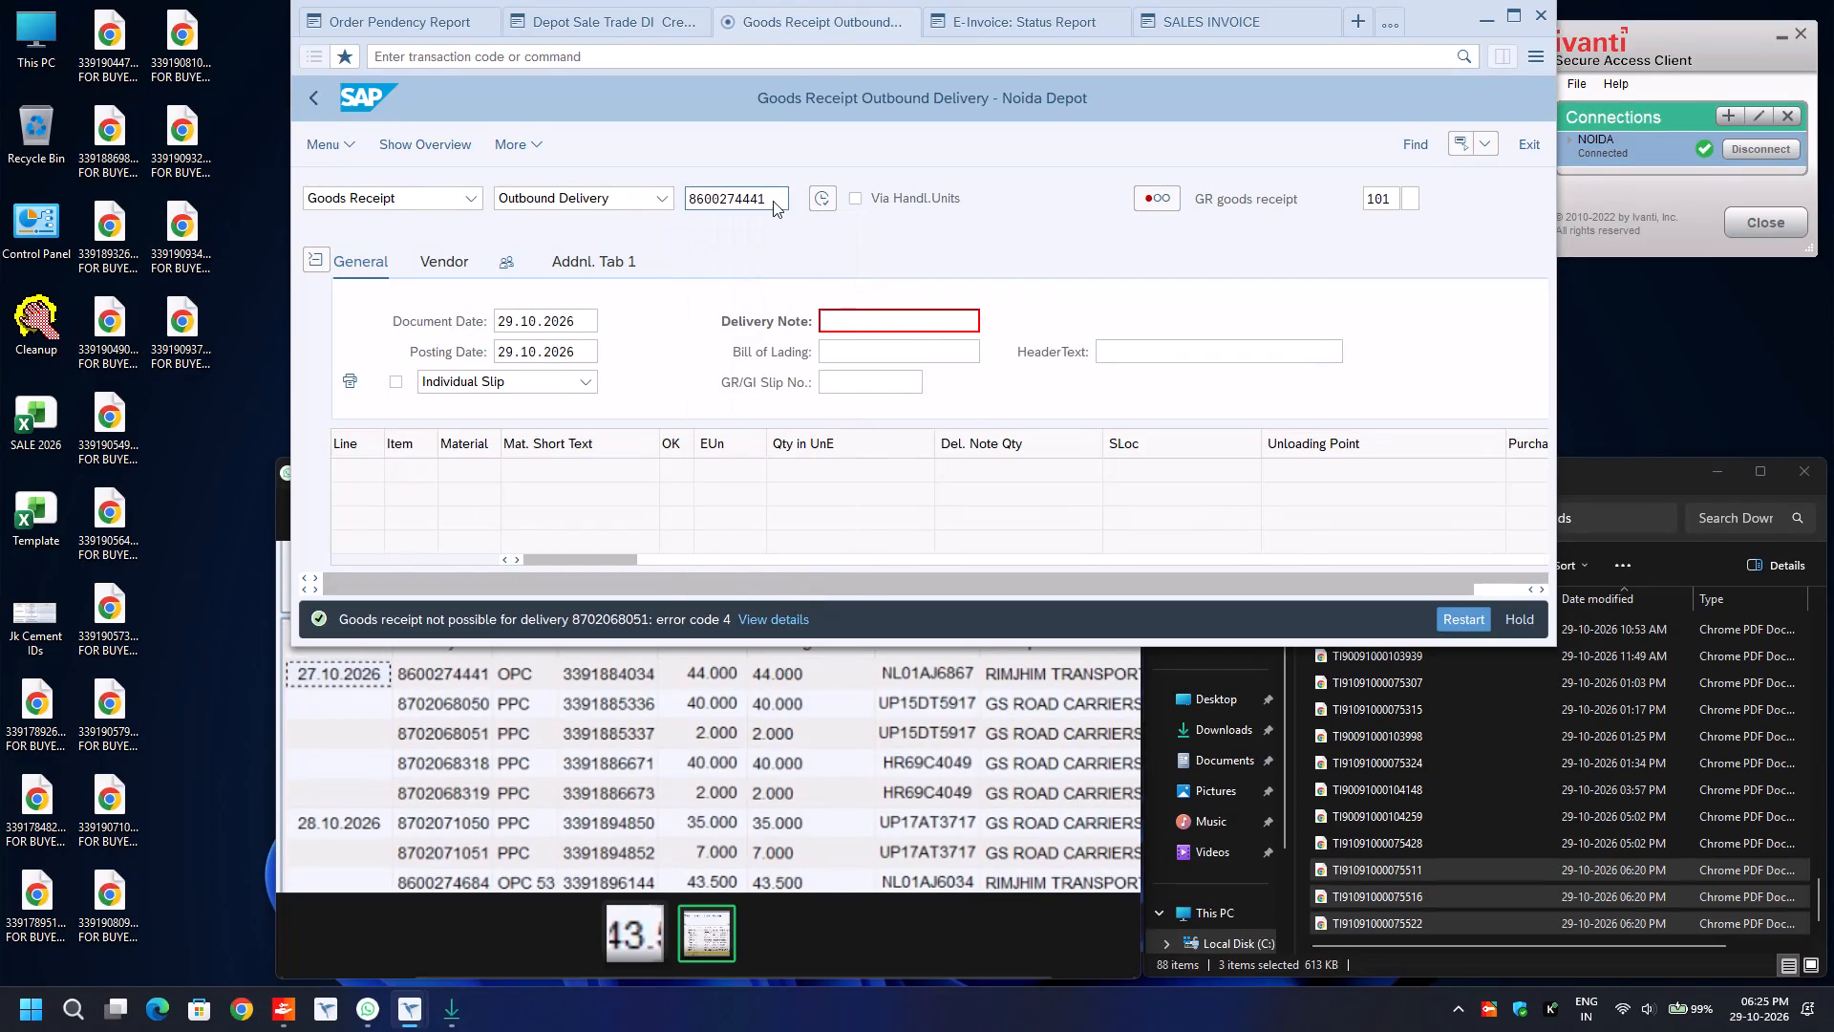
pyautogui.scroll(-1, 818, 498)
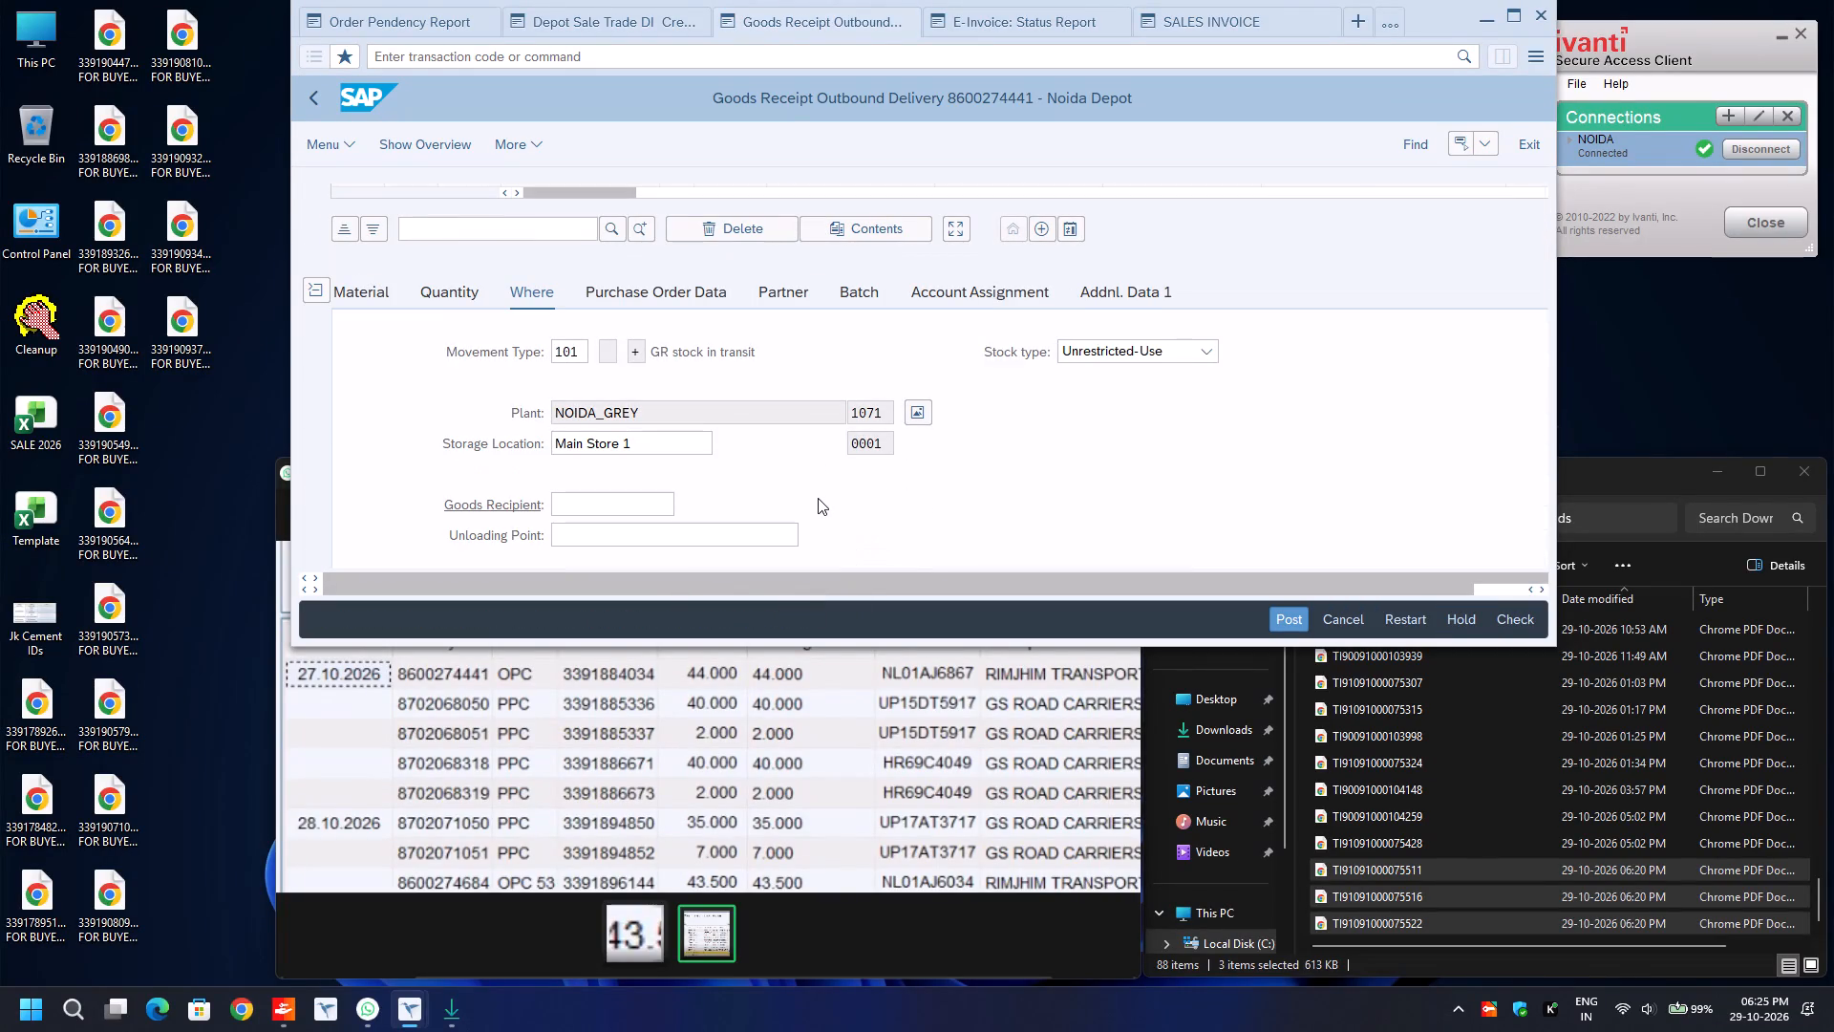
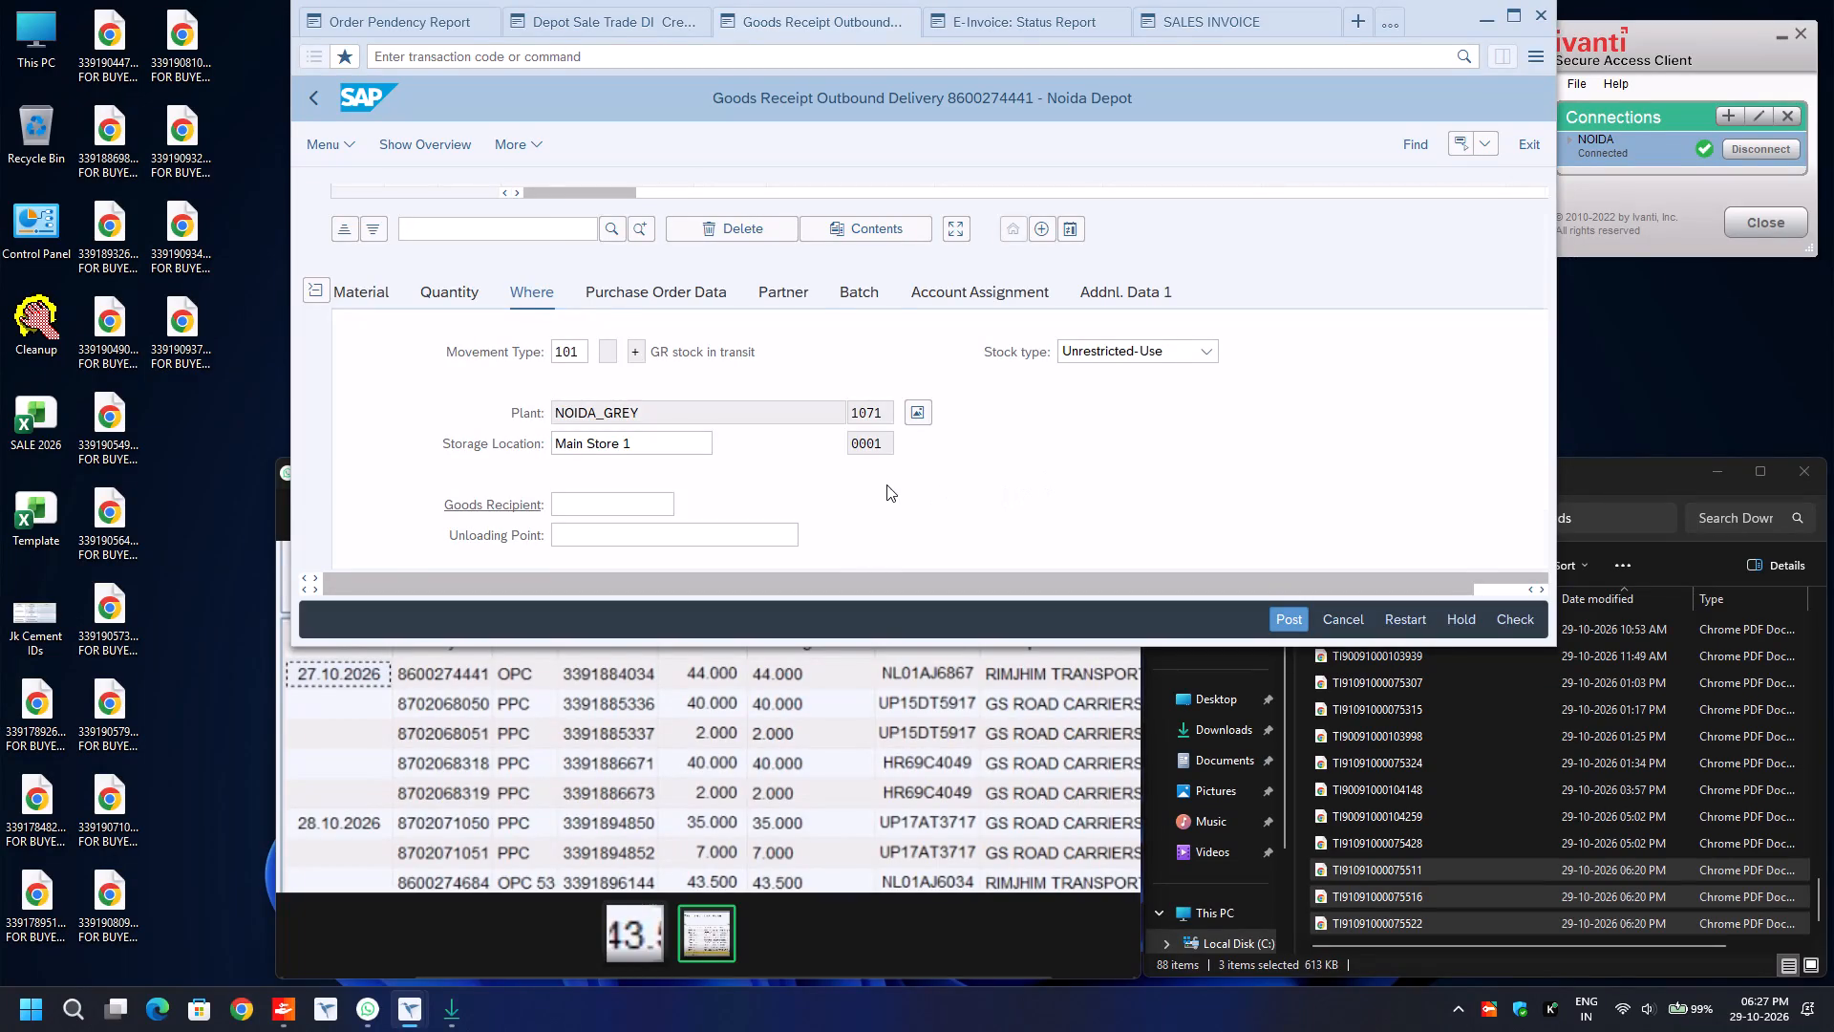
pyautogui.scroll(-1, 886, 484)
pyautogui.click(350, 540)
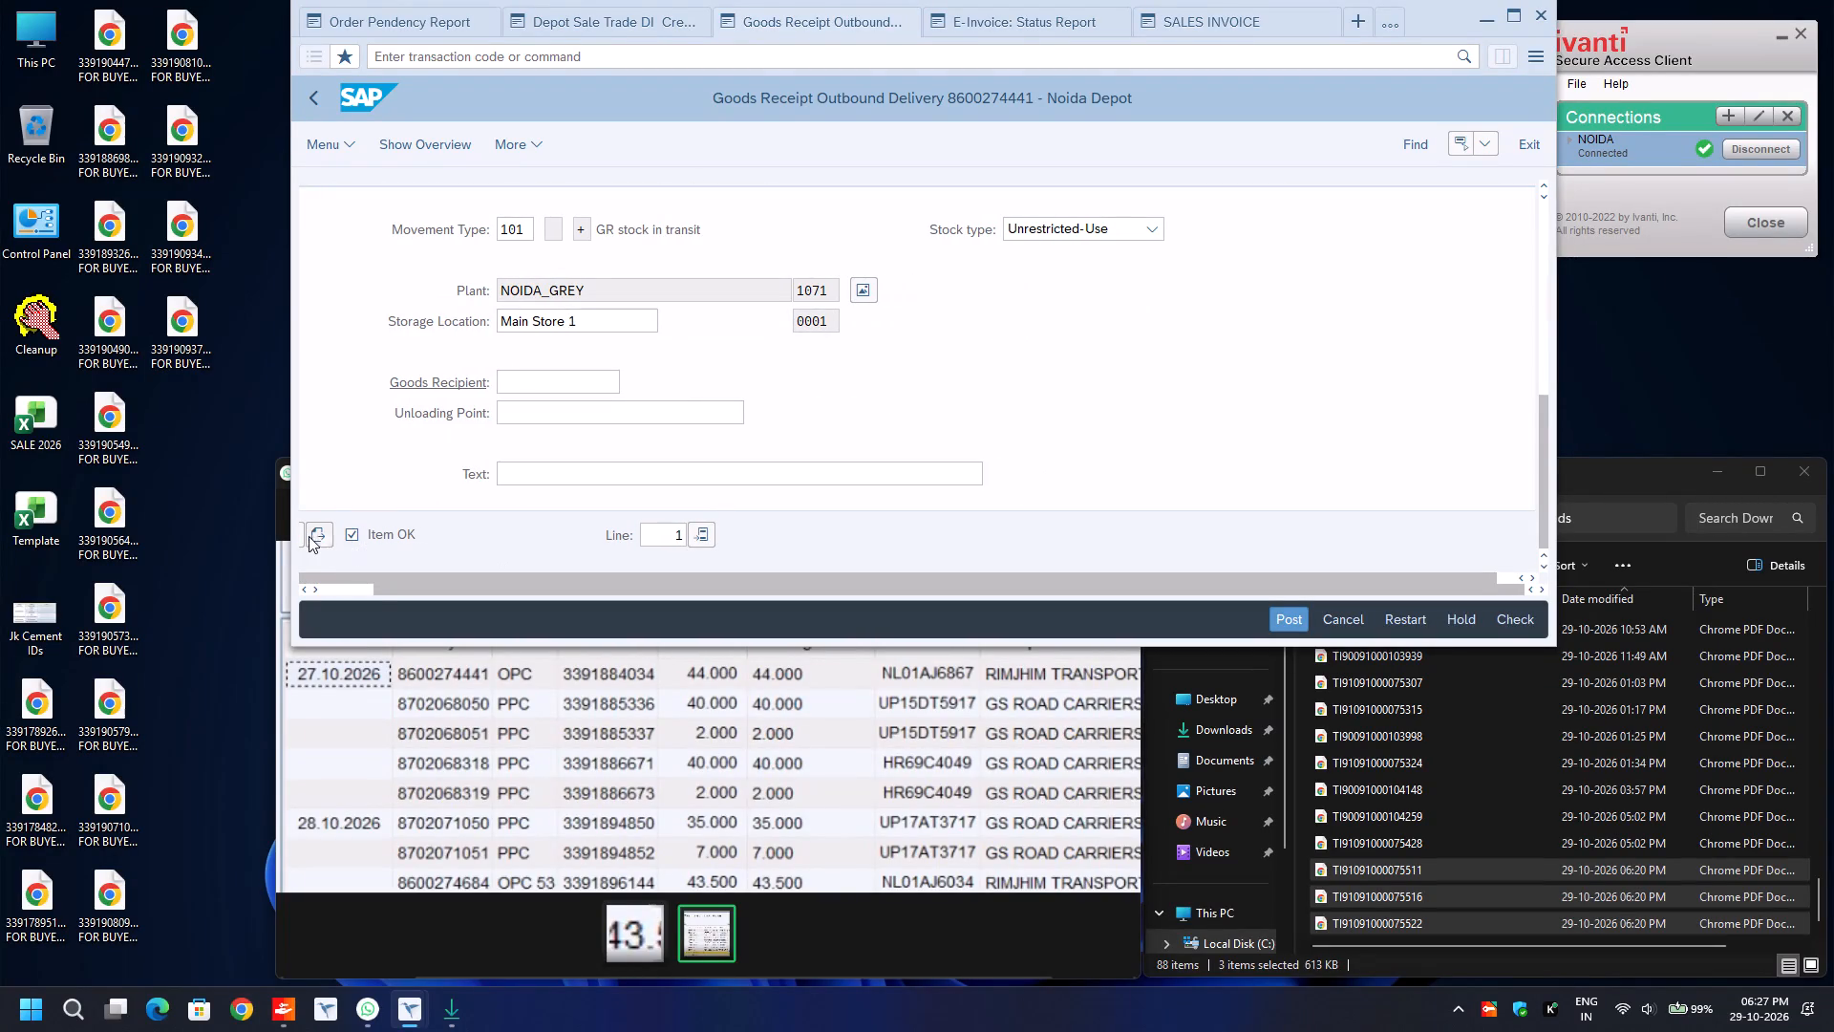
pyautogui.click(319, 535)
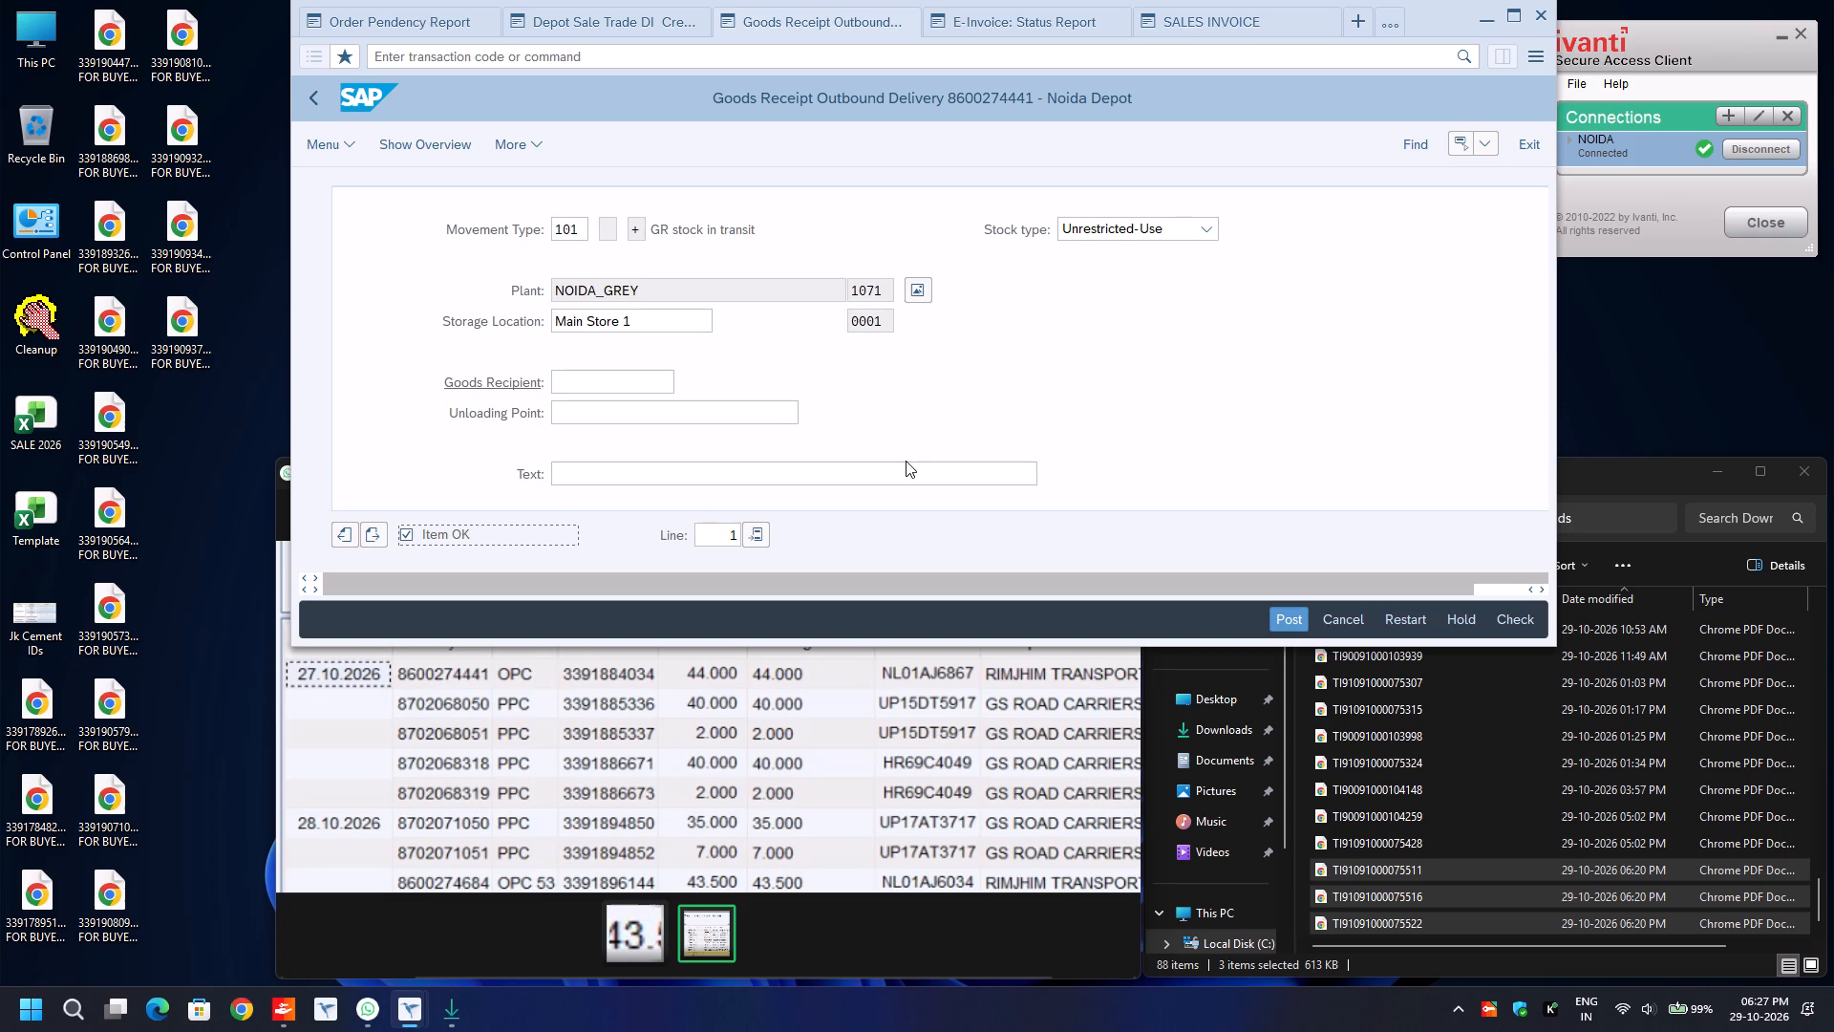
pyautogui.scroll(2, 906, 461)
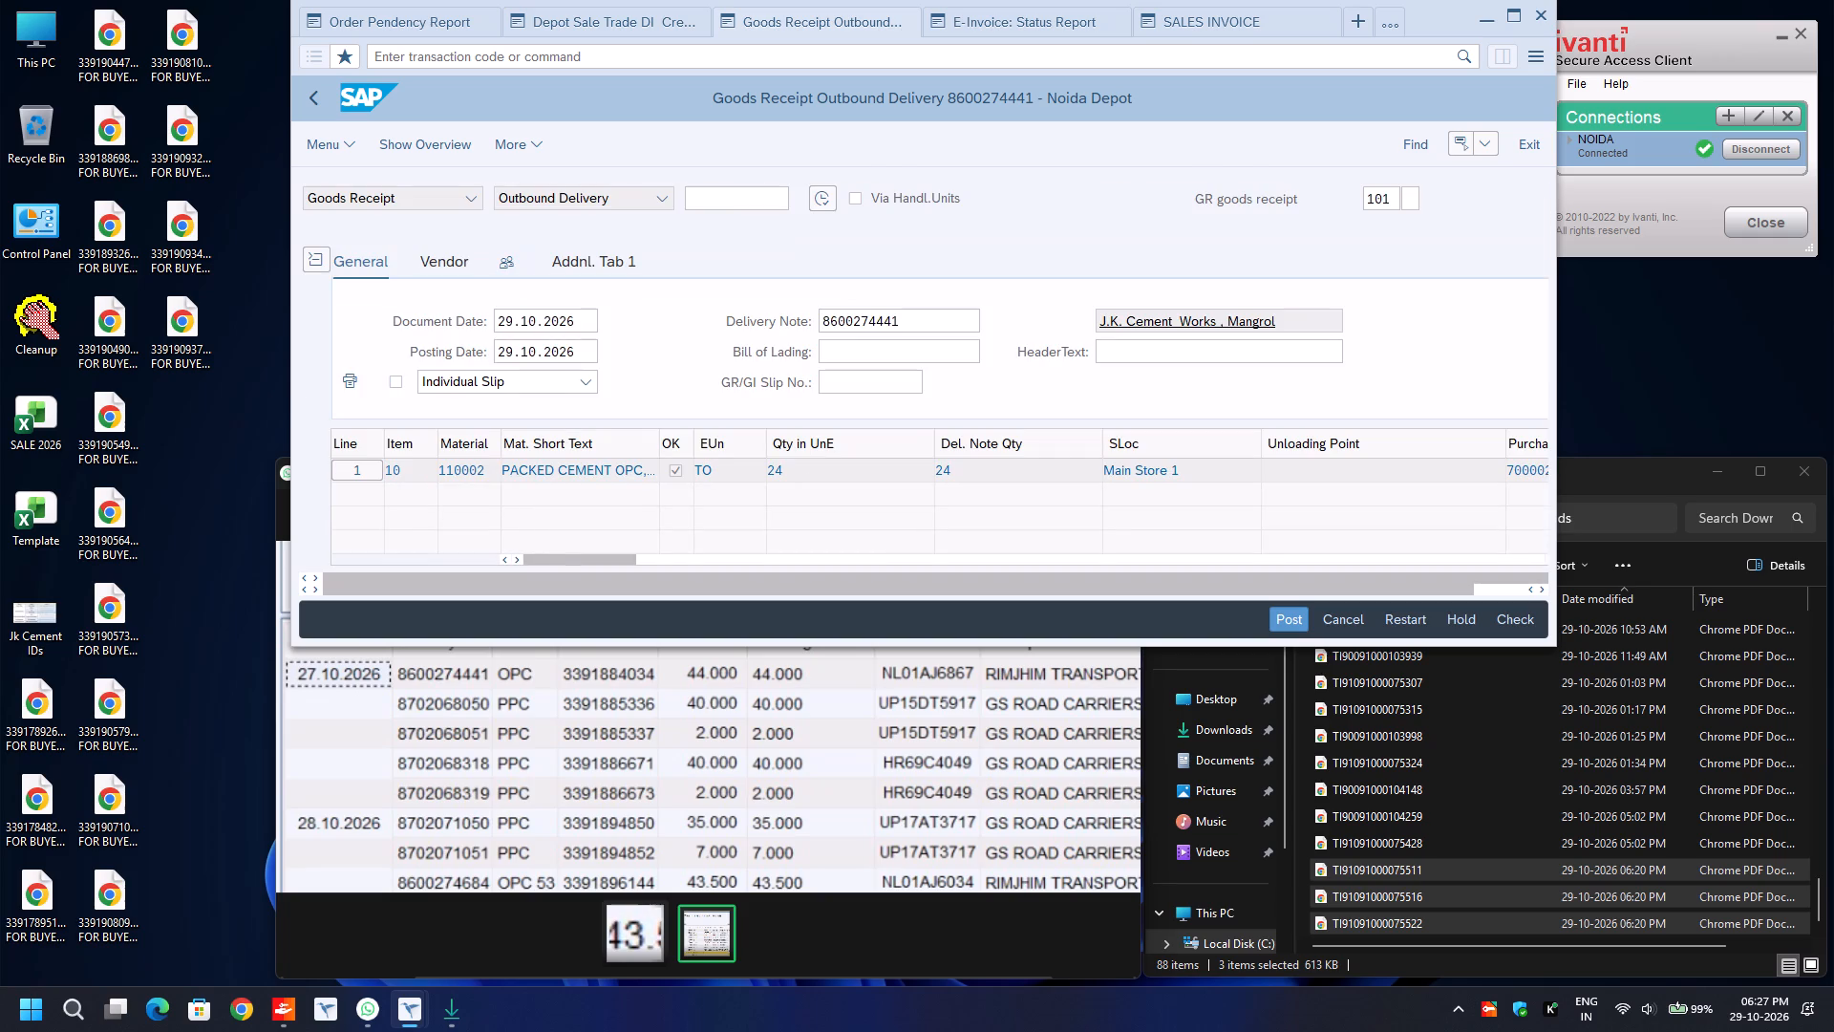
pyautogui.hotkey('ctrl', 's')
pyautogui.hotkey('ctrl', 'w')
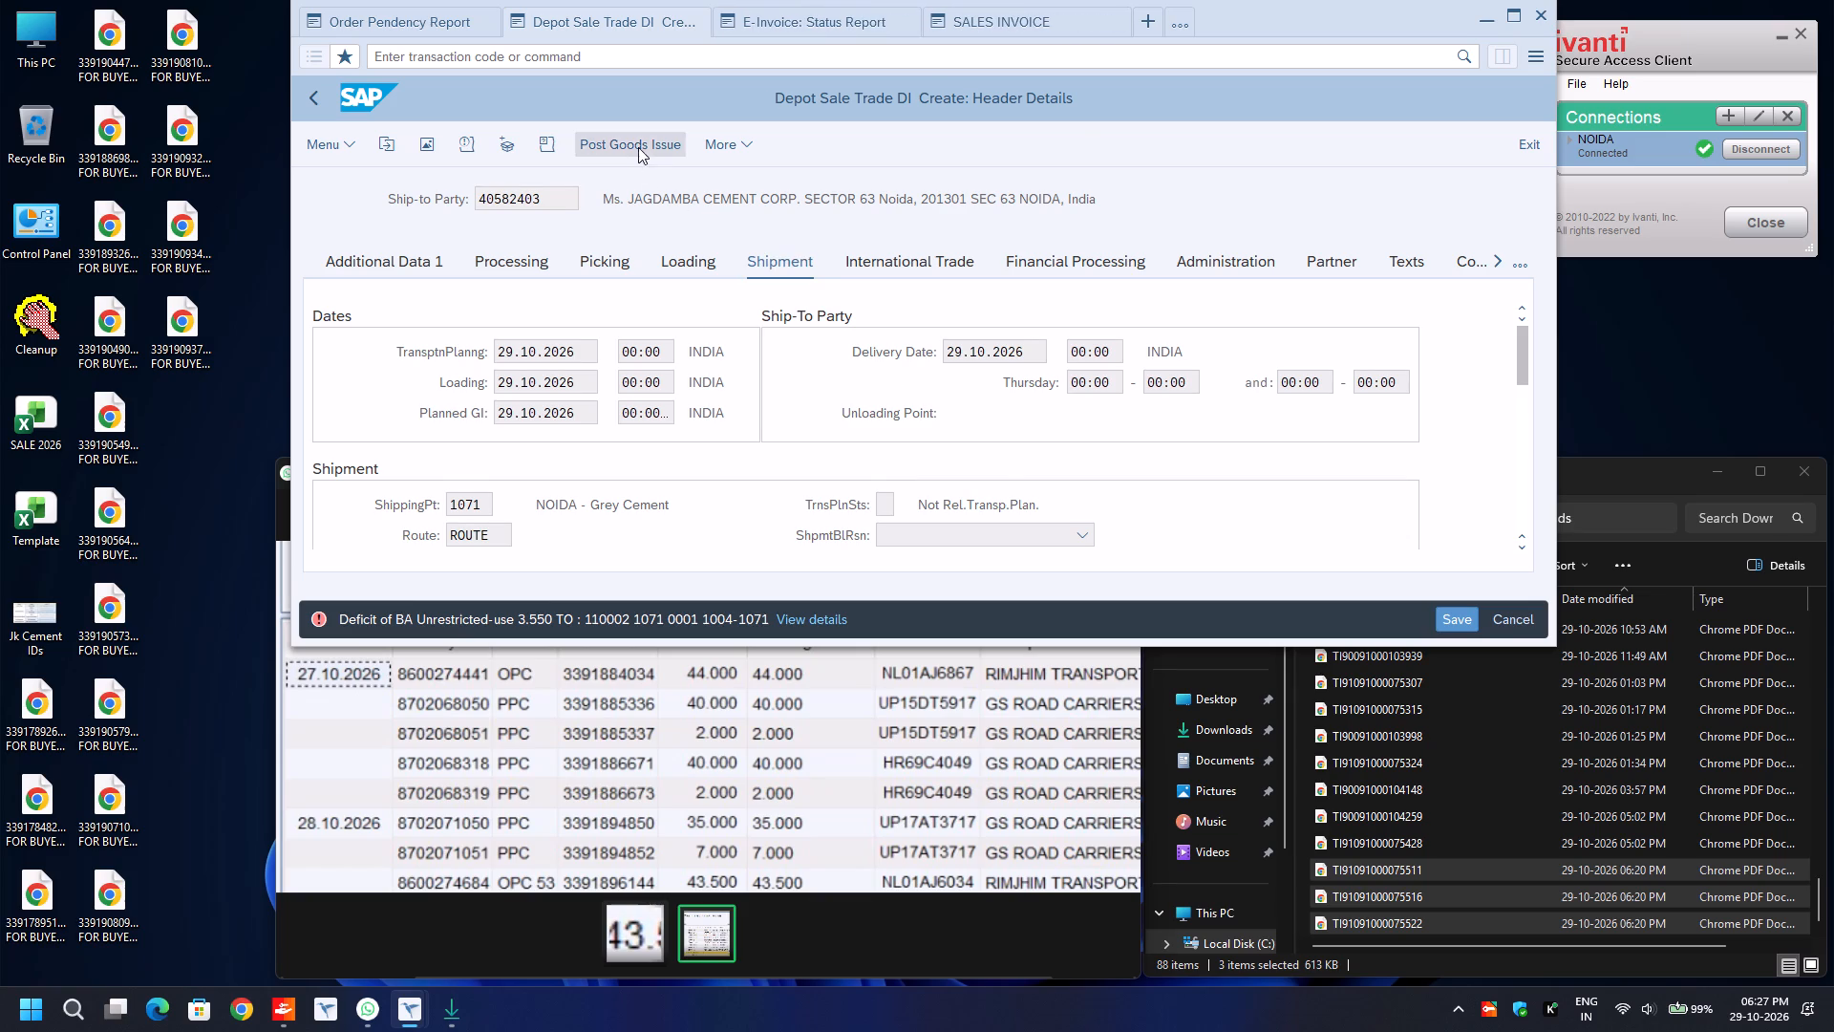
# Post the goods issue for the Jagdamba Cement Corp. depot sale delivery.
pyautogui.click(638, 147)
pyautogui.click(630, 144)
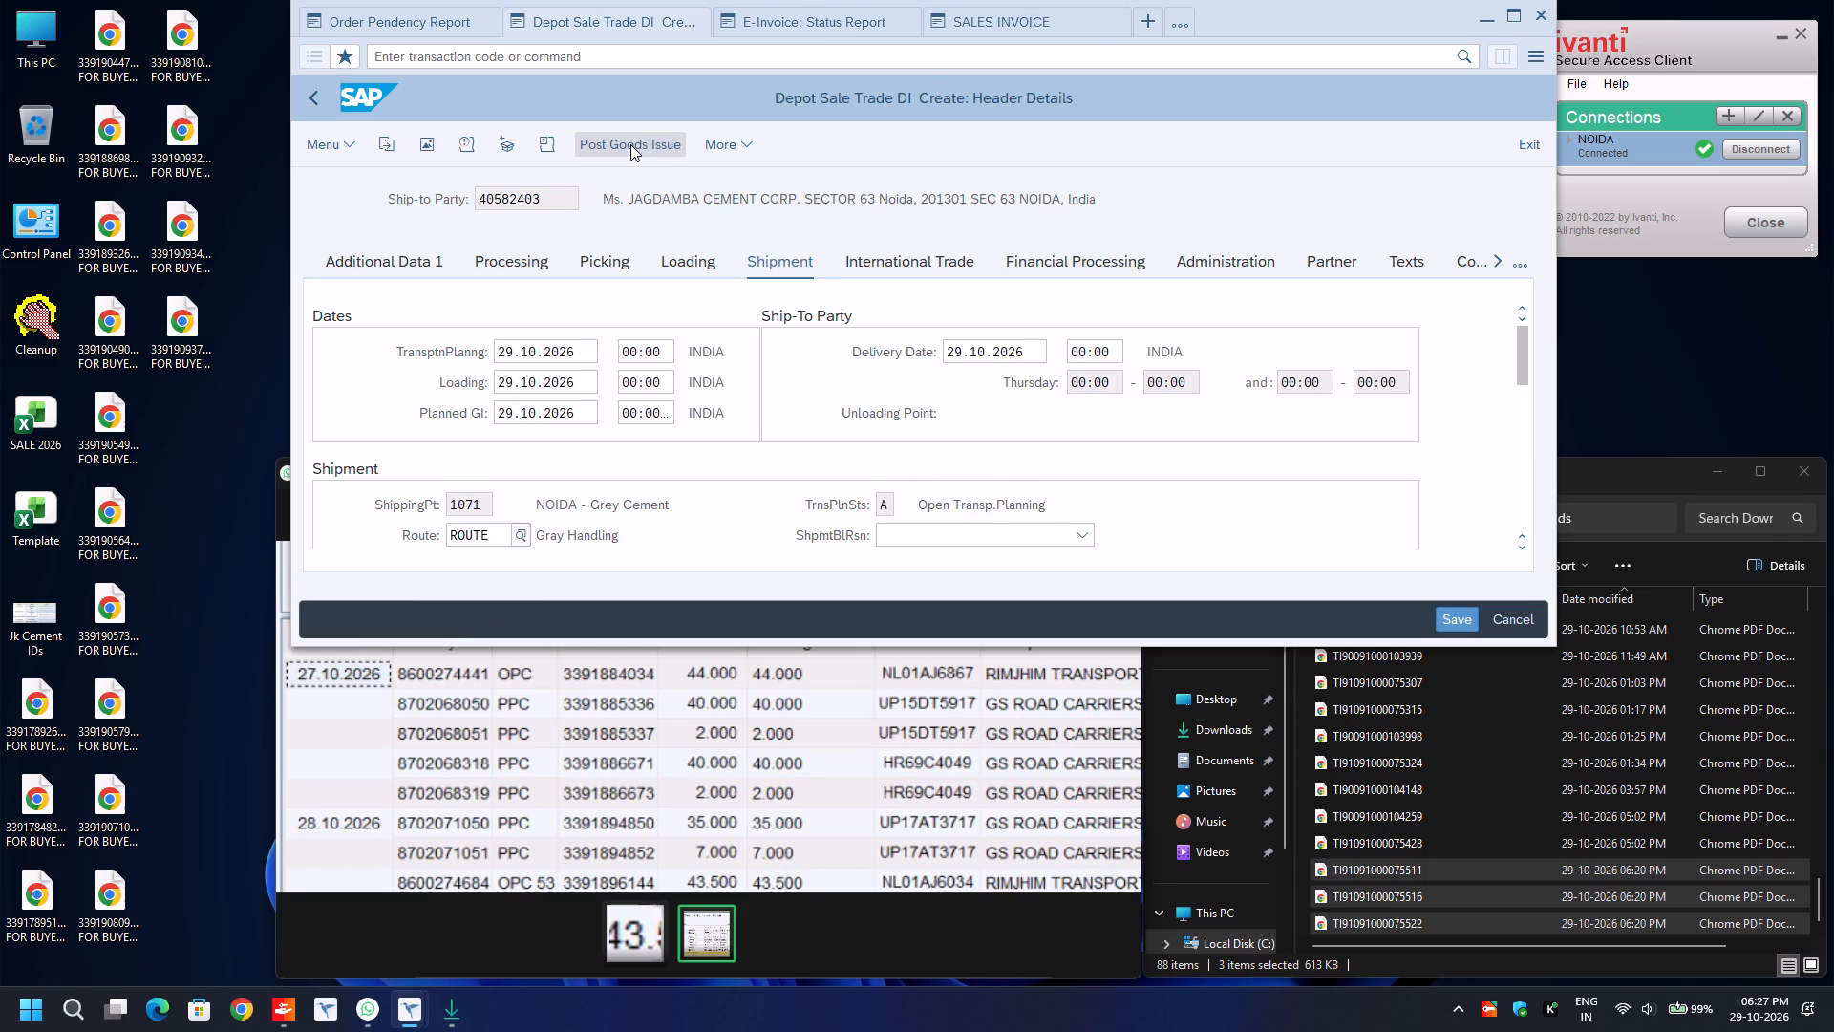
# Run the e-invoice status report in the e-Document Cockpit for plant 1071, and rerun it to refresh the list.
pyautogui.click(821, 13)
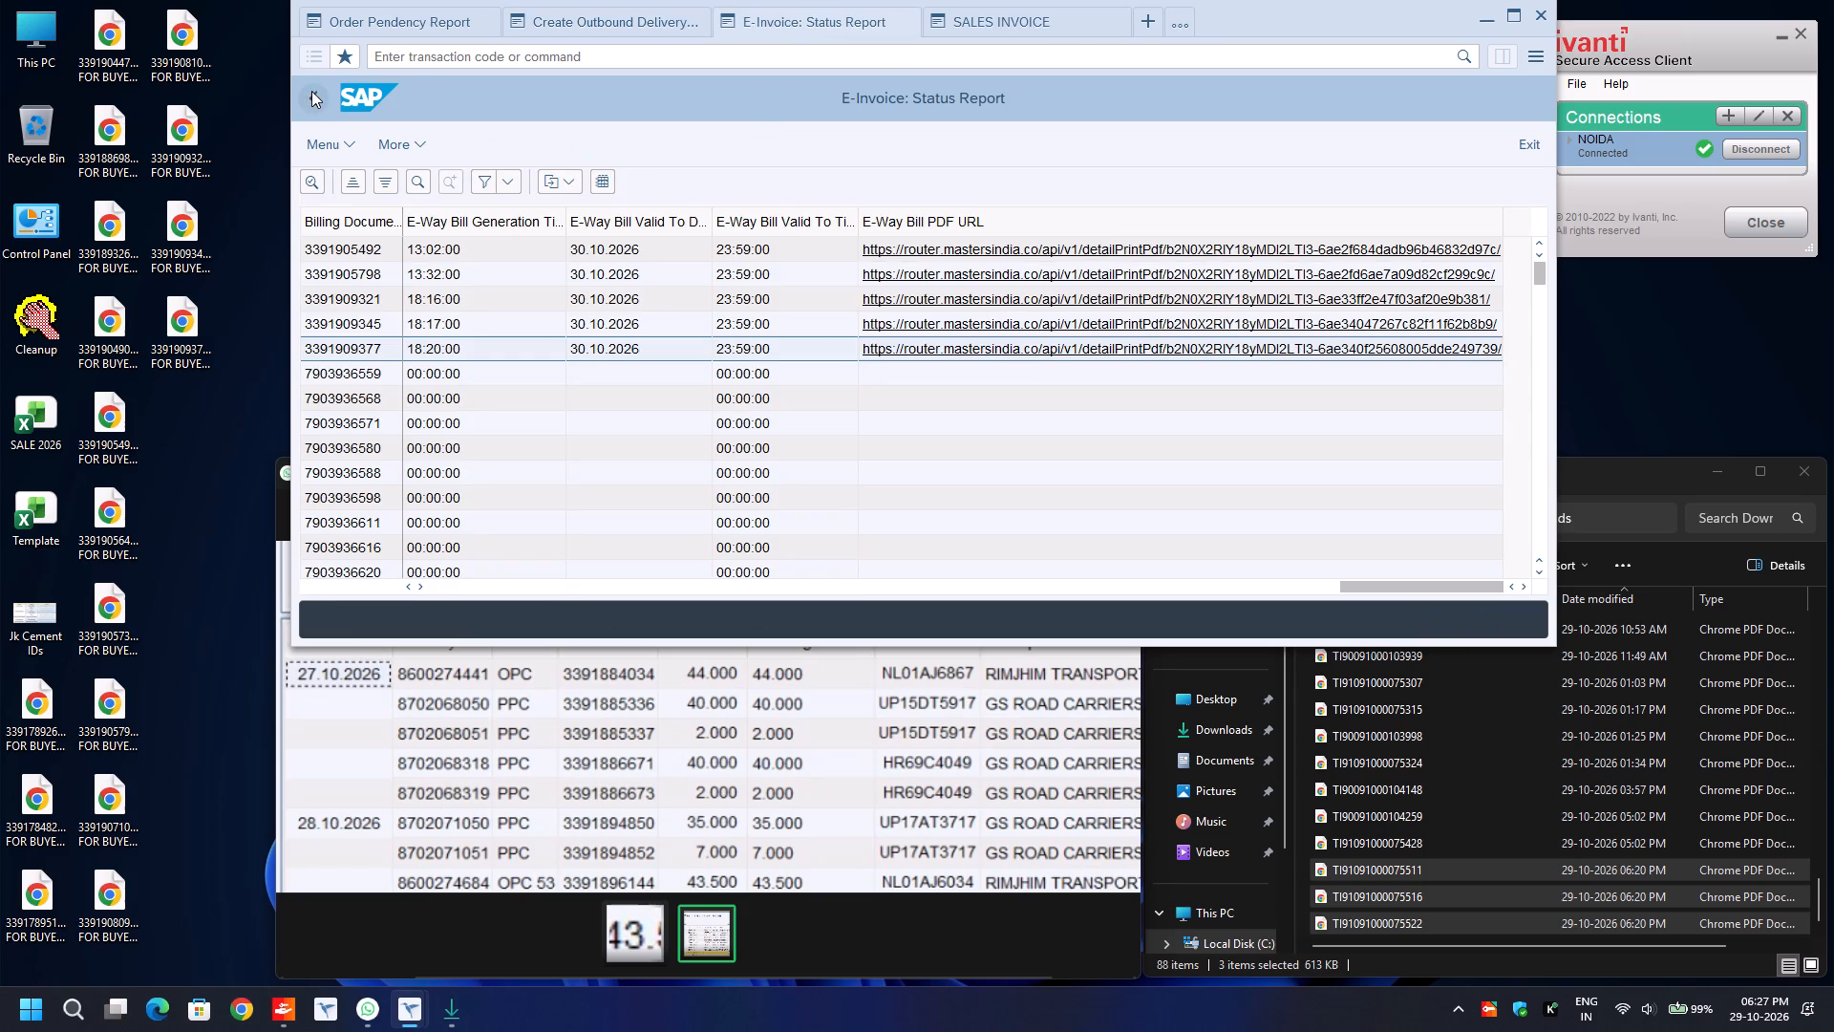
pyautogui.click(311, 91)
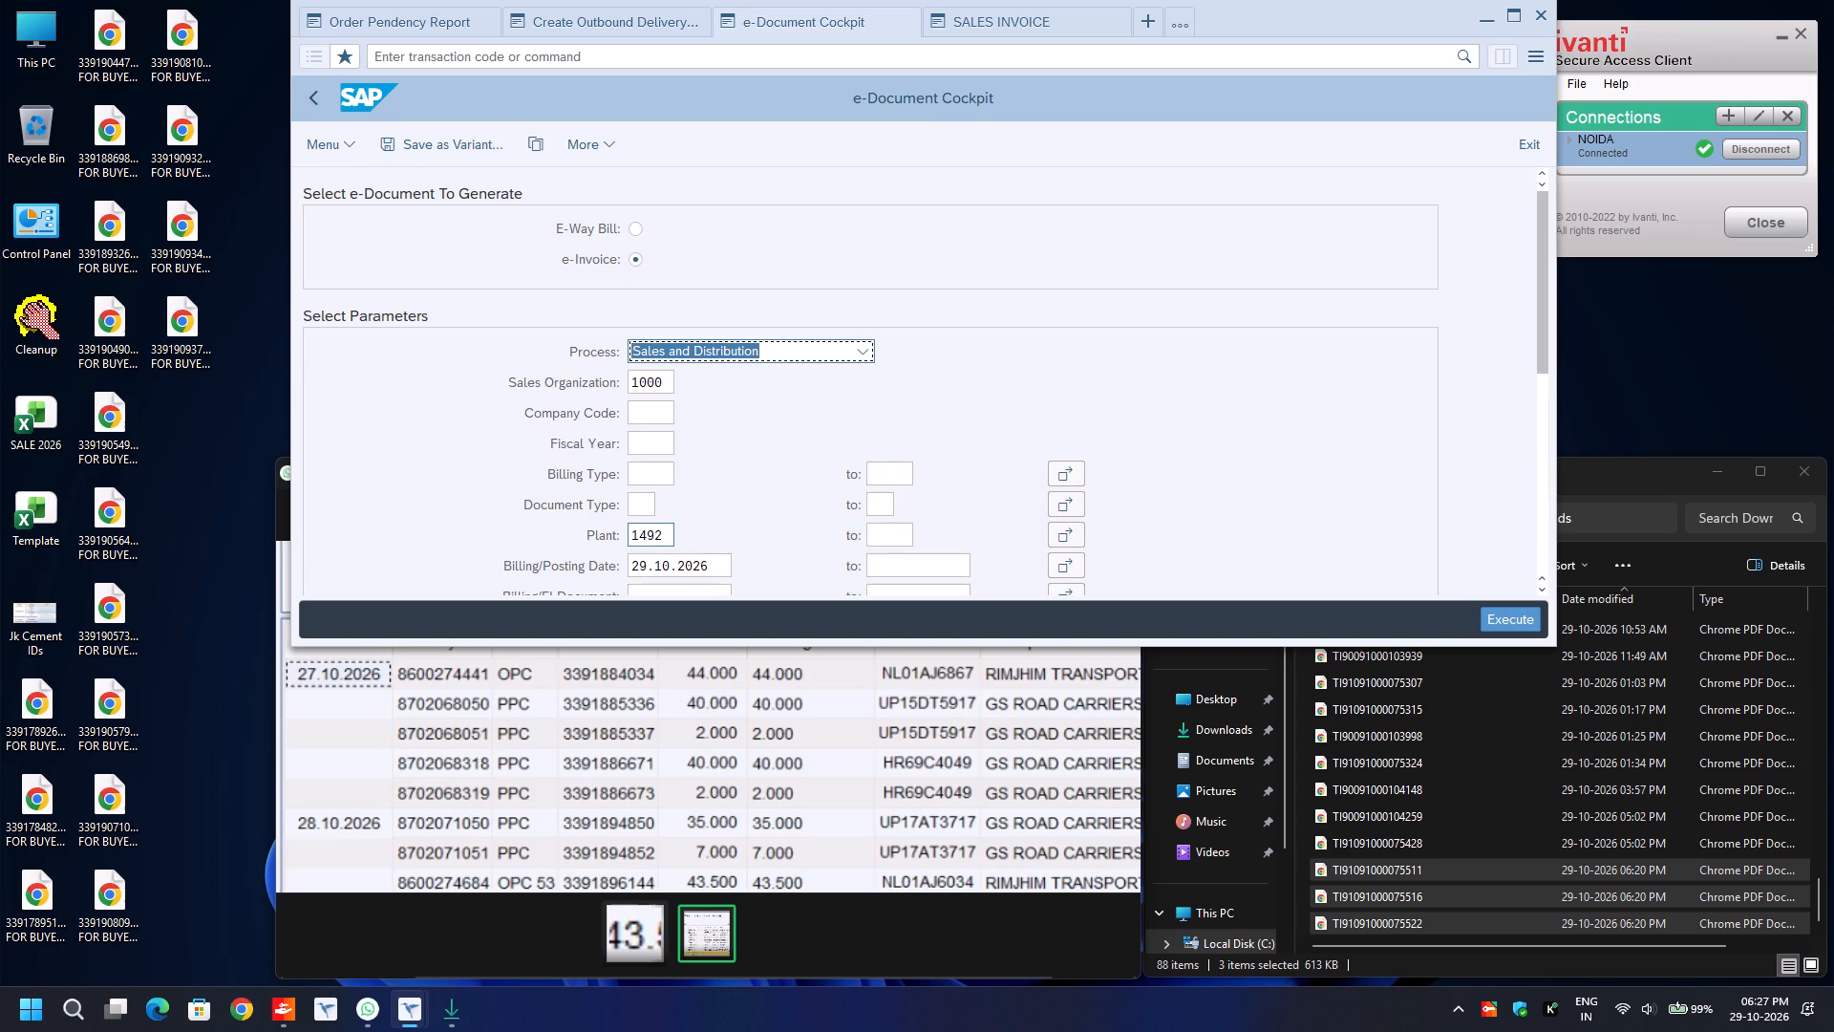
pyautogui.click(665, 540)
pyautogui.hotkey('ctrl', 'a')
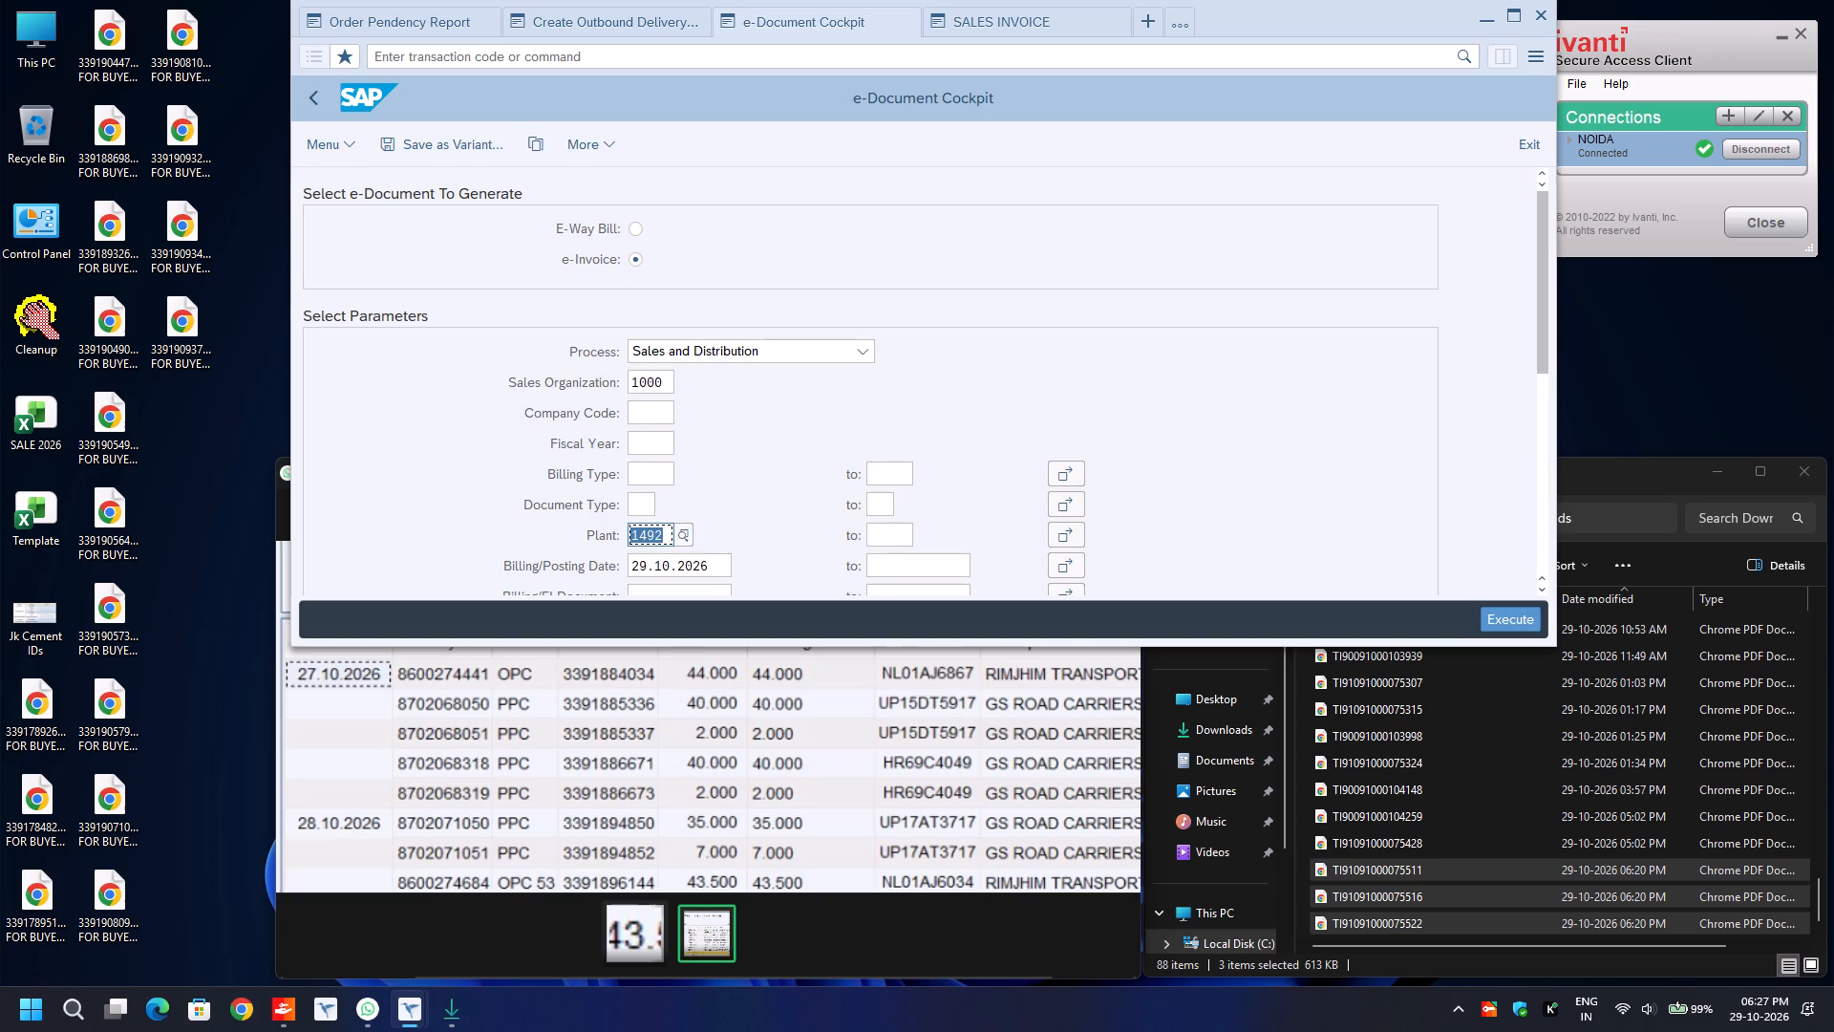
pyautogui.write('1071')
pyautogui.press('Return')
pyautogui.press('F8')
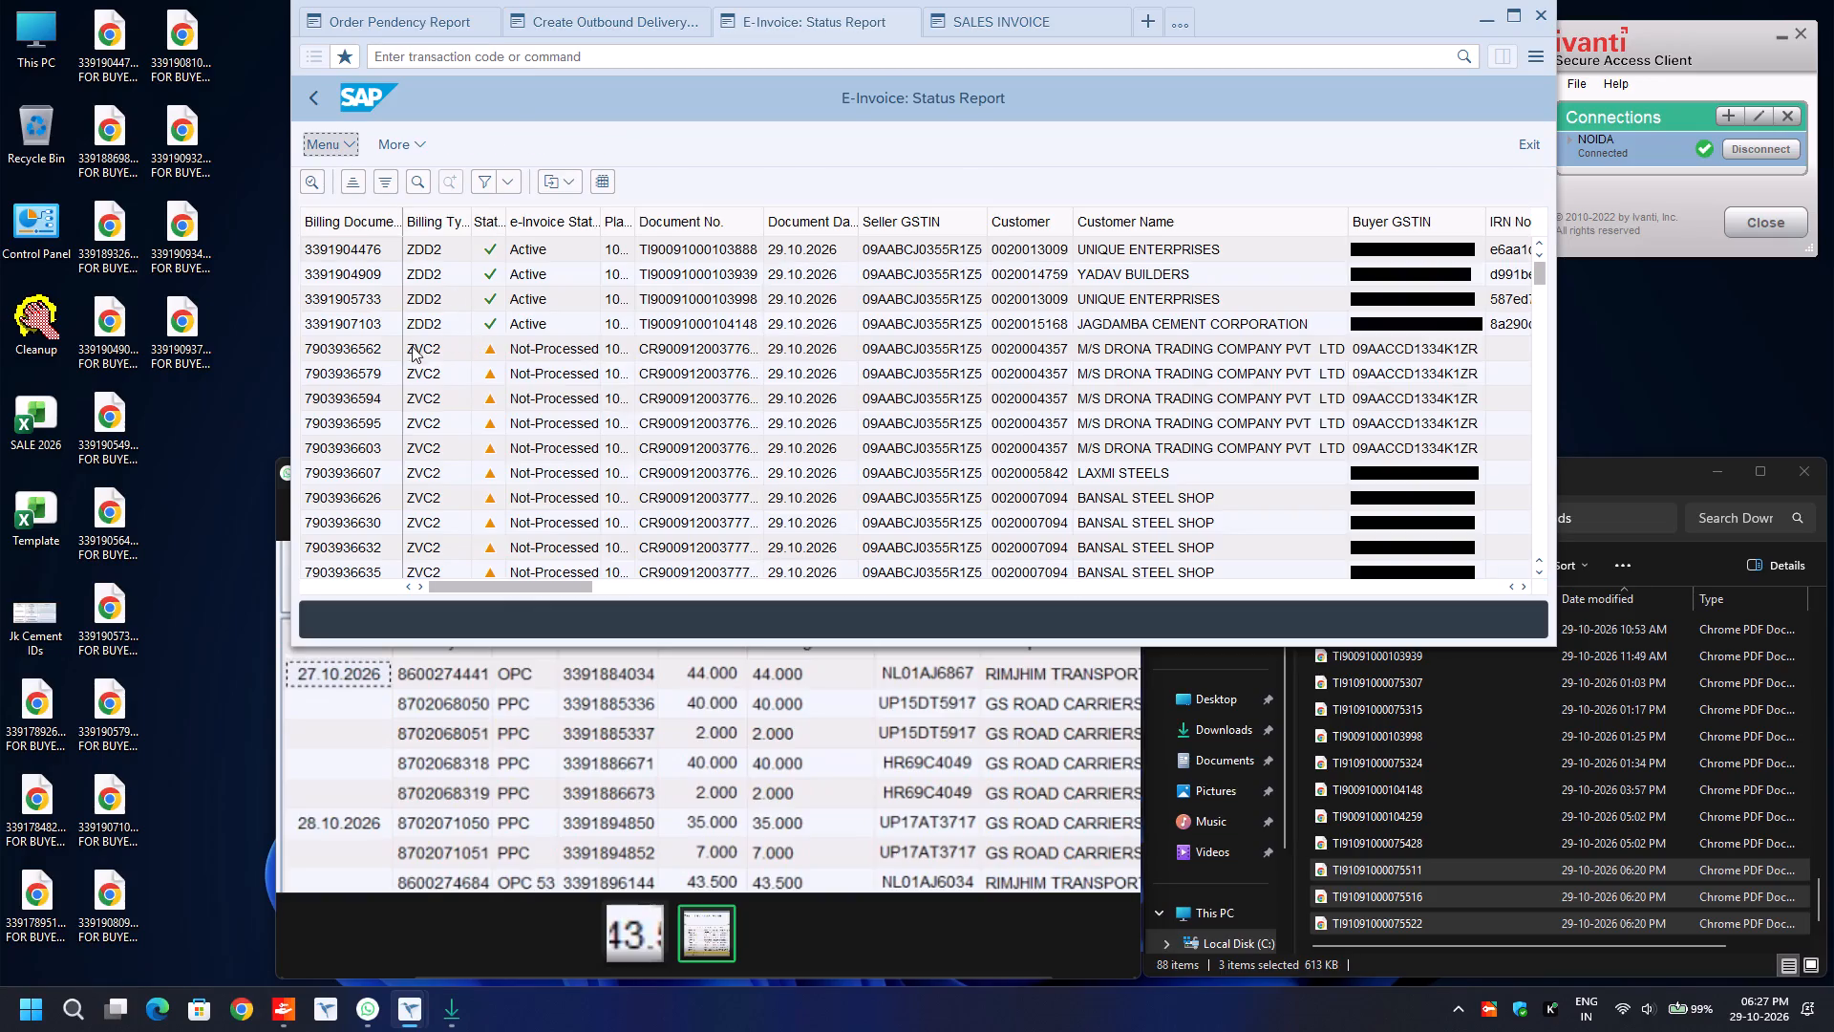
pyautogui.click(309, 91)
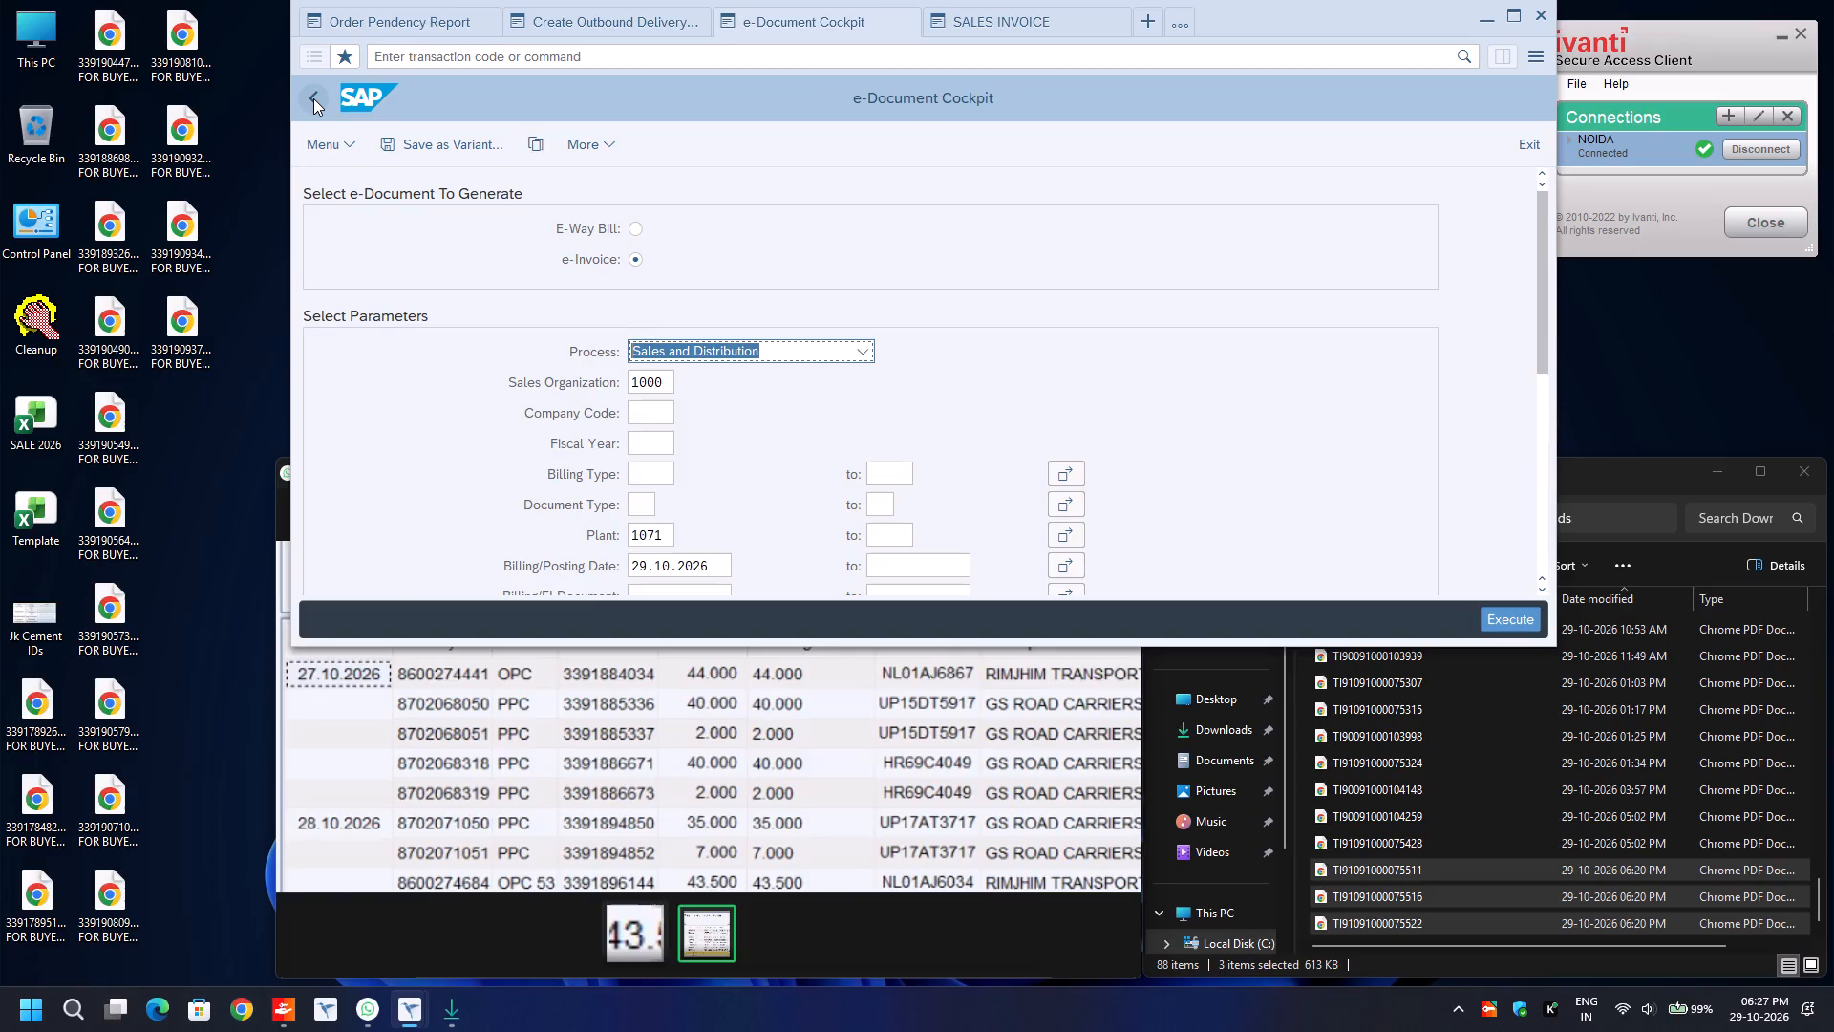
pyautogui.press('F8')
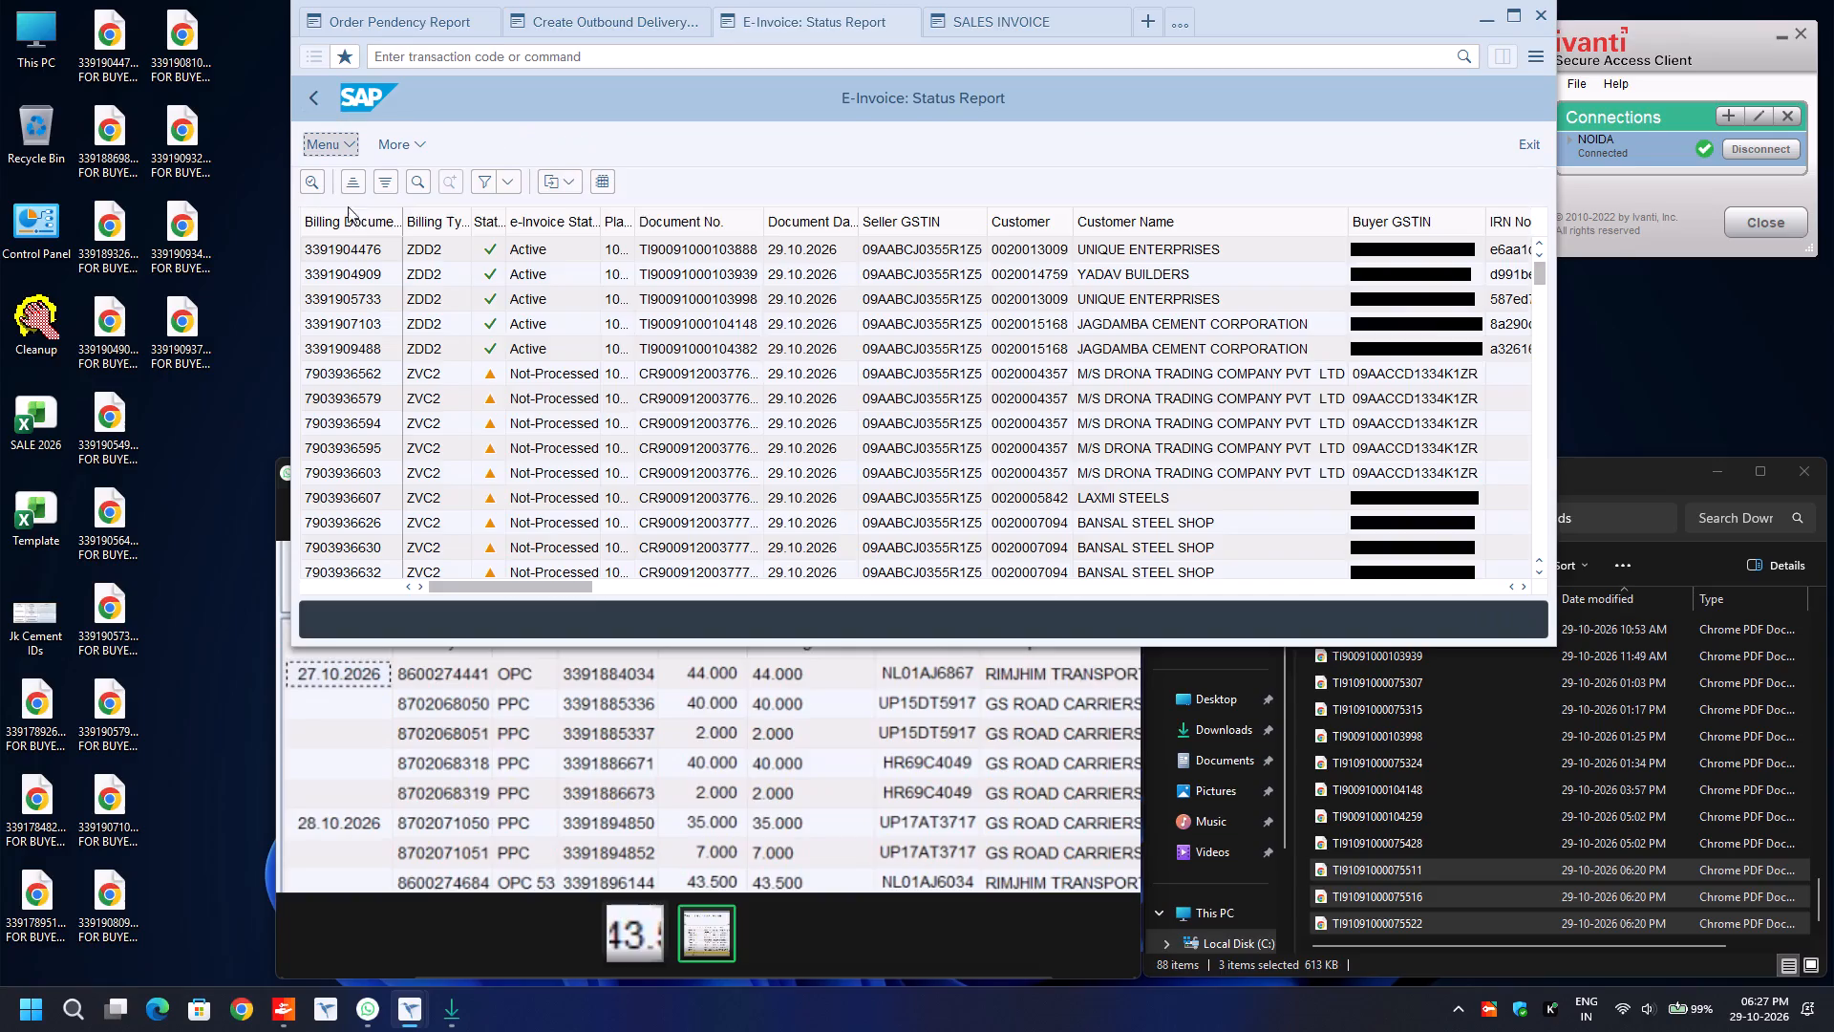
pyautogui.click(375, 349)
pyautogui.moveTo(501, 586); pyautogui.dragTo(1408, 587)
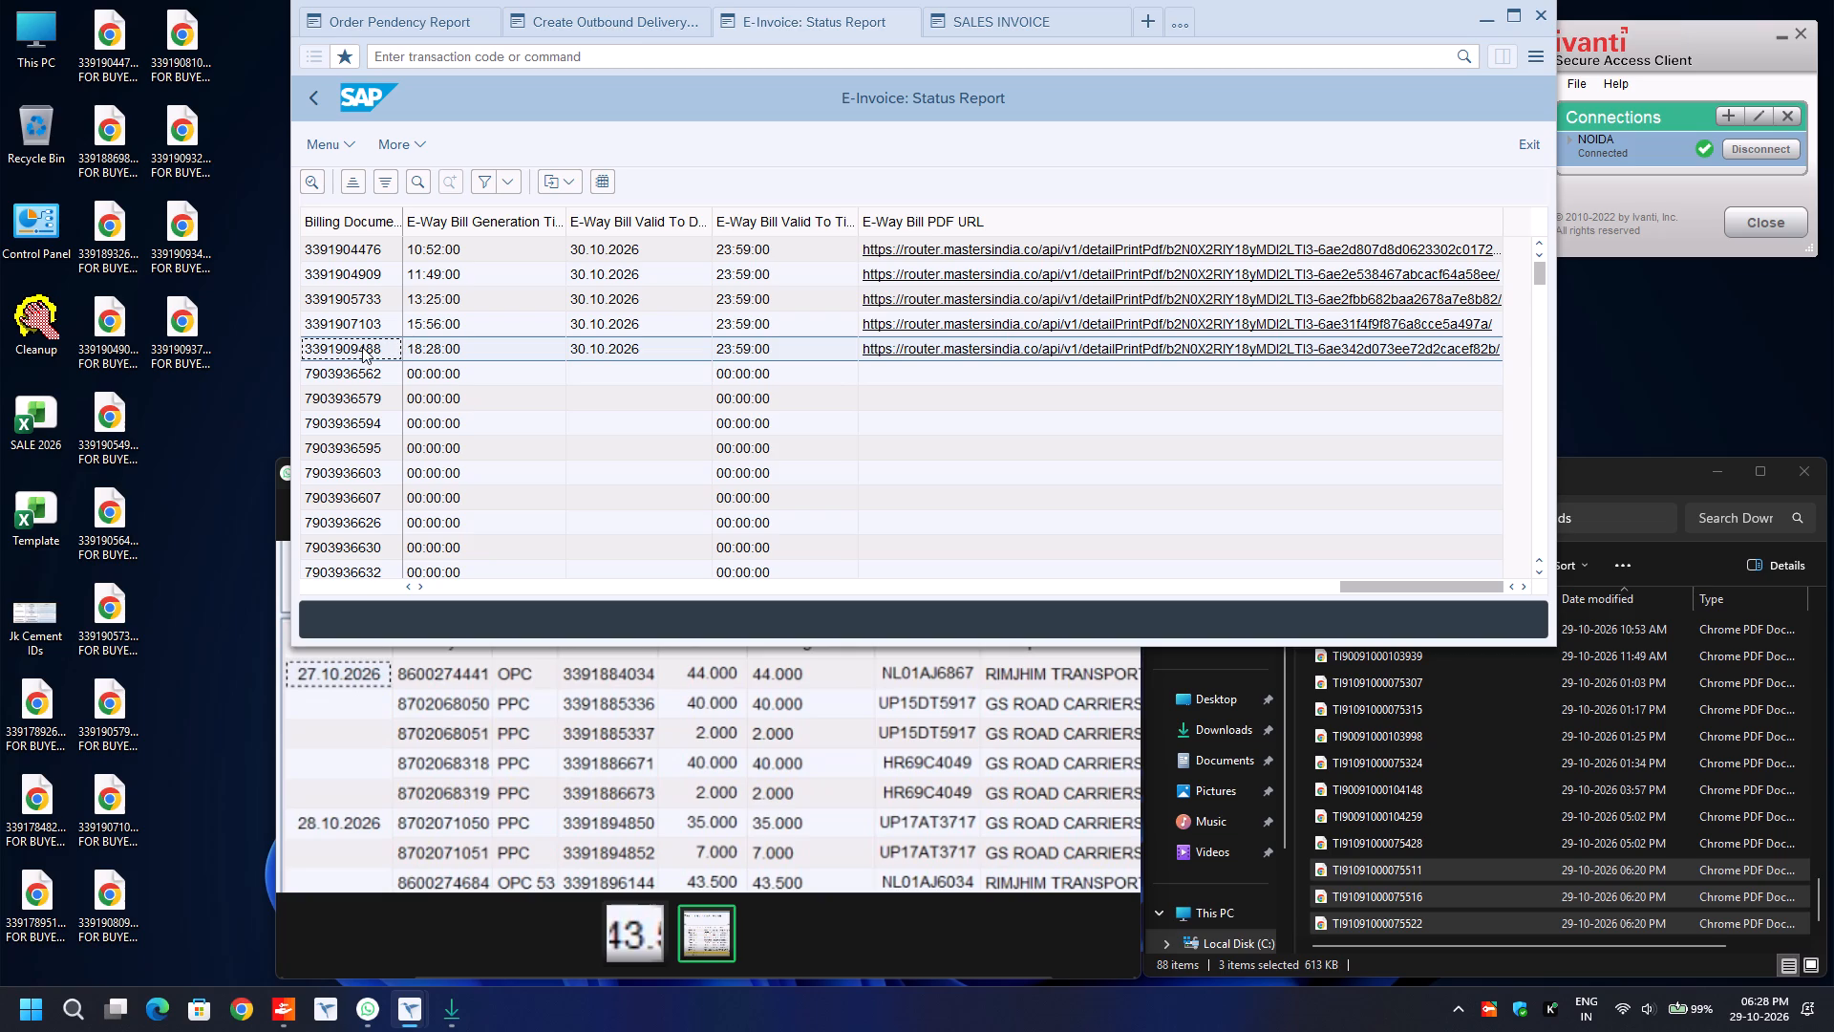
pyautogui.click(362, 347)
pyautogui.hotkey('ctrl', 'y')
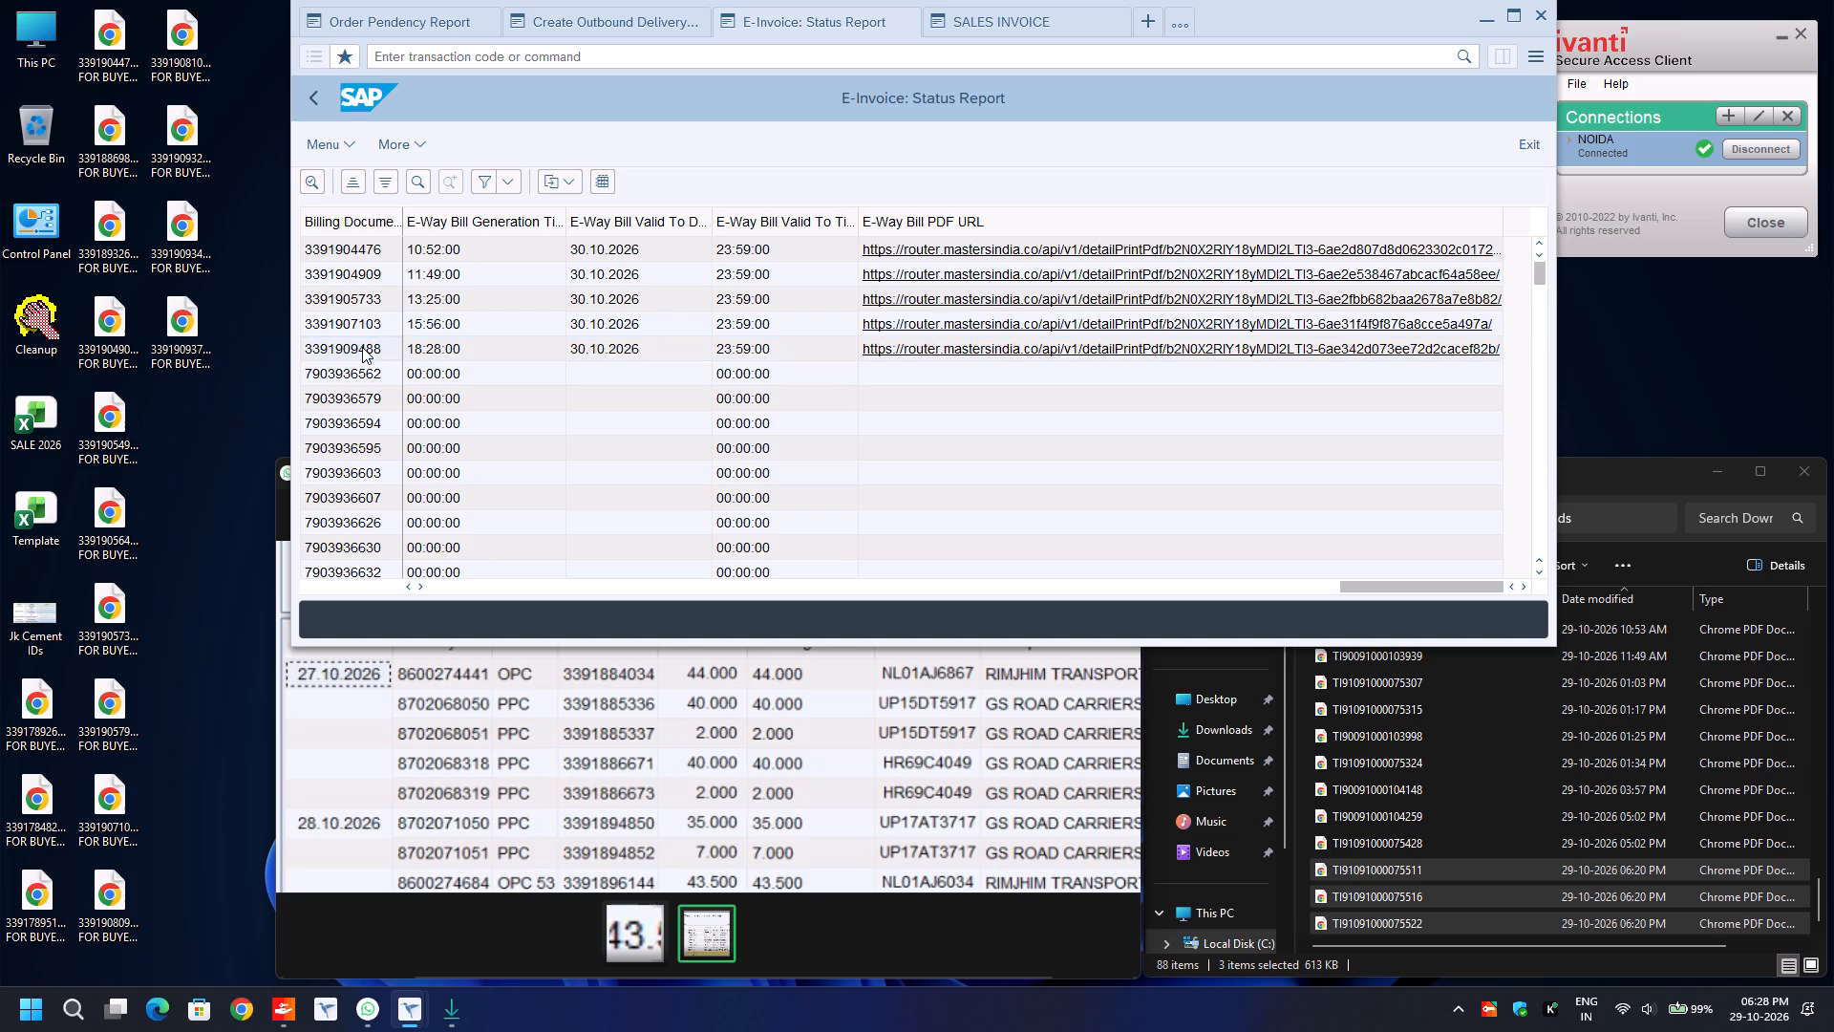
pyautogui.hotkey('ctrl', 'c')
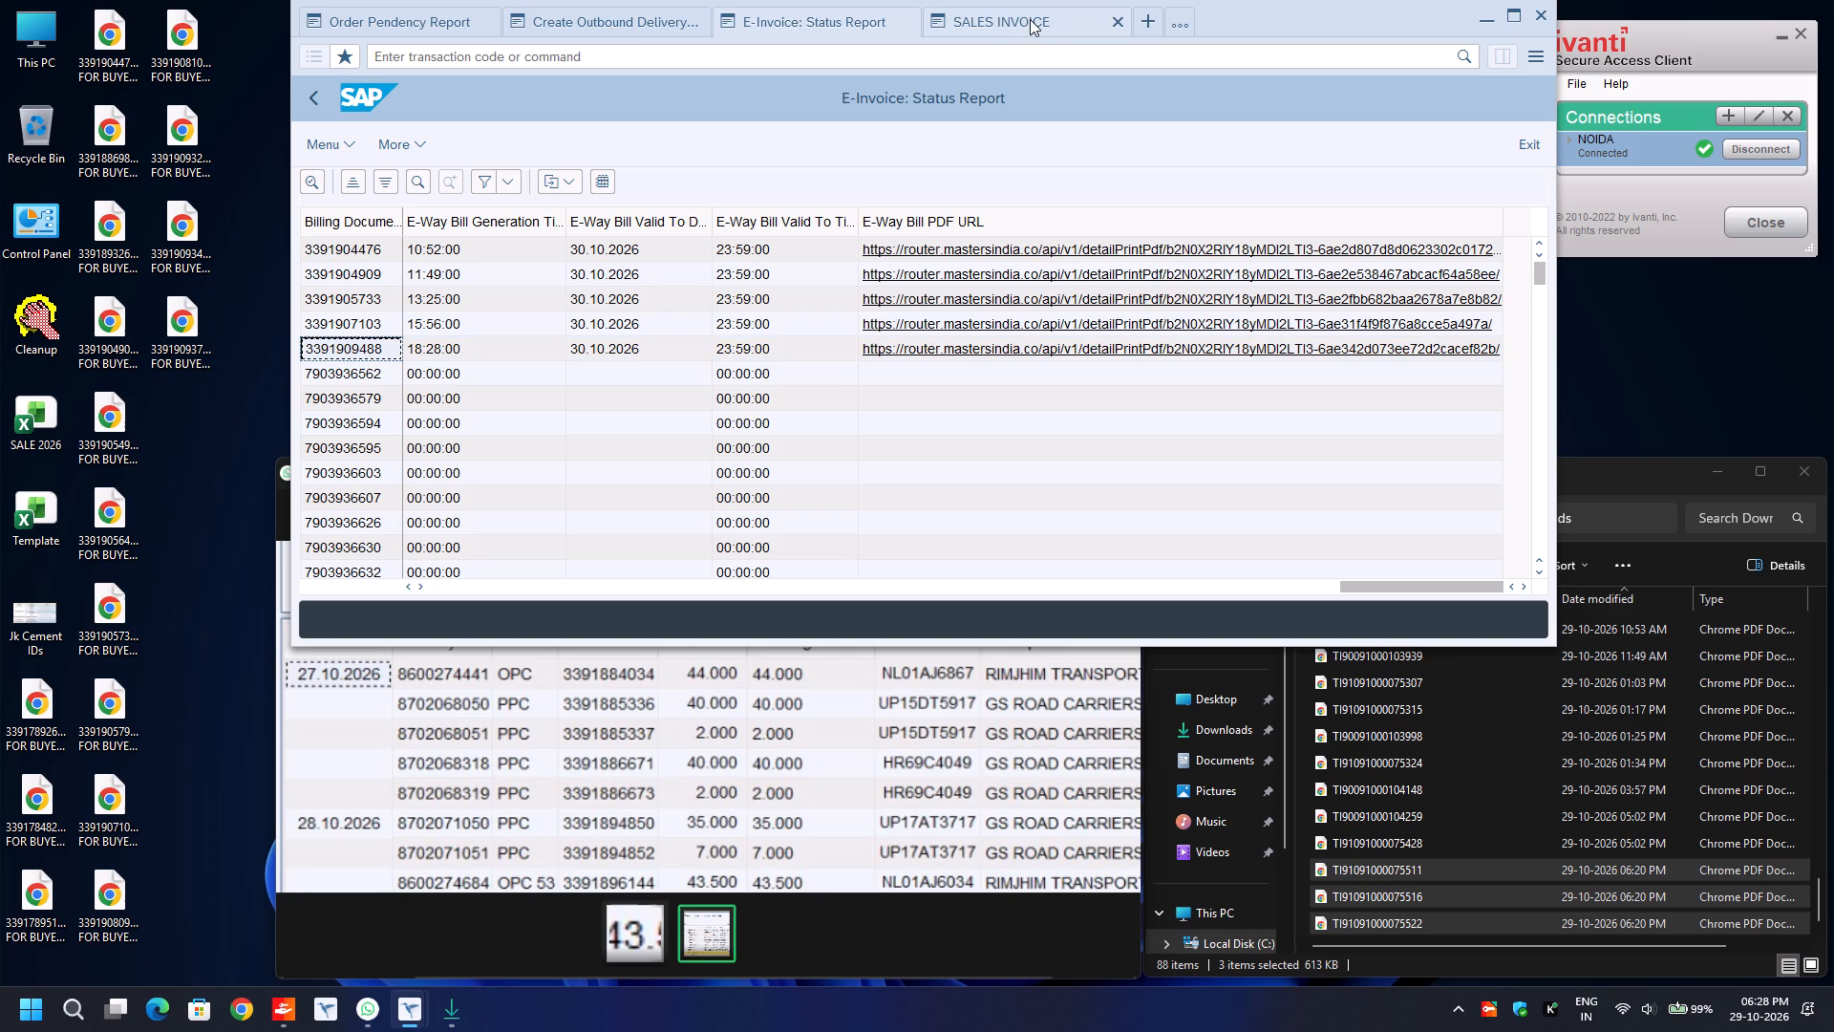
pyautogui.click(1030, 19)
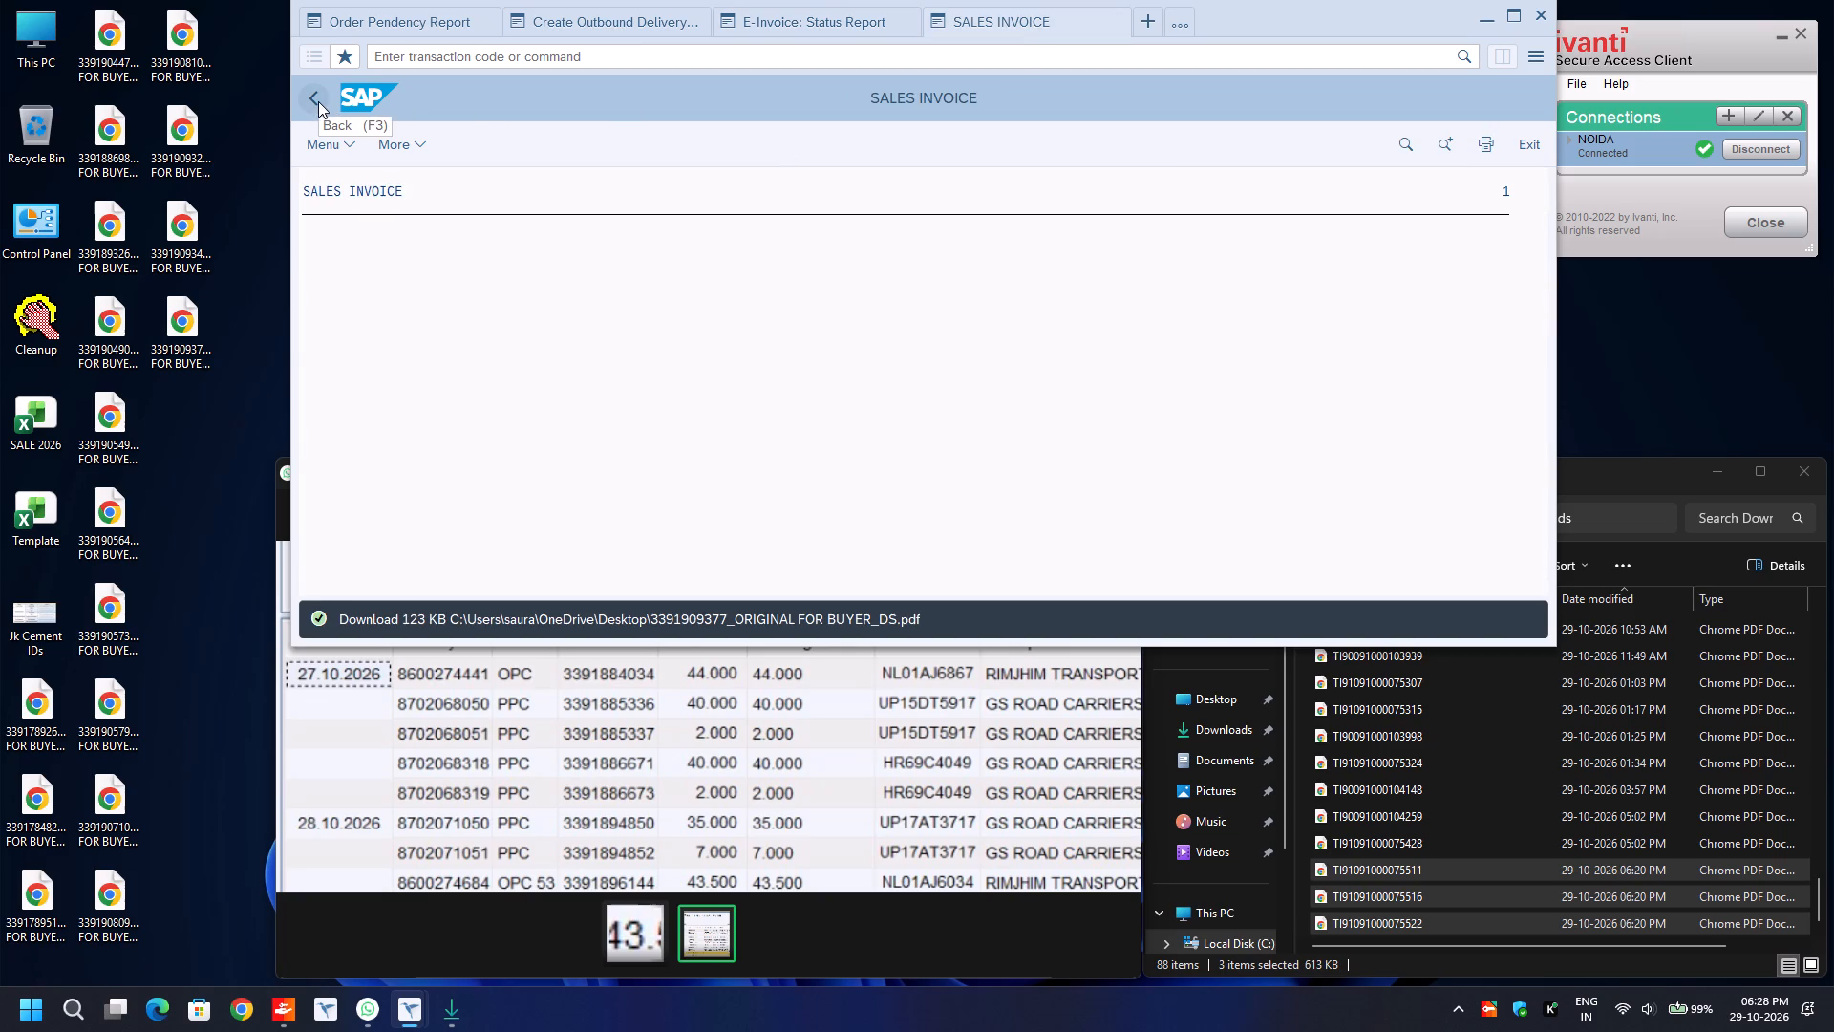
pyautogui.click(318, 101)
pyautogui.press('Tab')
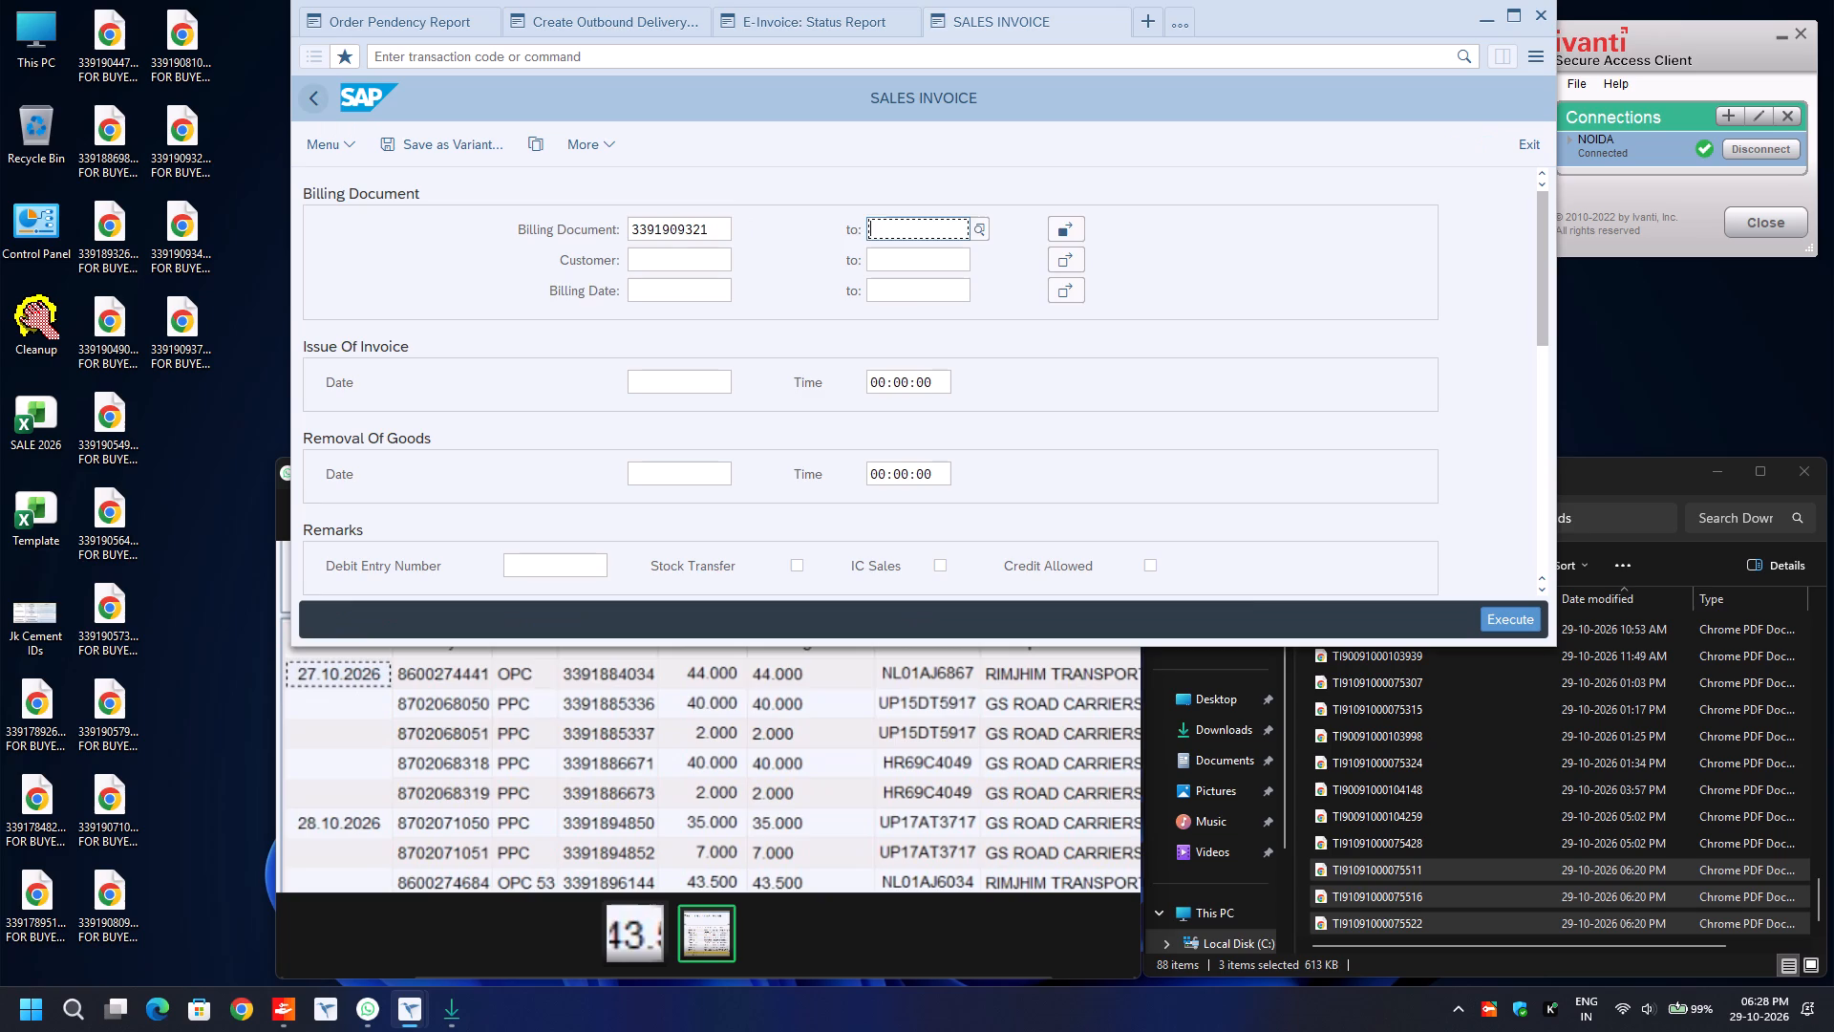
pyautogui.press('Tab')
pyautogui.press('space')
pyautogui.hotkey('ctrl', 'v')
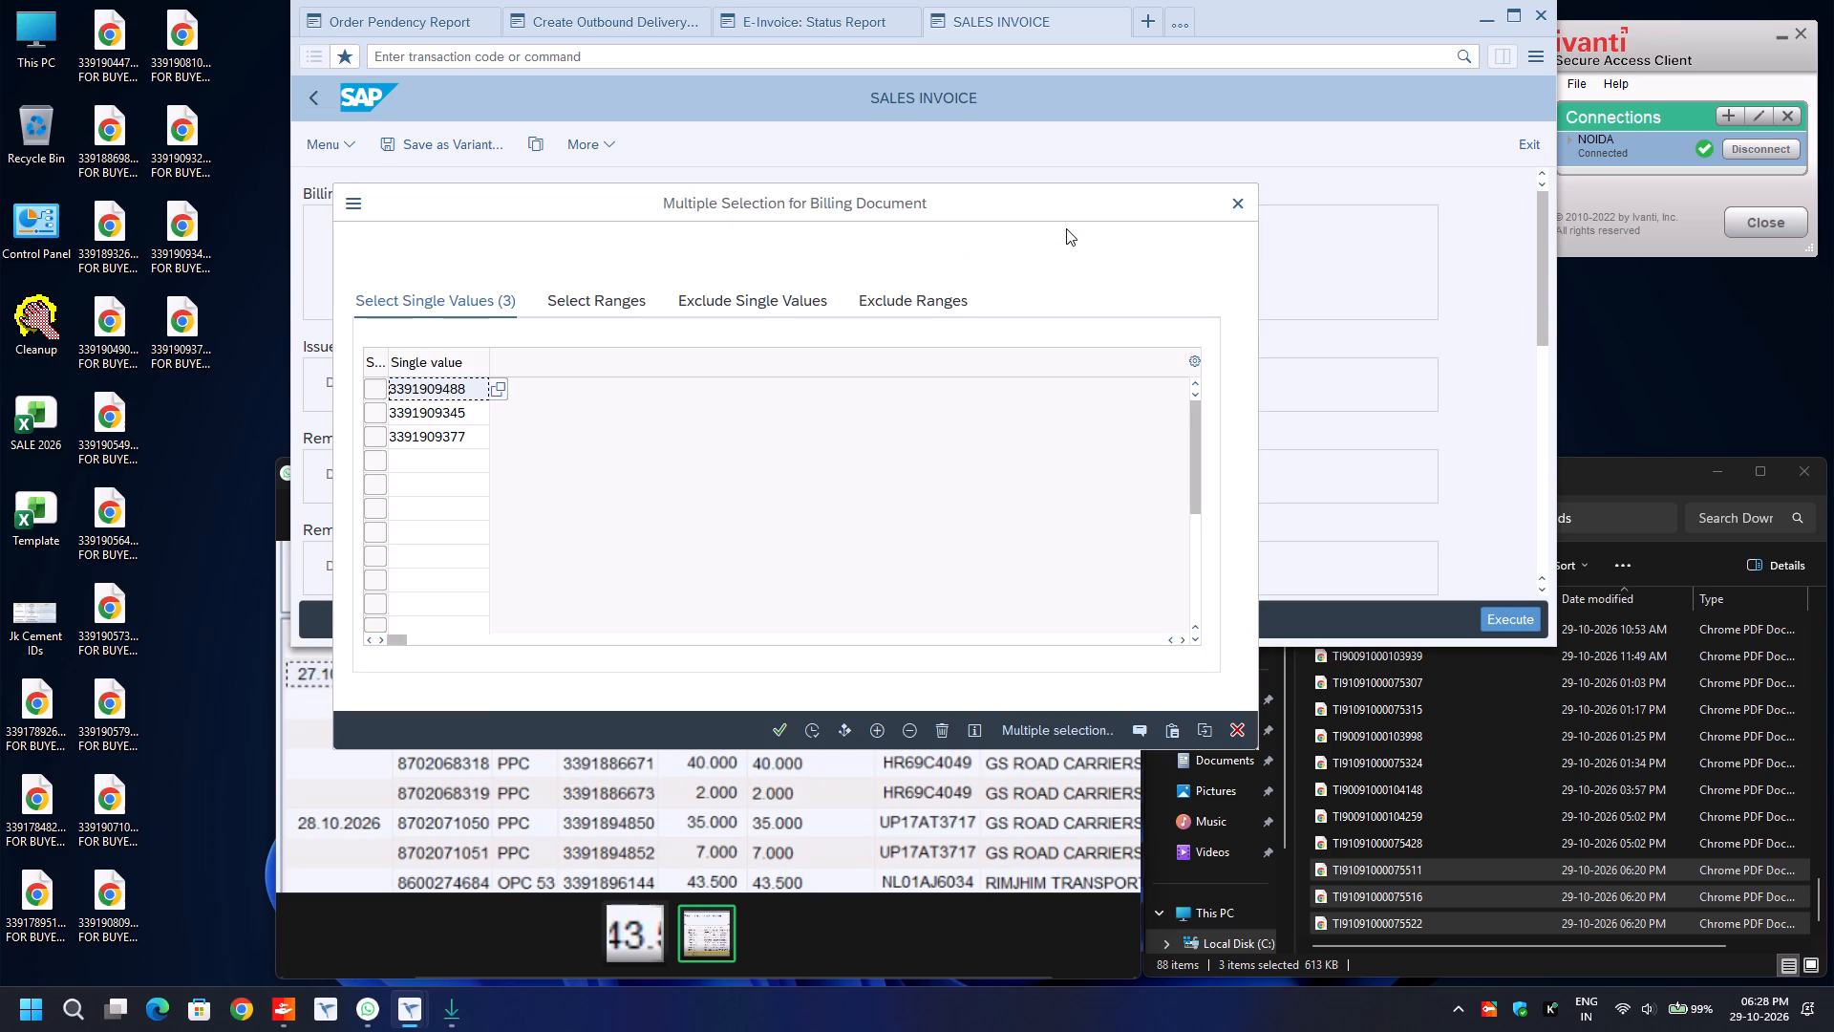
pyautogui.press('Down')
pyautogui.hotkey('ctrl', 'a')
pyautogui.press('Delete')
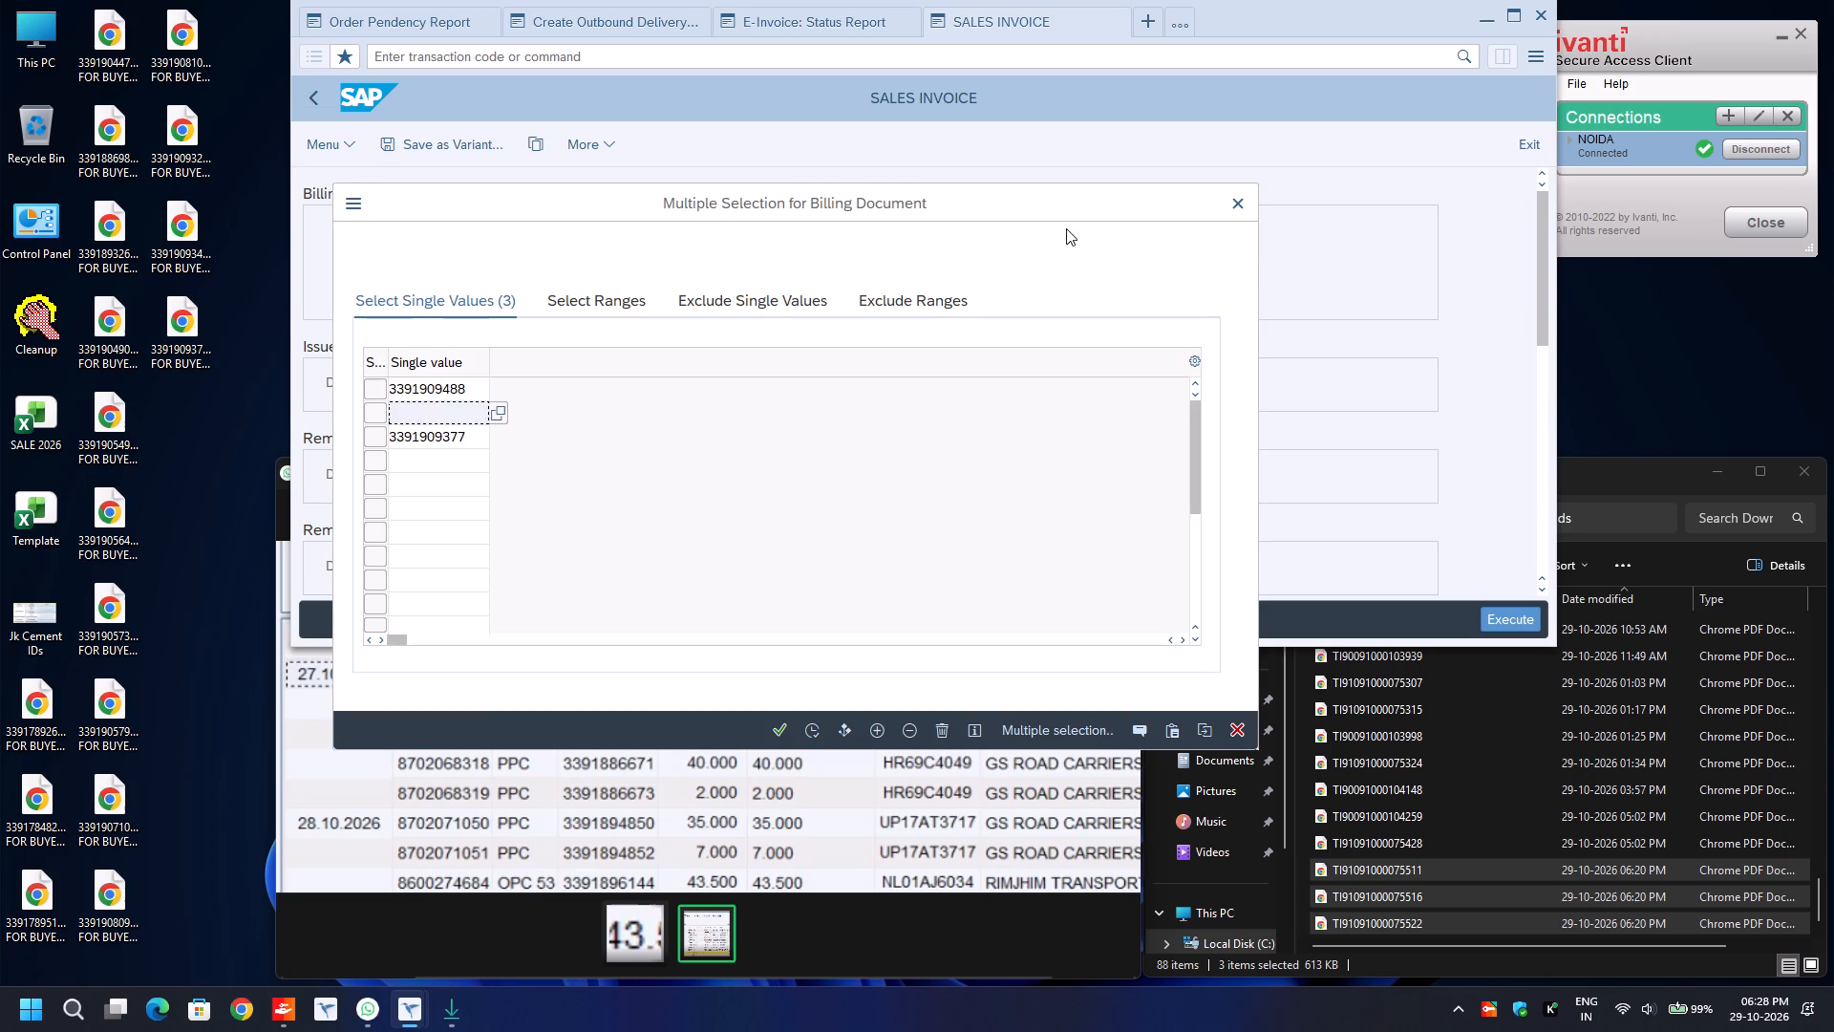
pyautogui.press('Down')
pyautogui.hotkey('ctrl', 'a')
pyautogui.press('Delete')
pyautogui.press('F8')
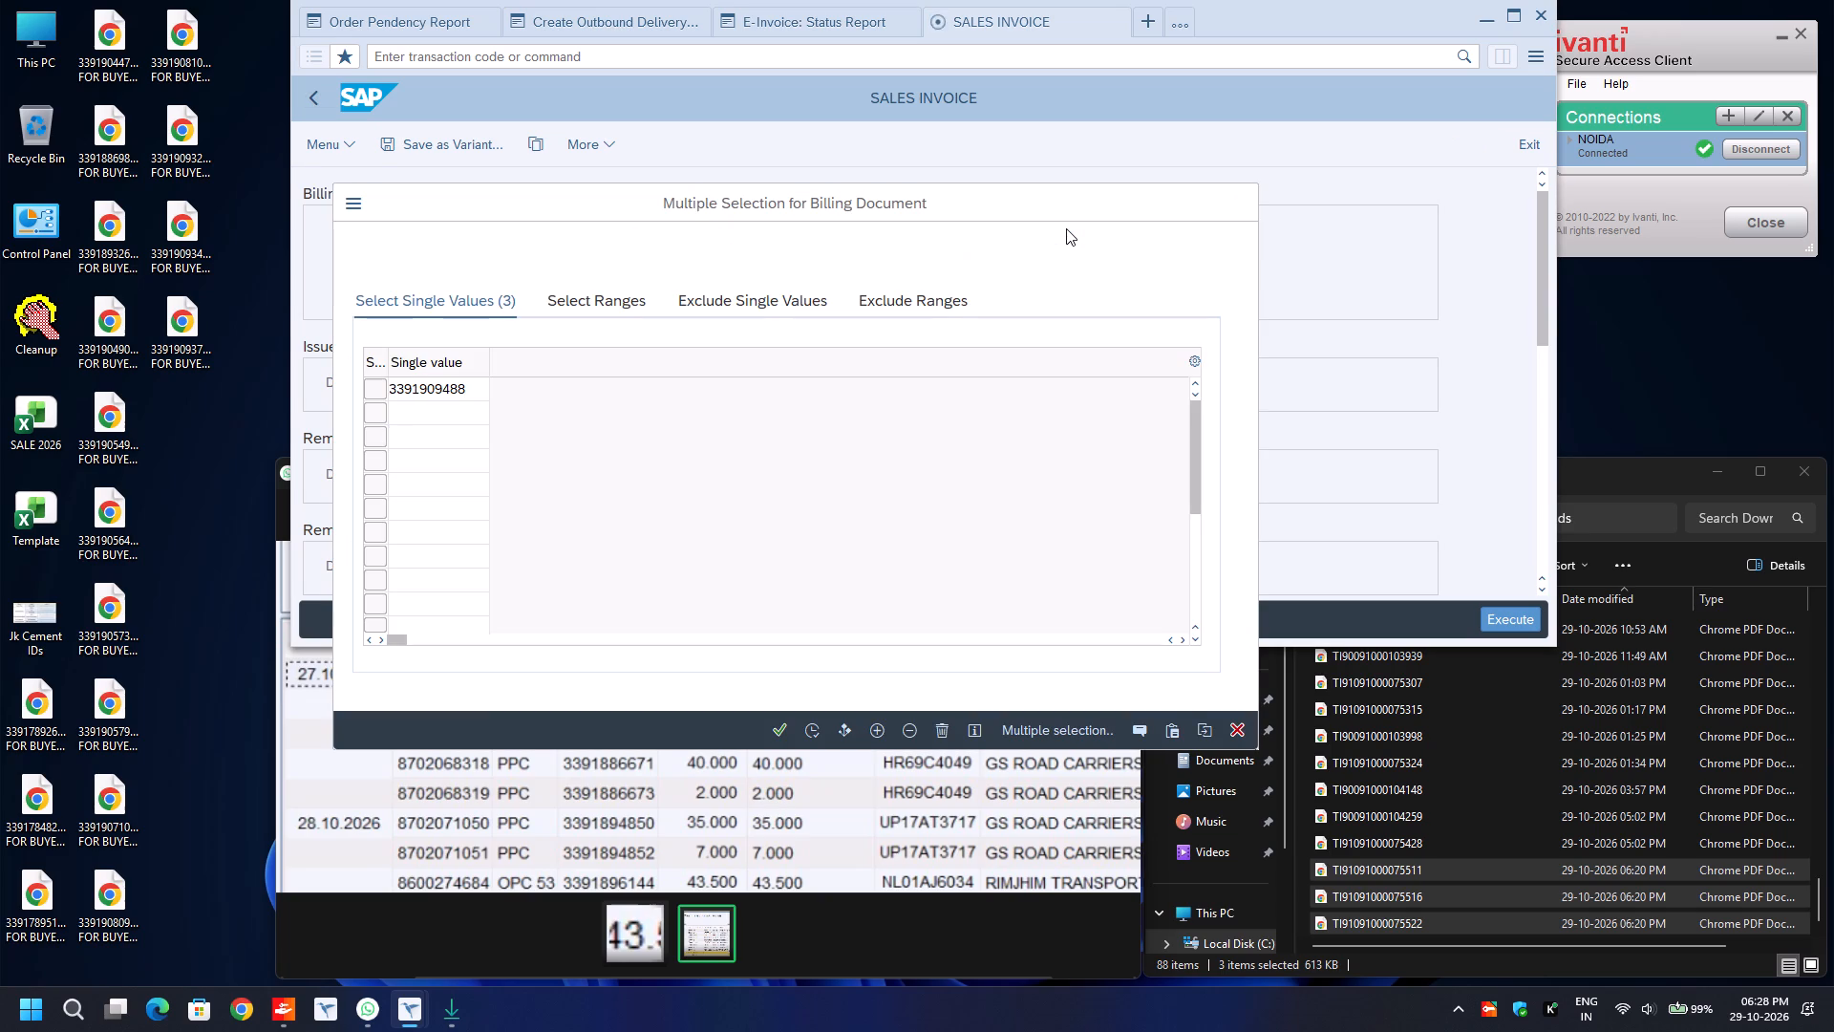
pyautogui.press('F8')
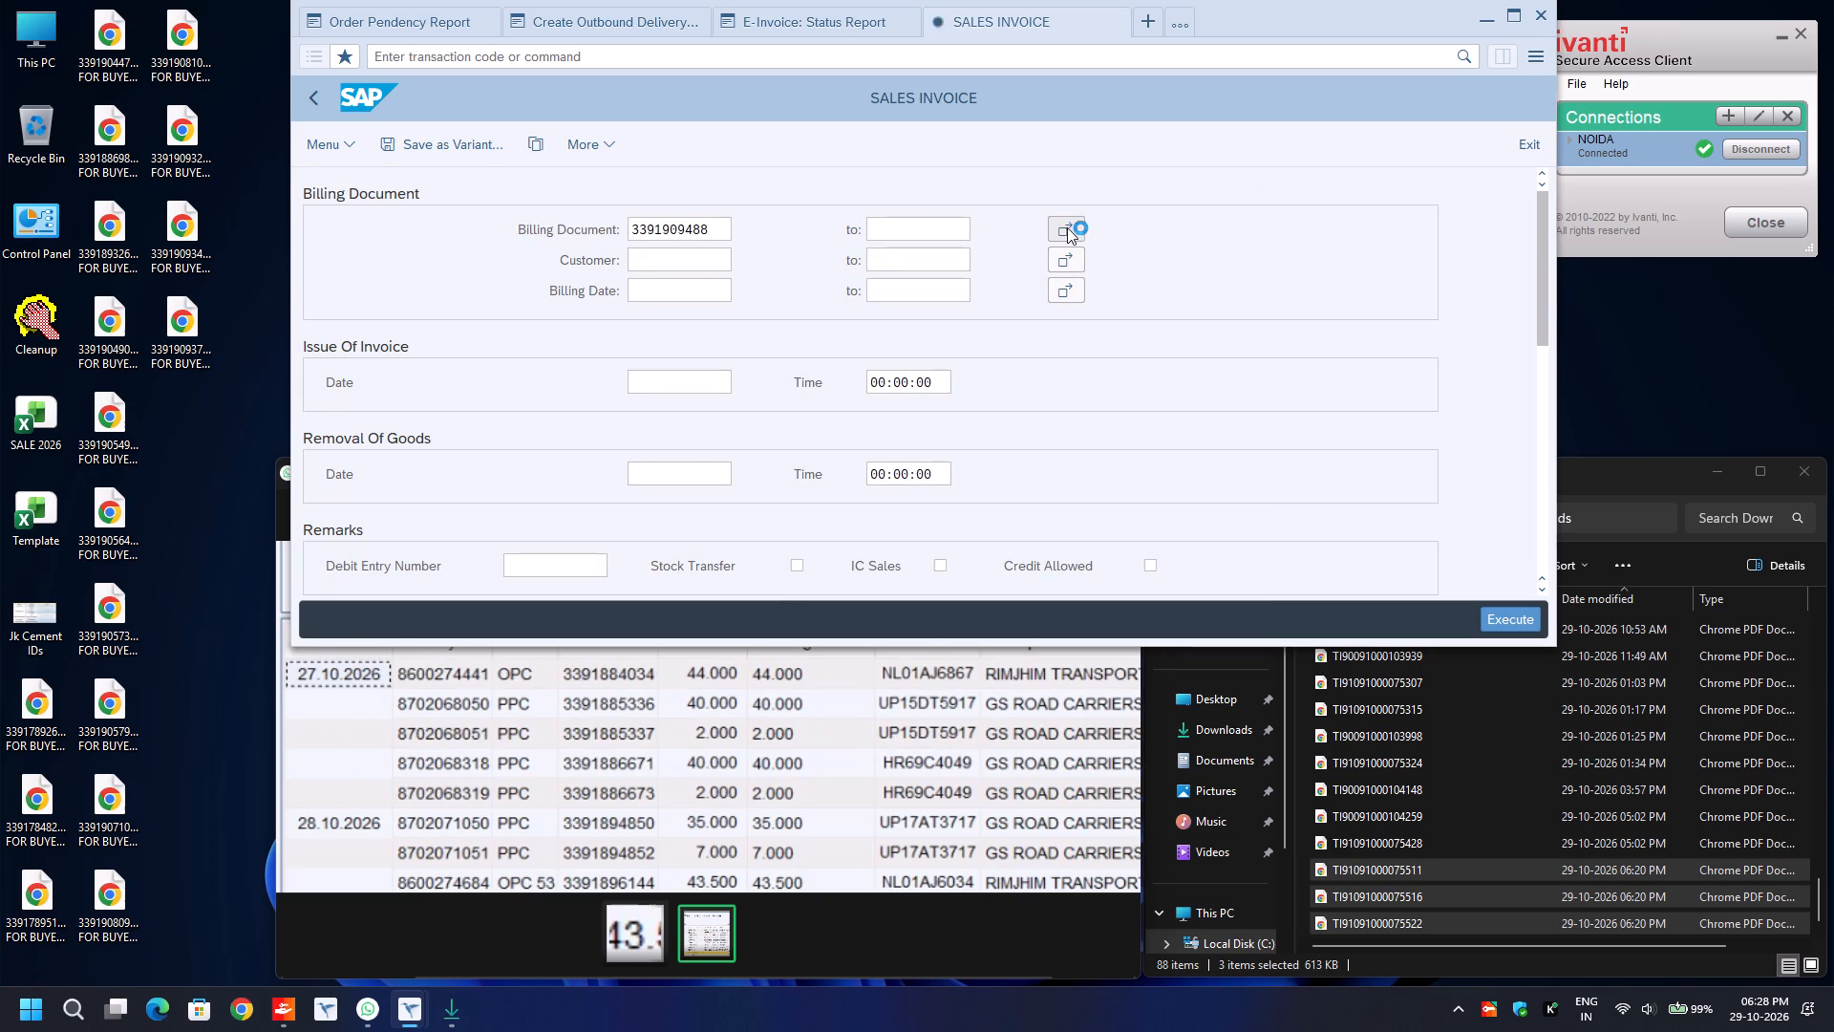
# Choose only the Original For Buyer copy for the invoice output.
pyautogui.press('space')
pyautogui.press('Return')
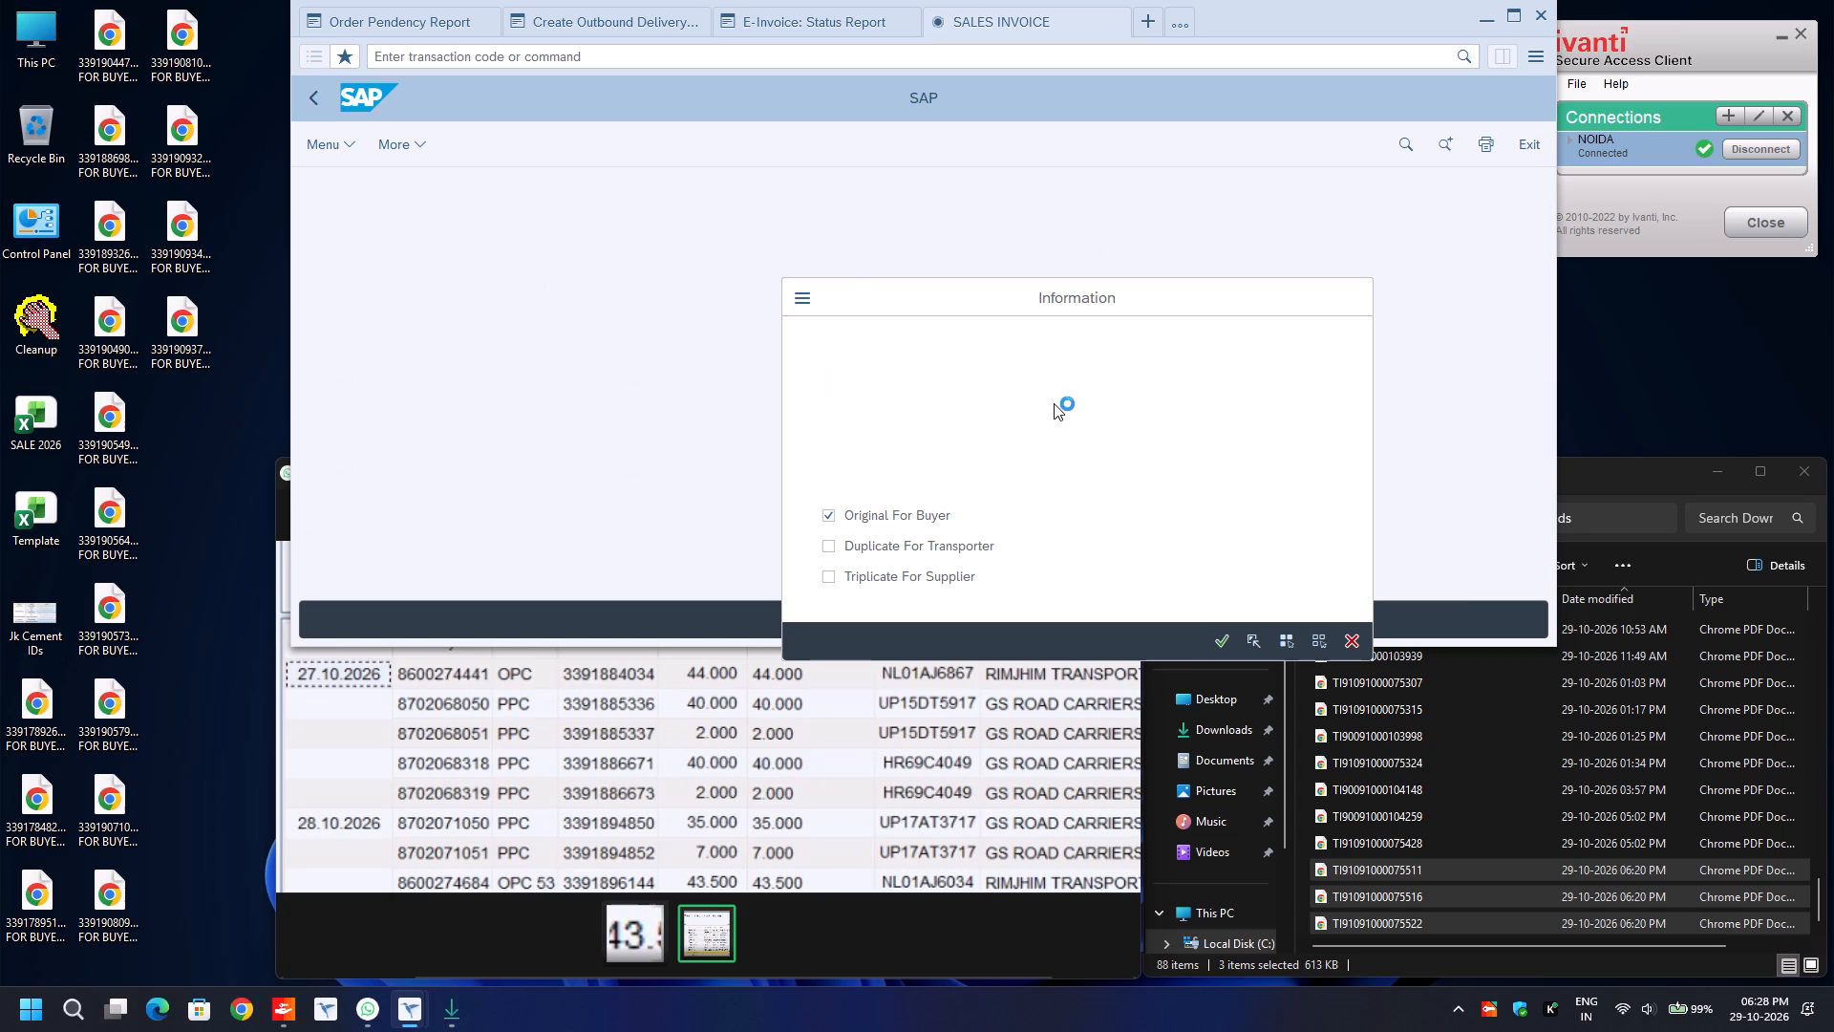
pyautogui.click(829, 23)
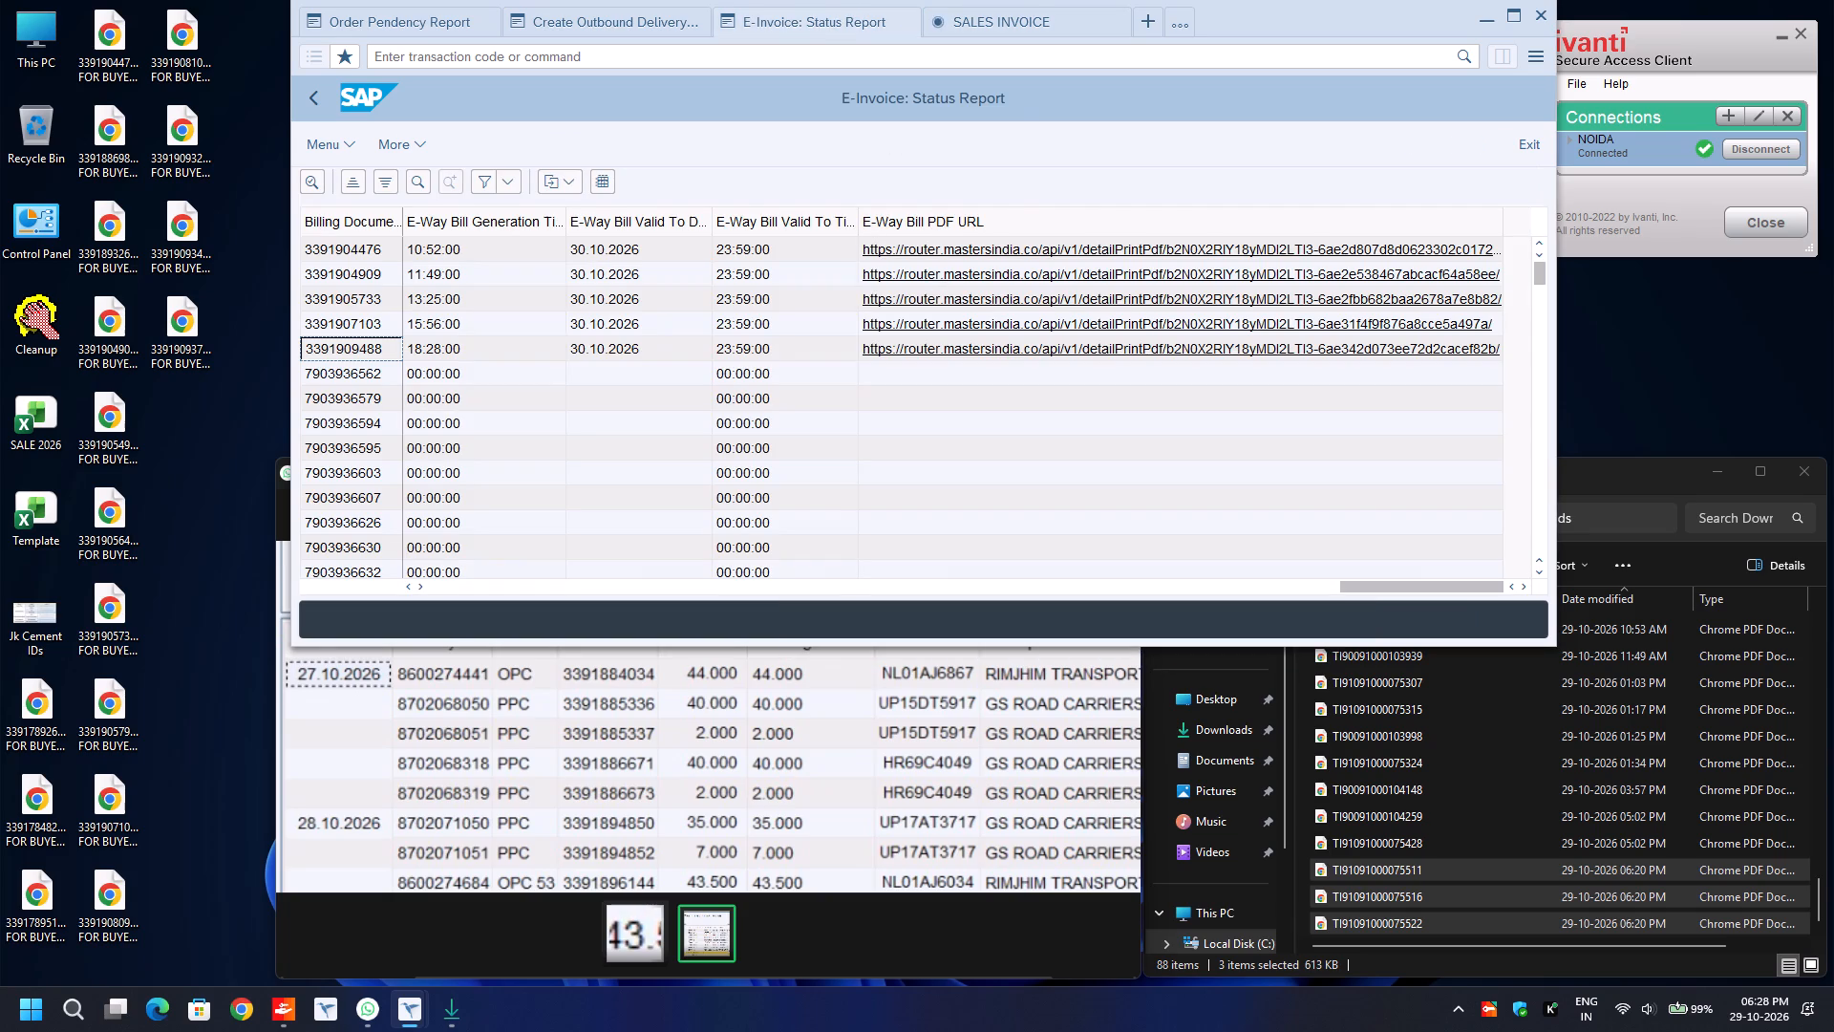
pyautogui.click(972, 349)
pyautogui.press('Left')
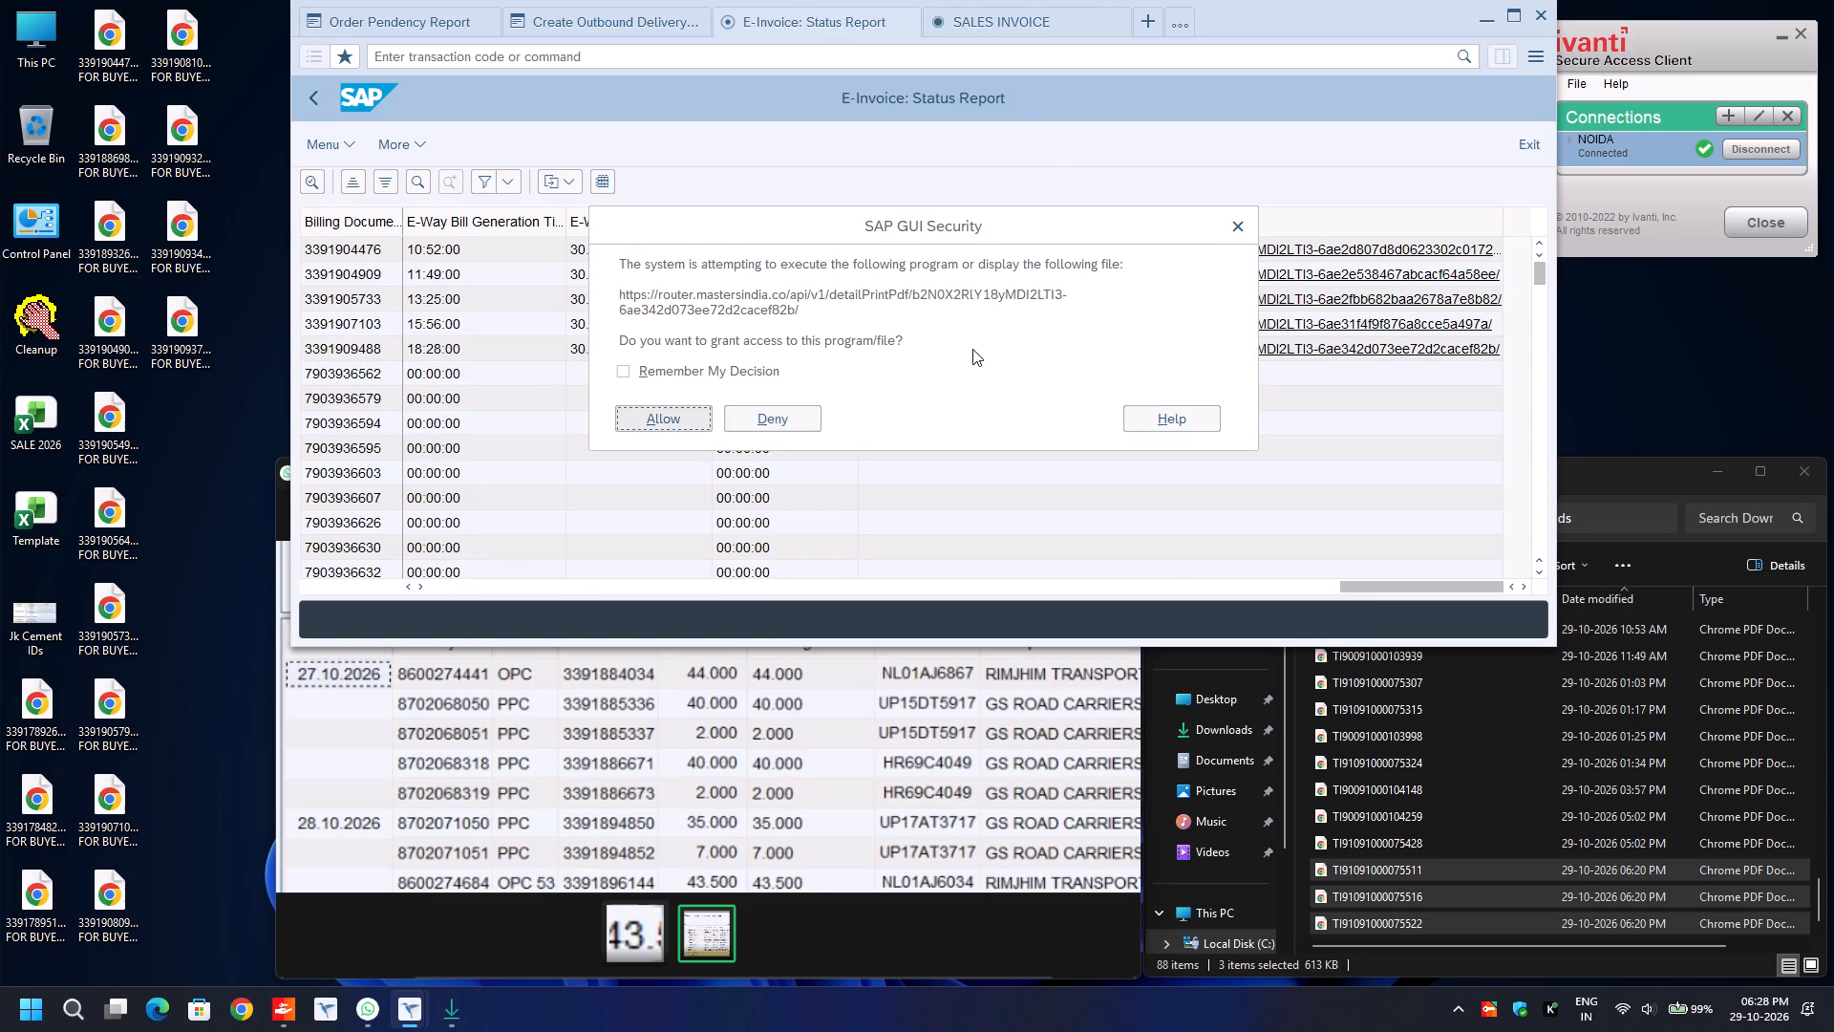
pyautogui.press('Return')
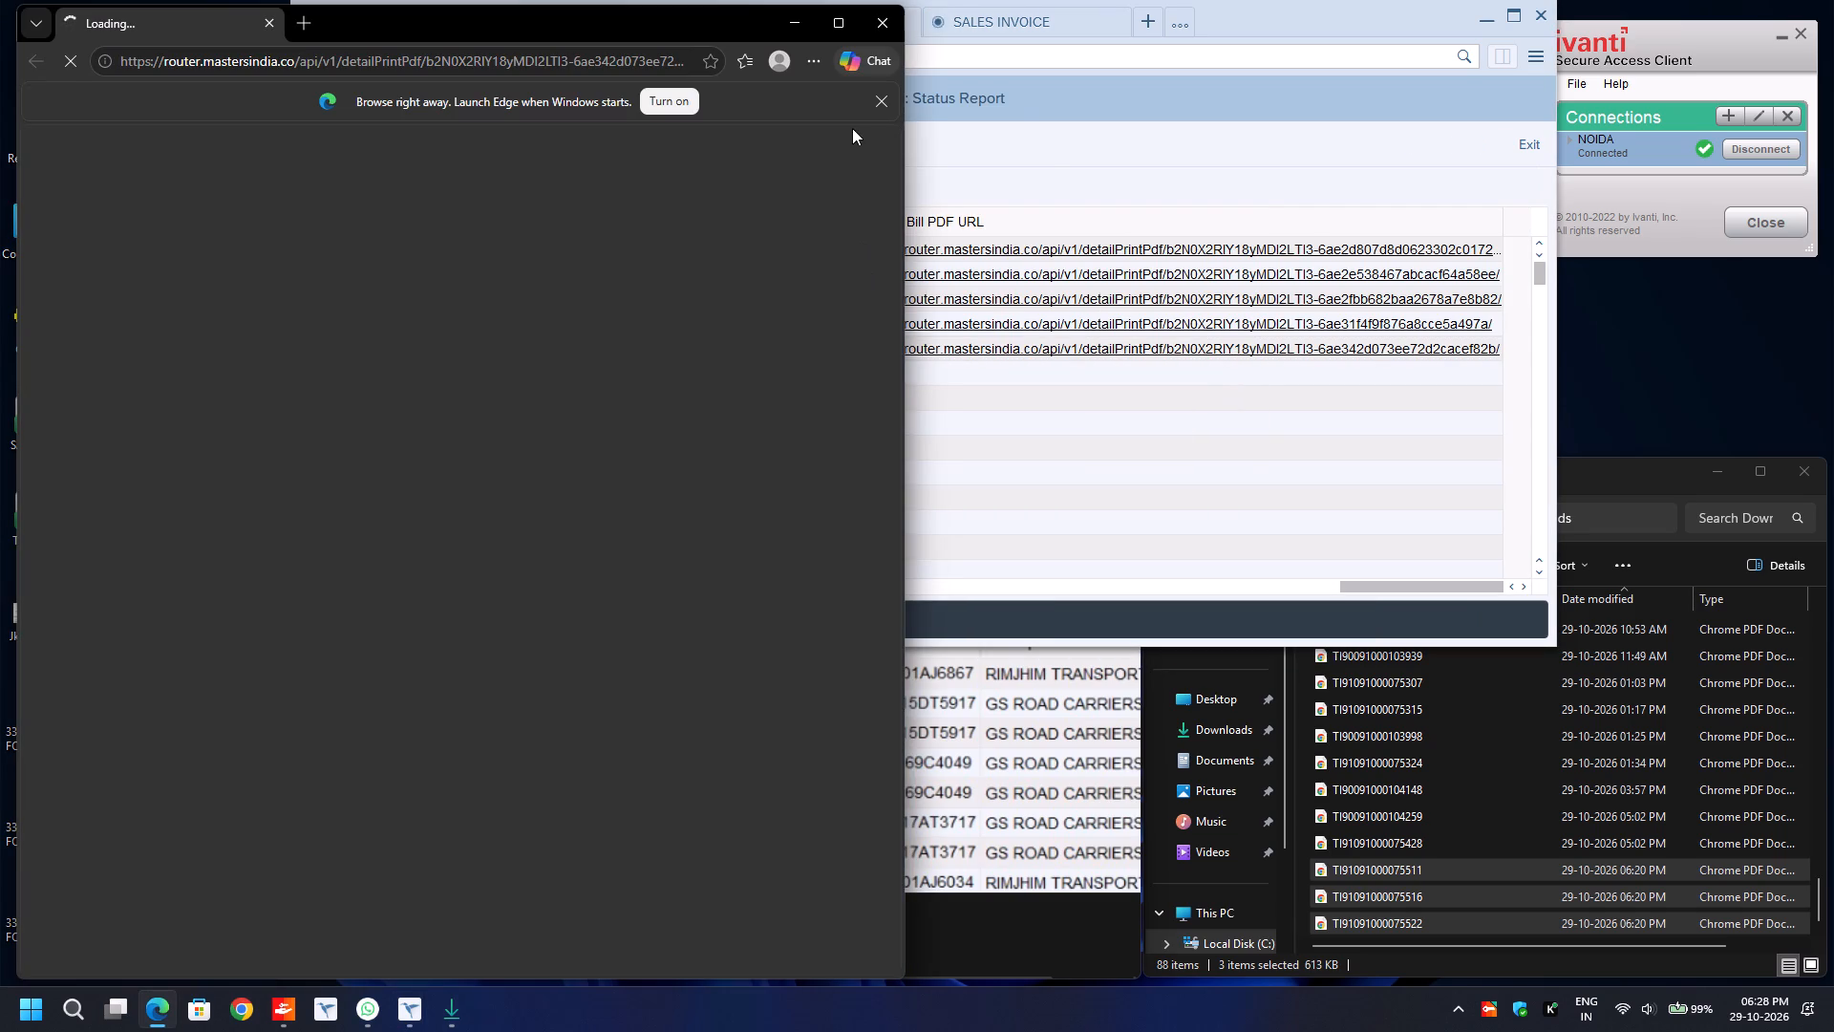
# Locate the downloaded e-way bill TI90091000104382.pdf in the Downloads folder via the browser's downloads, dismissing the Edge startup suggestion.
pyautogui.moveTo(747, 5); pyautogui.dragTo(740, 389)
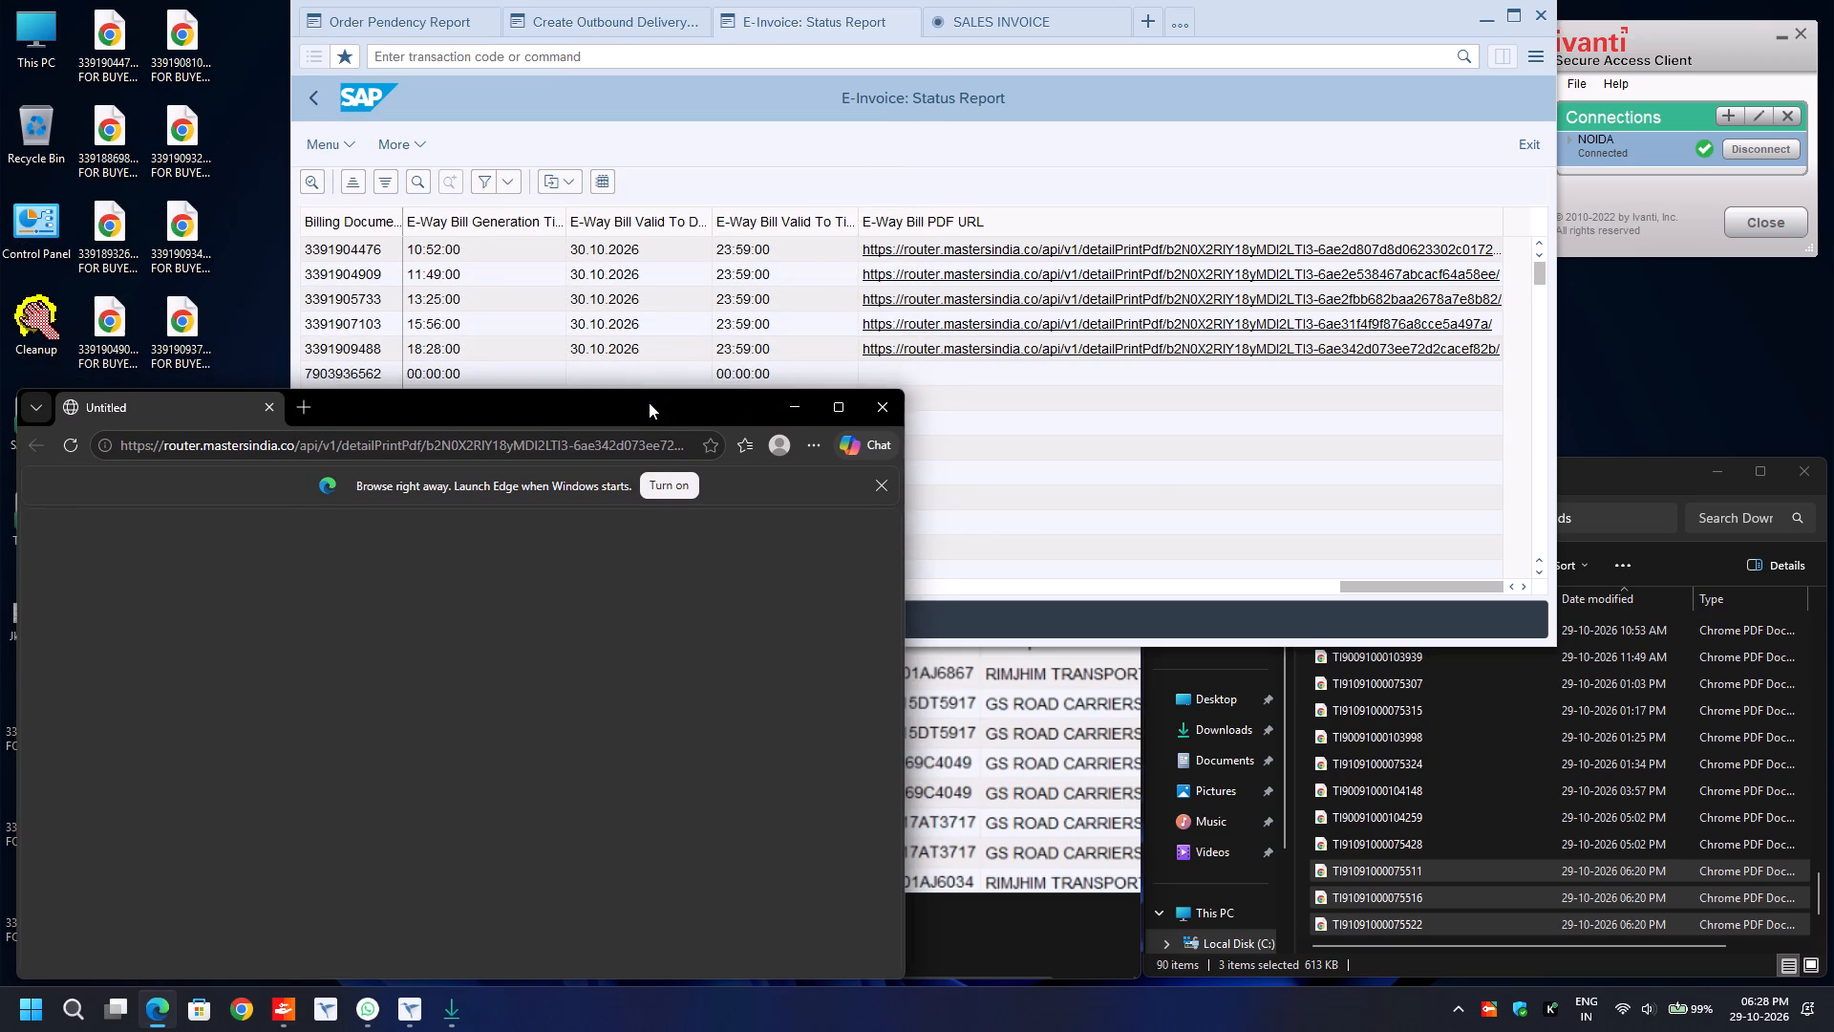
pyautogui.moveTo(649, 402); pyautogui.dragTo(1127, 221)
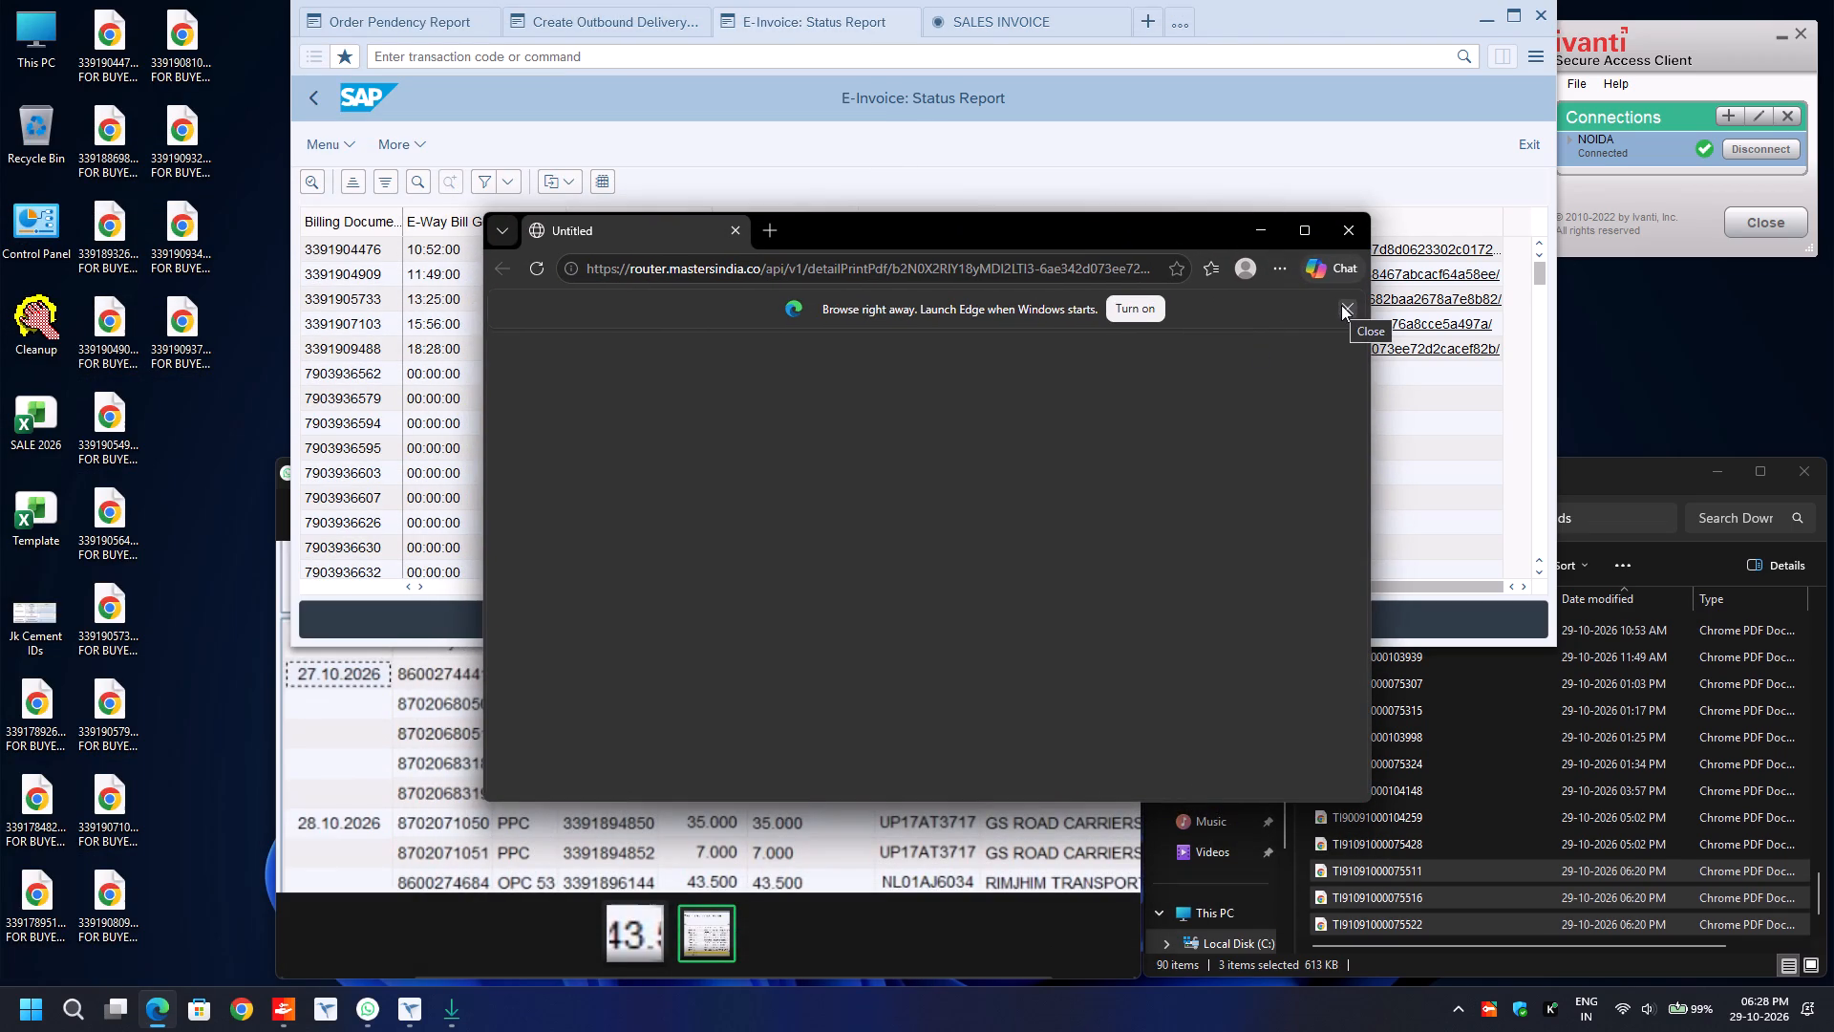
pyautogui.click(1341, 305)
pyautogui.click(1280, 265)
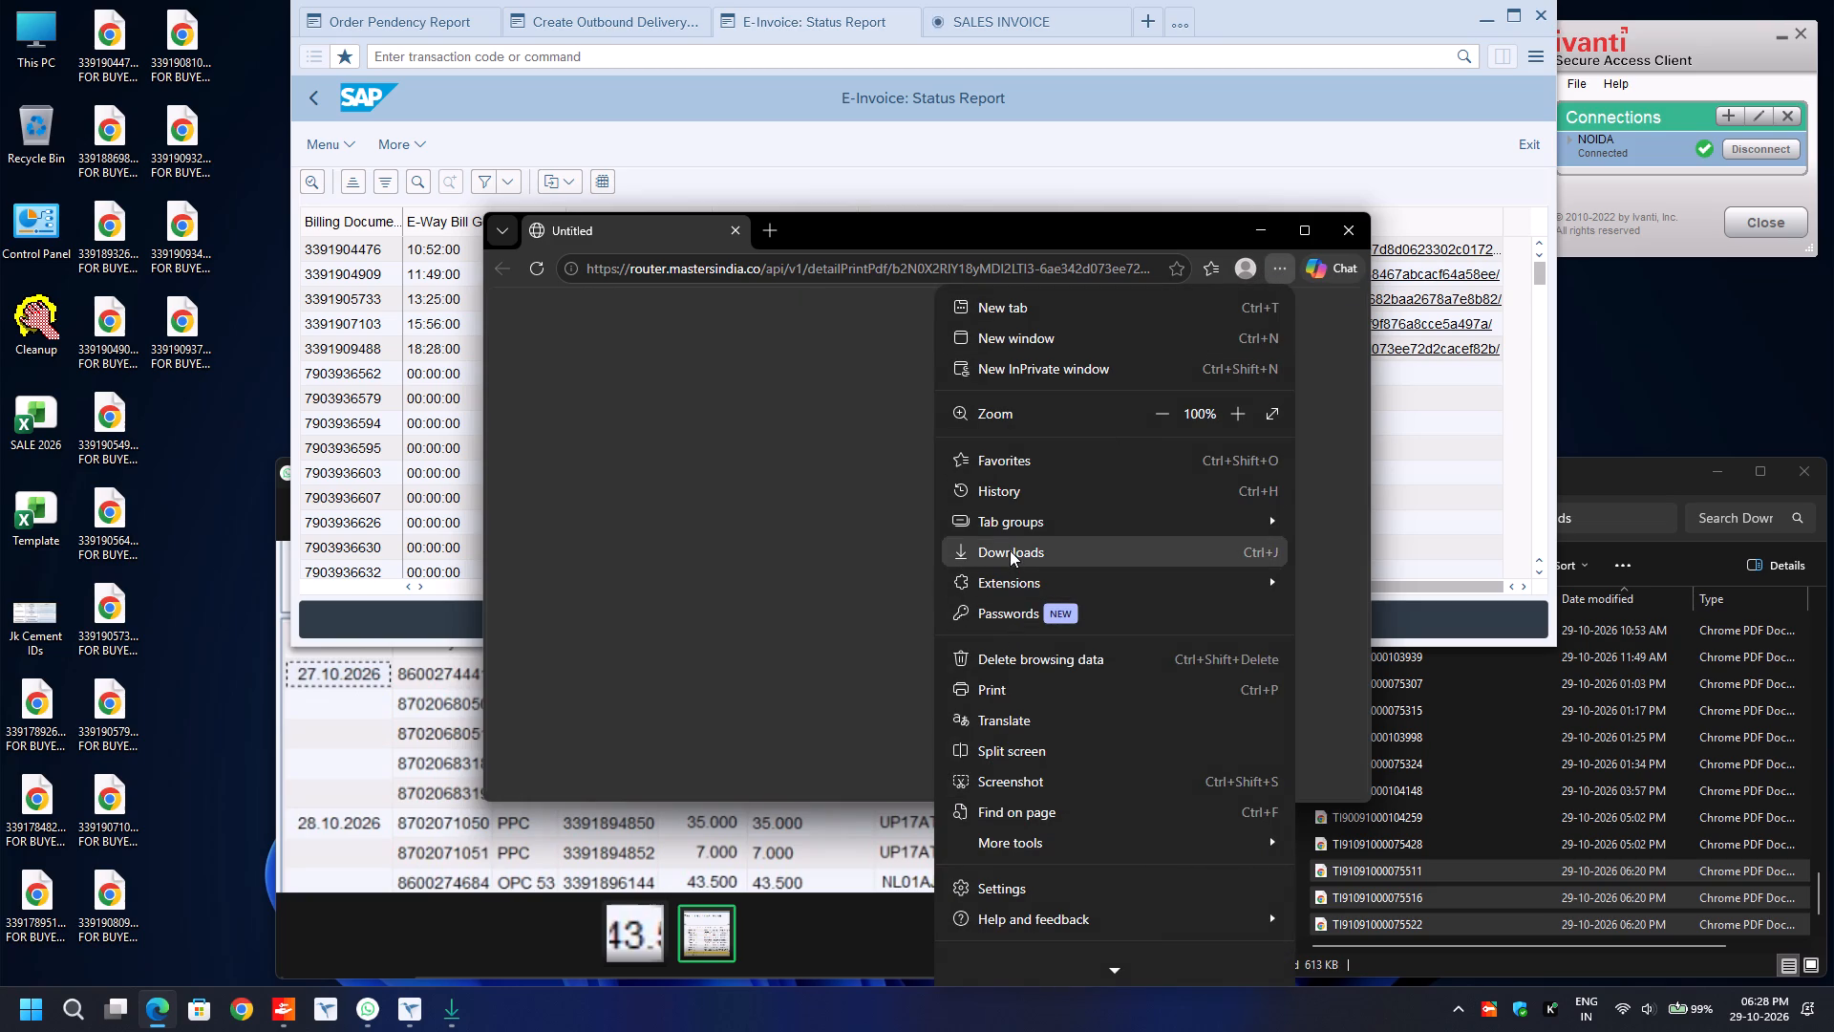
pyautogui.click(1010, 550)
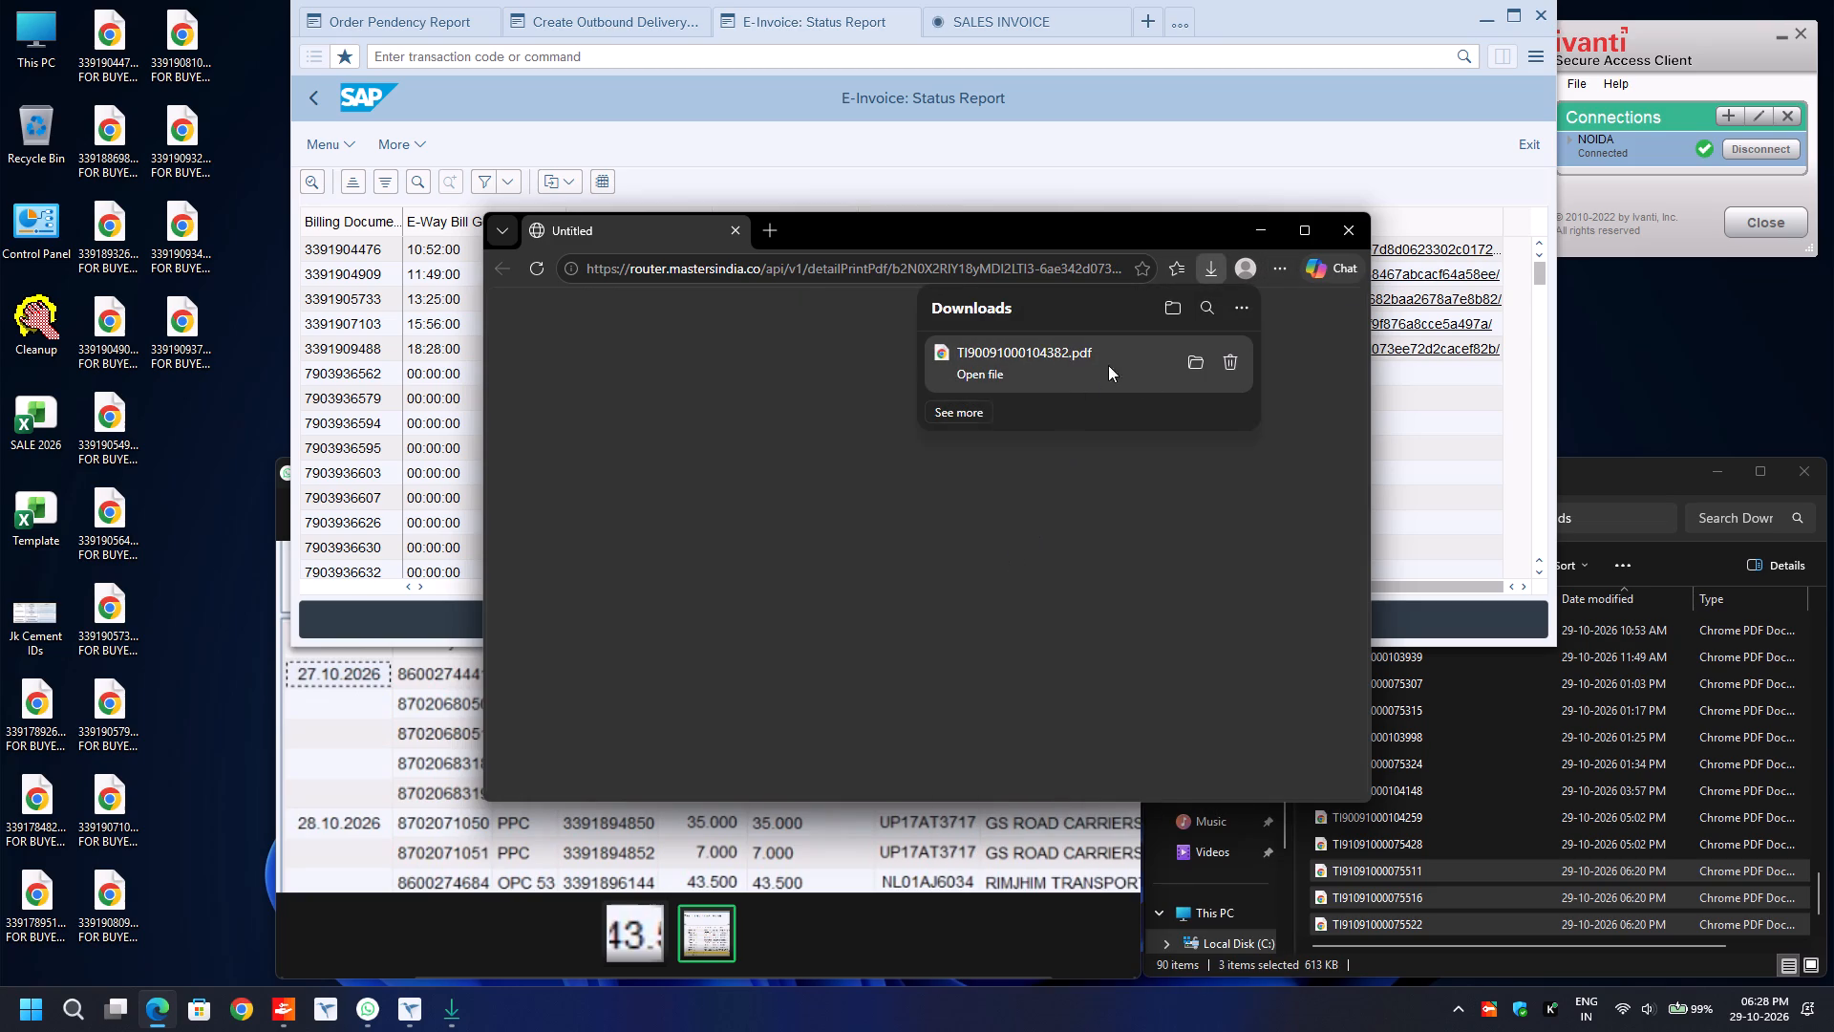
pyautogui.click(1198, 355)
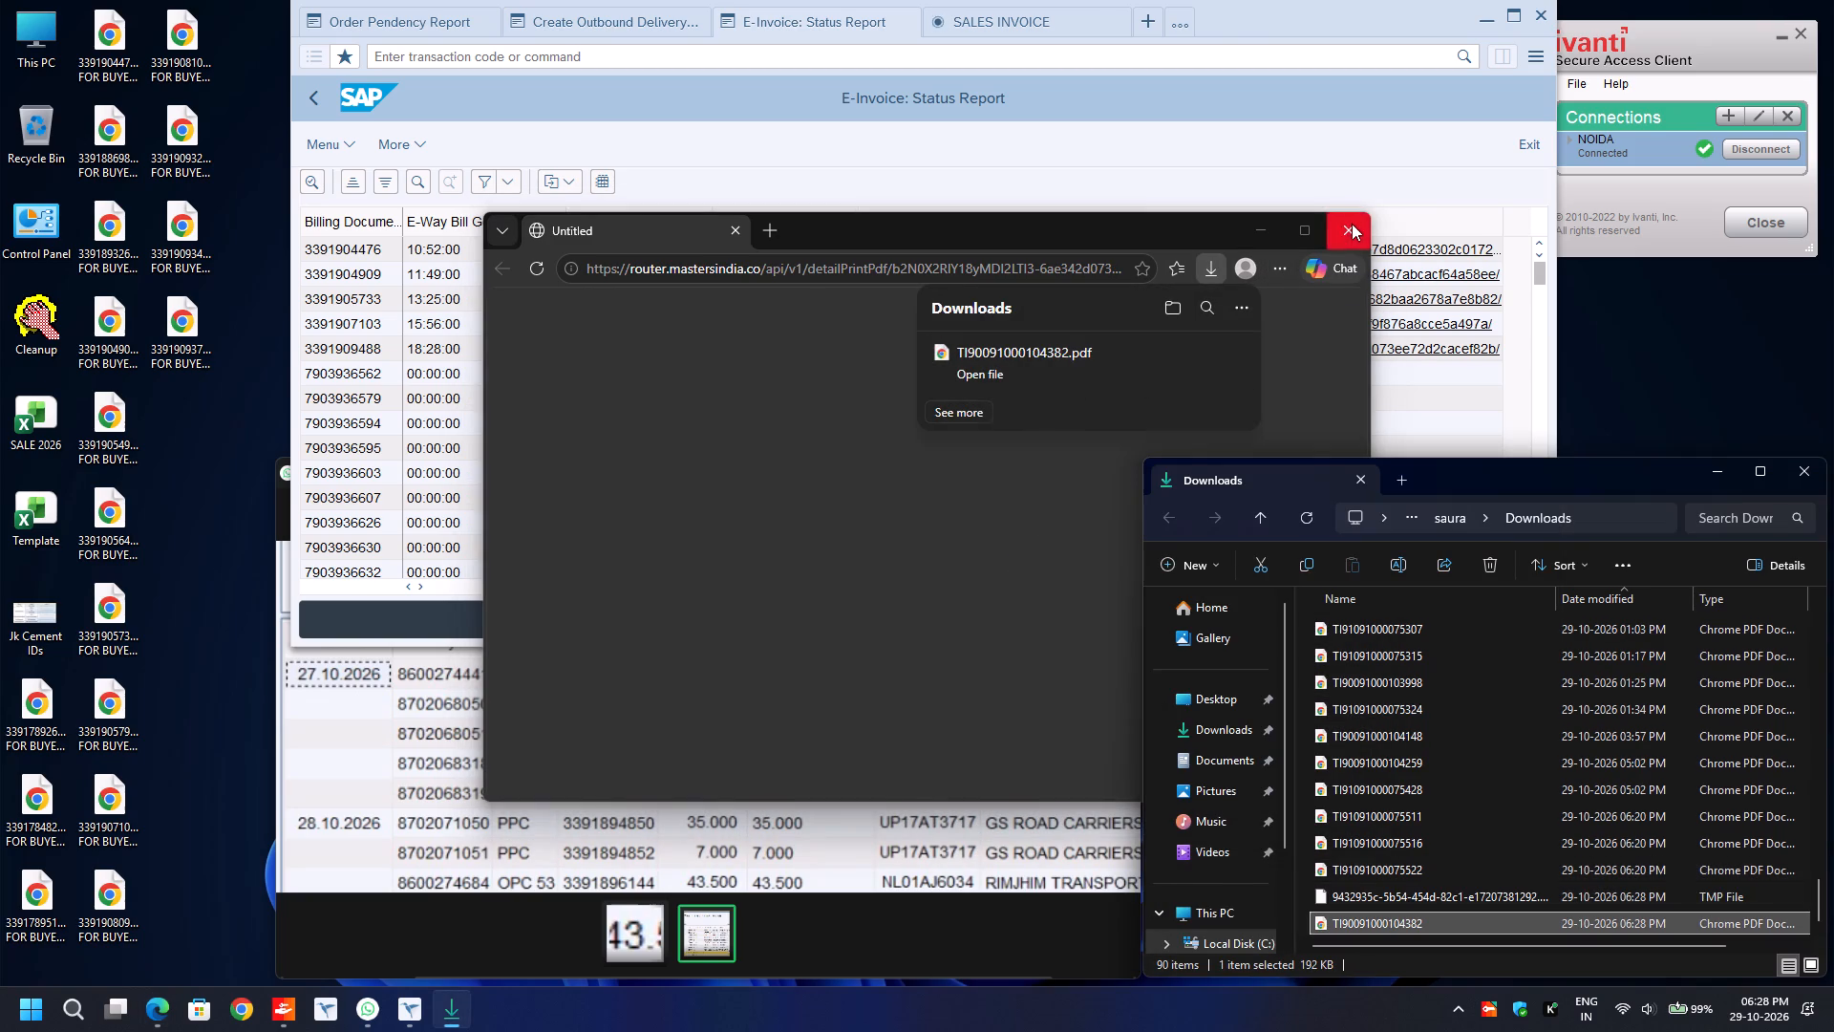
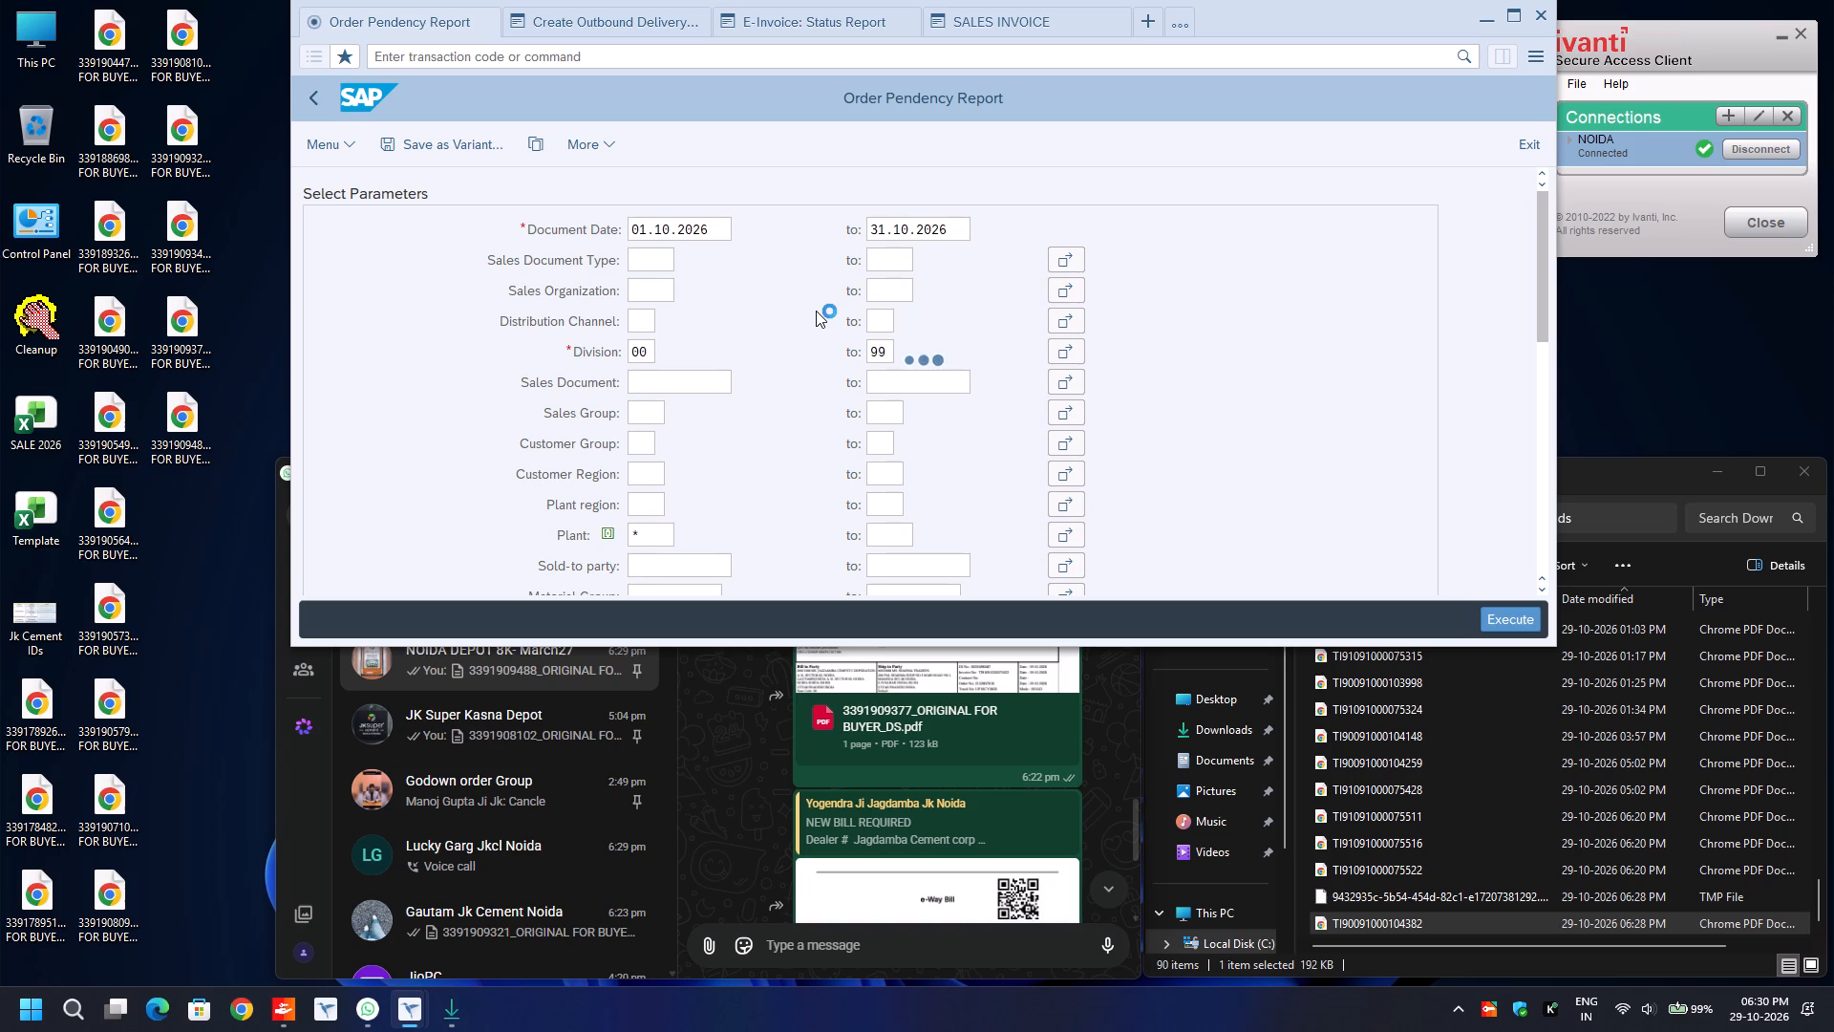
# Look through the whole Order Pendency Report for October 2026 to examine the depot orders still pending and their balance quantities.
pyautogui.click(635, 424)
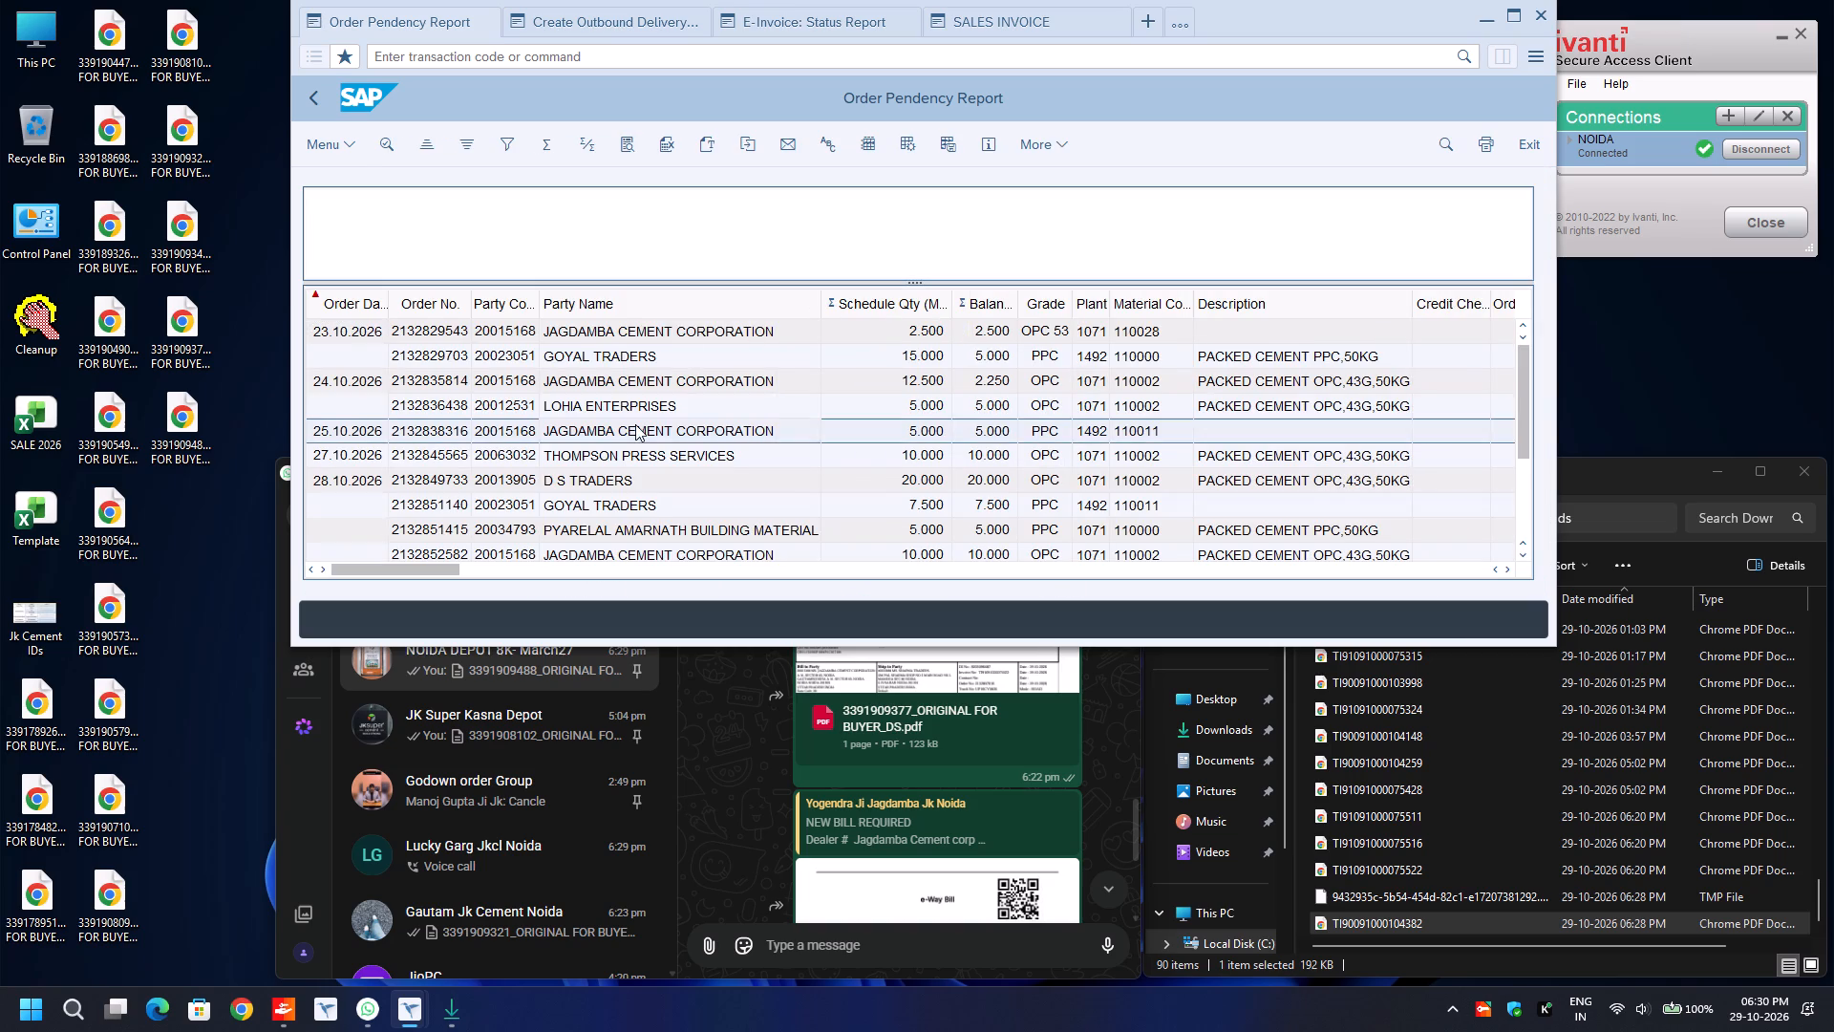
pyautogui.scroll(-1, 635, 424)
pyautogui.scroll(1, 635, 424)
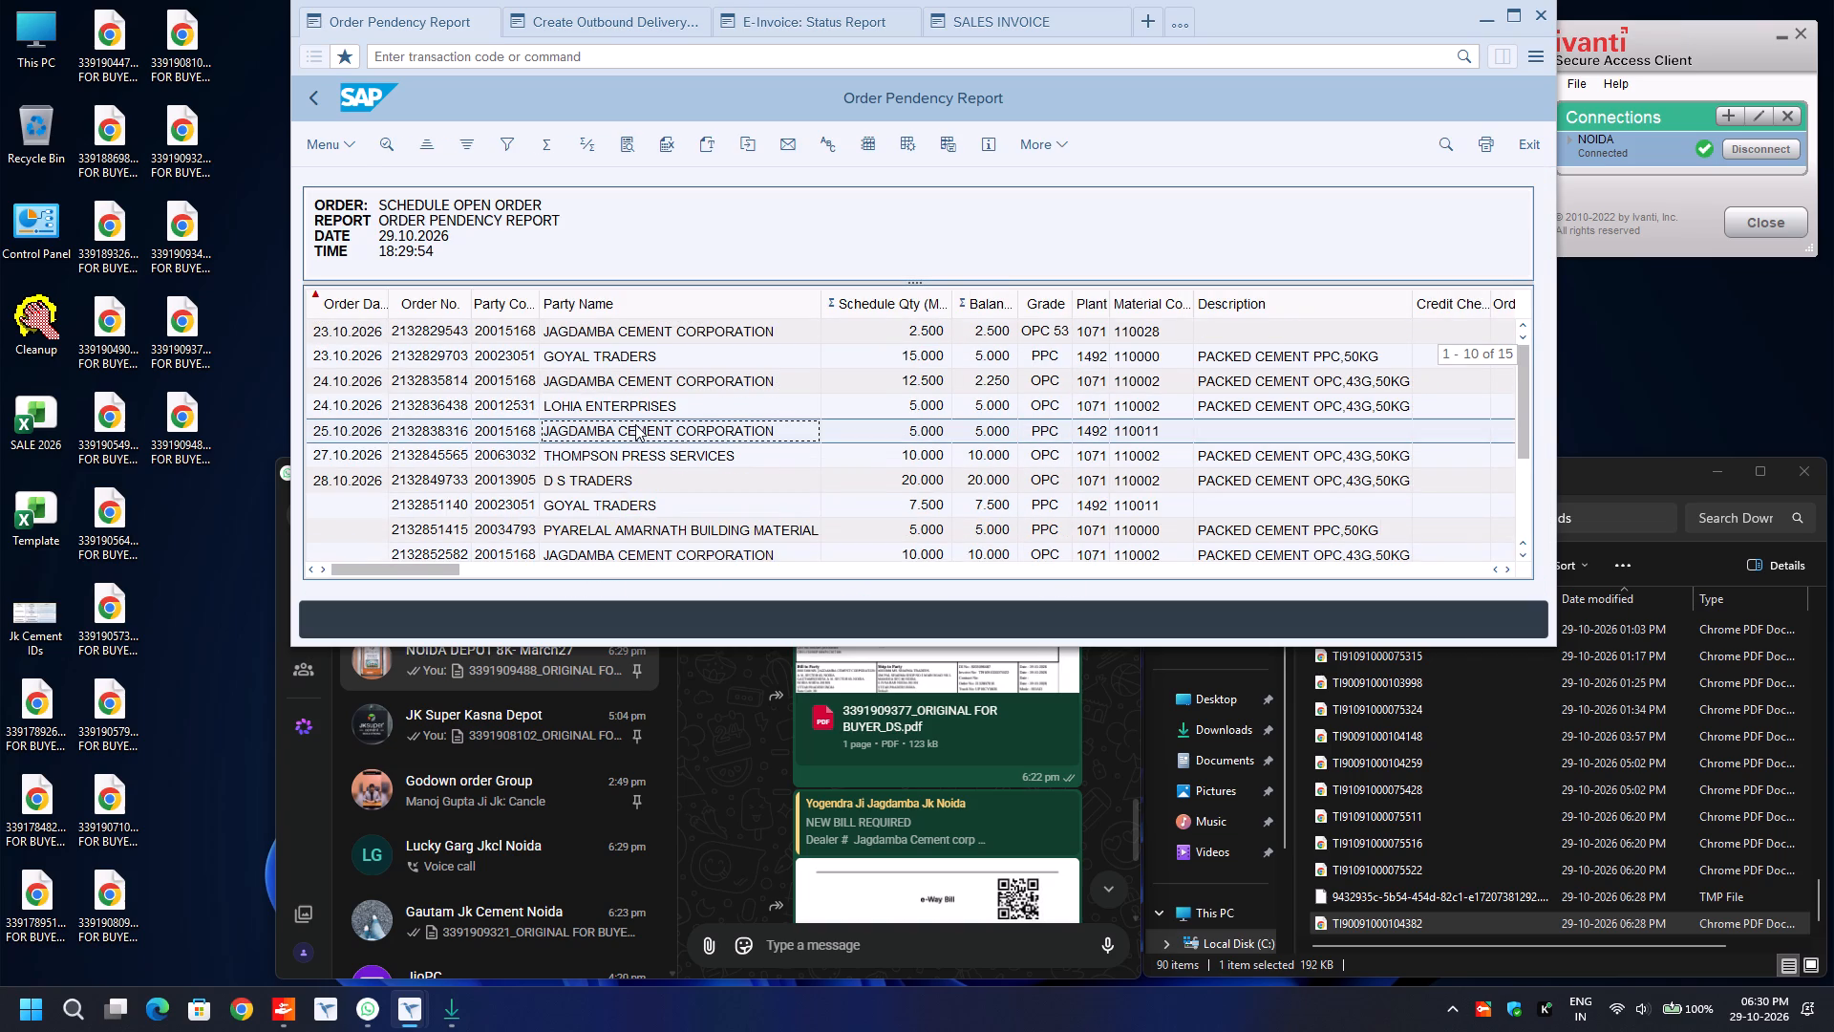
pyautogui.scroll(1, 635, 424)
pyautogui.scroll(-2, 635, 424)
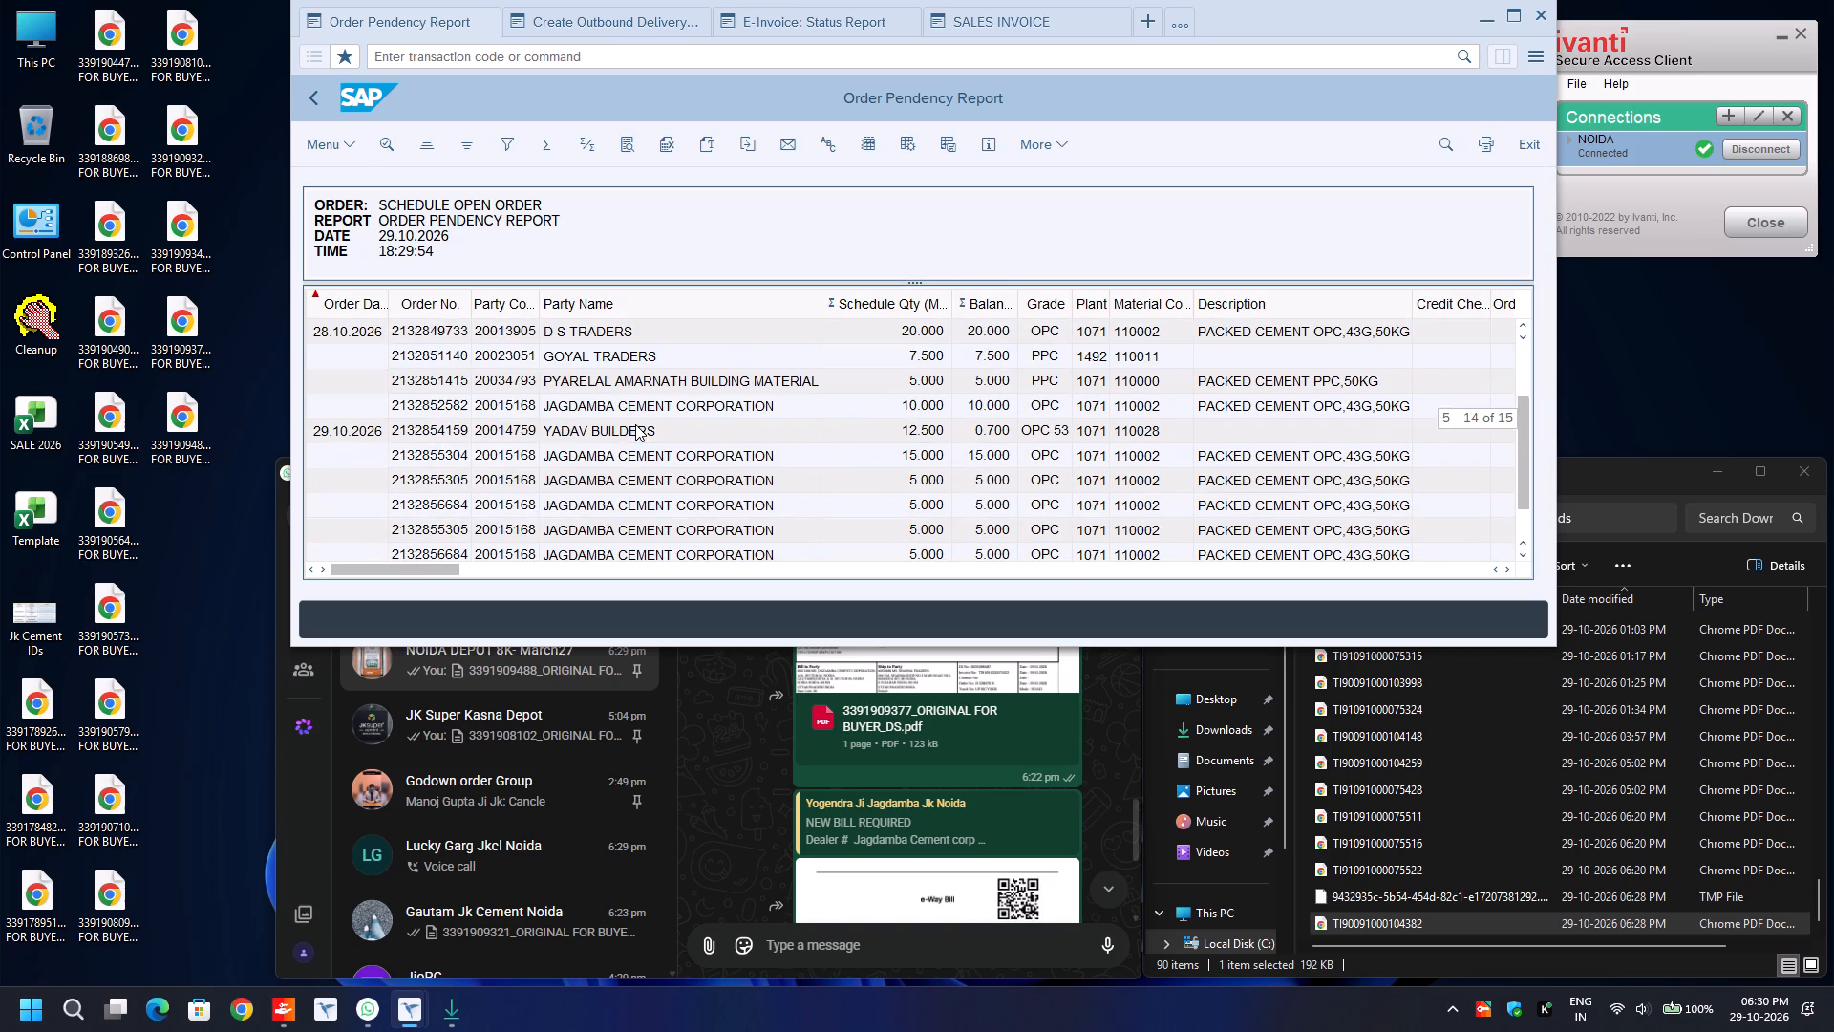
pyautogui.scroll(-1, 635, 424)
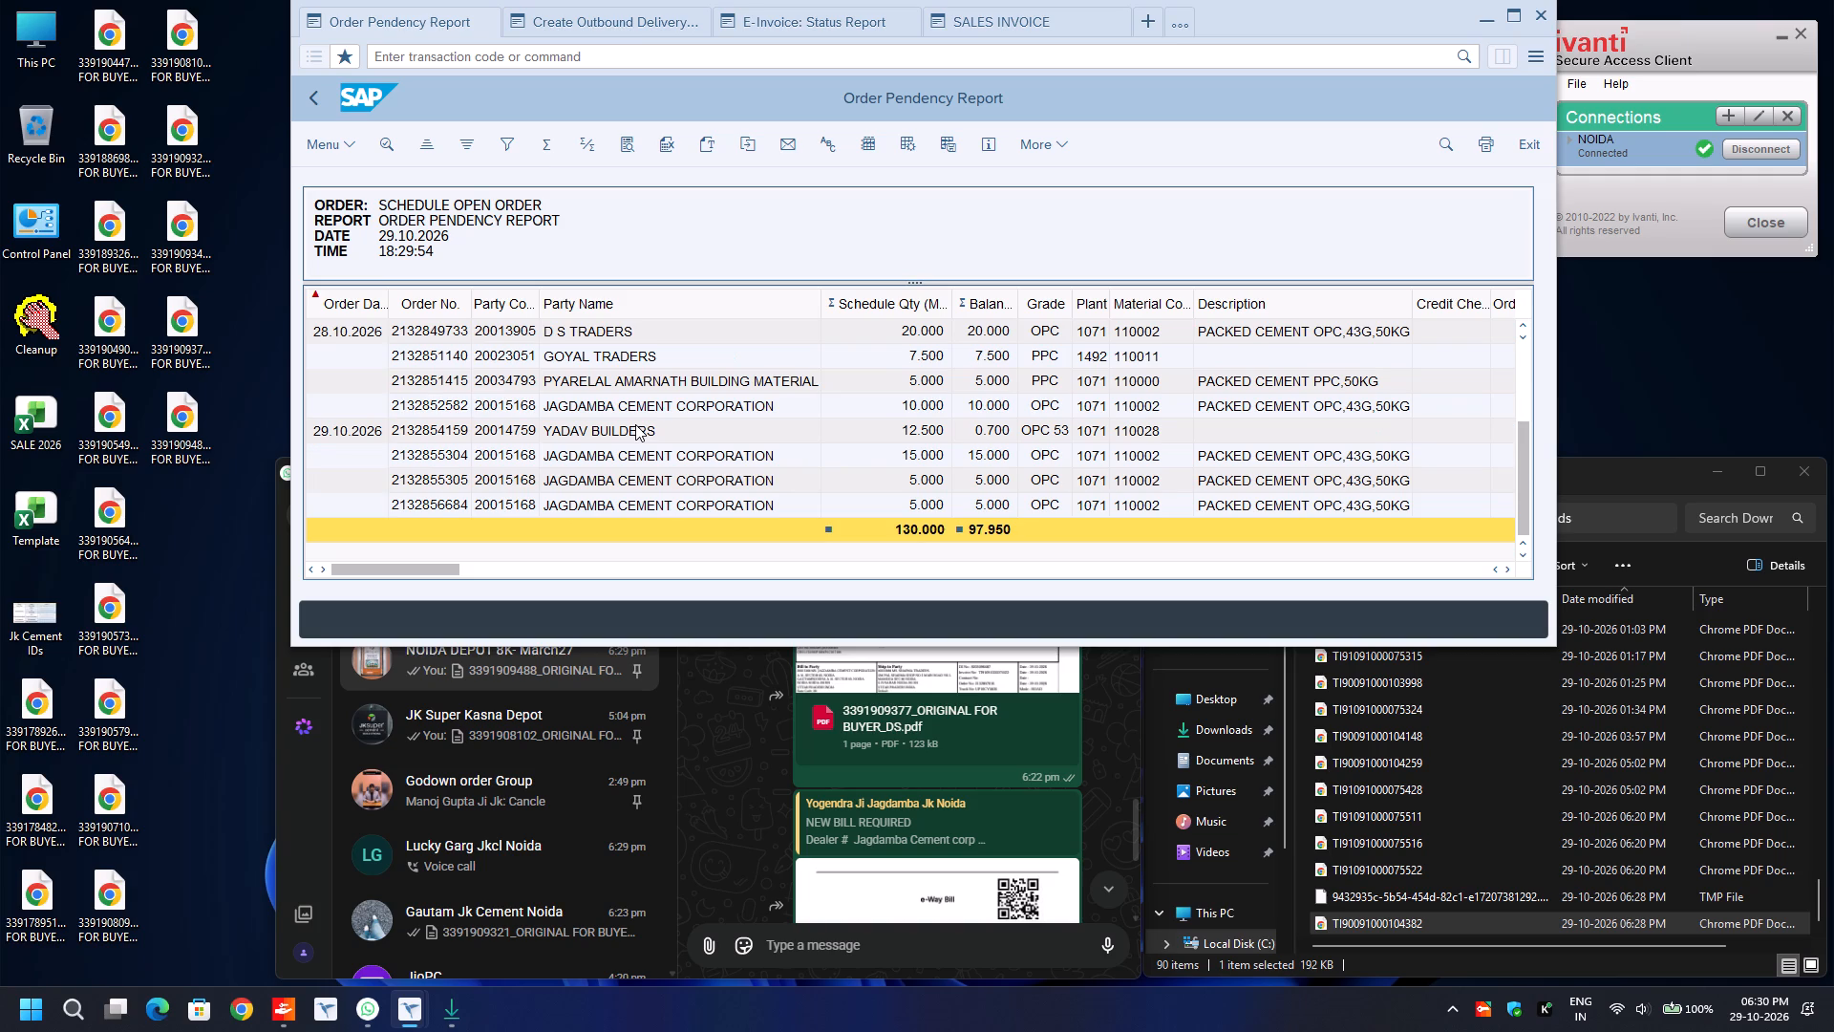
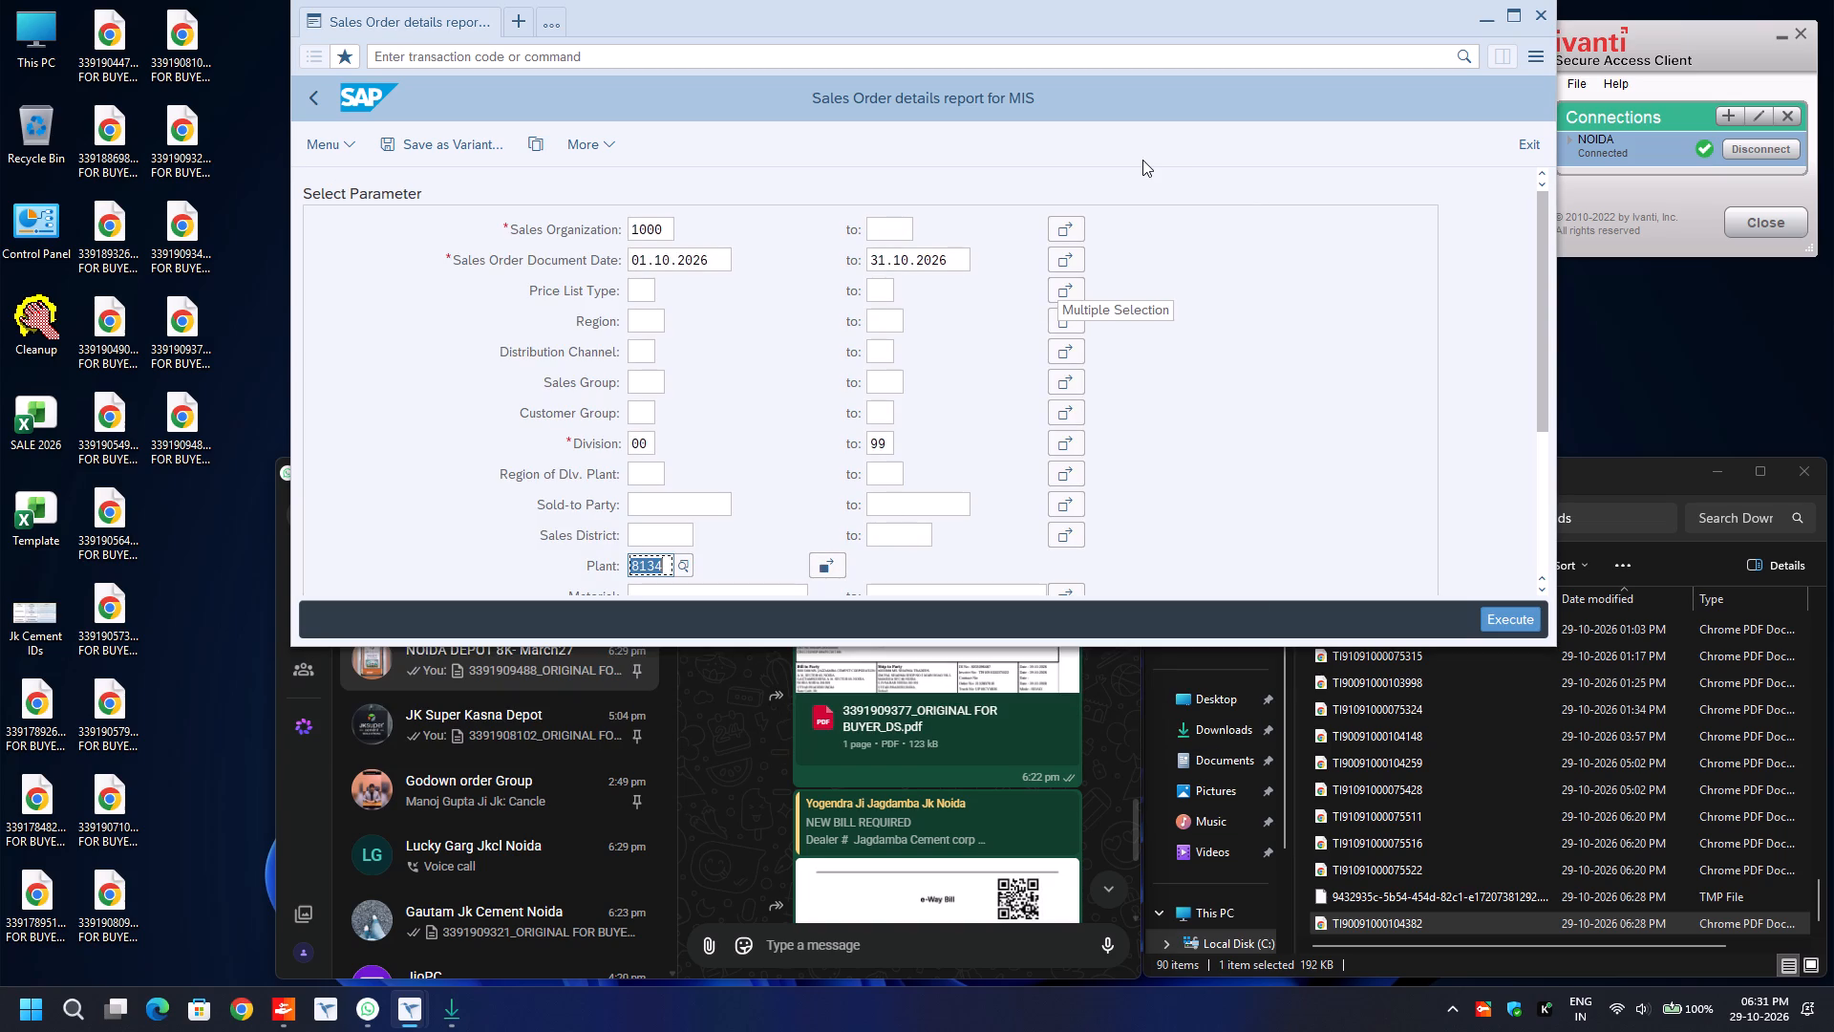
# Run the sales order details report for plant 8134, sales organization 1000, covering 01.10.2026 to 31.10.2026.
pyautogui.press('F8')
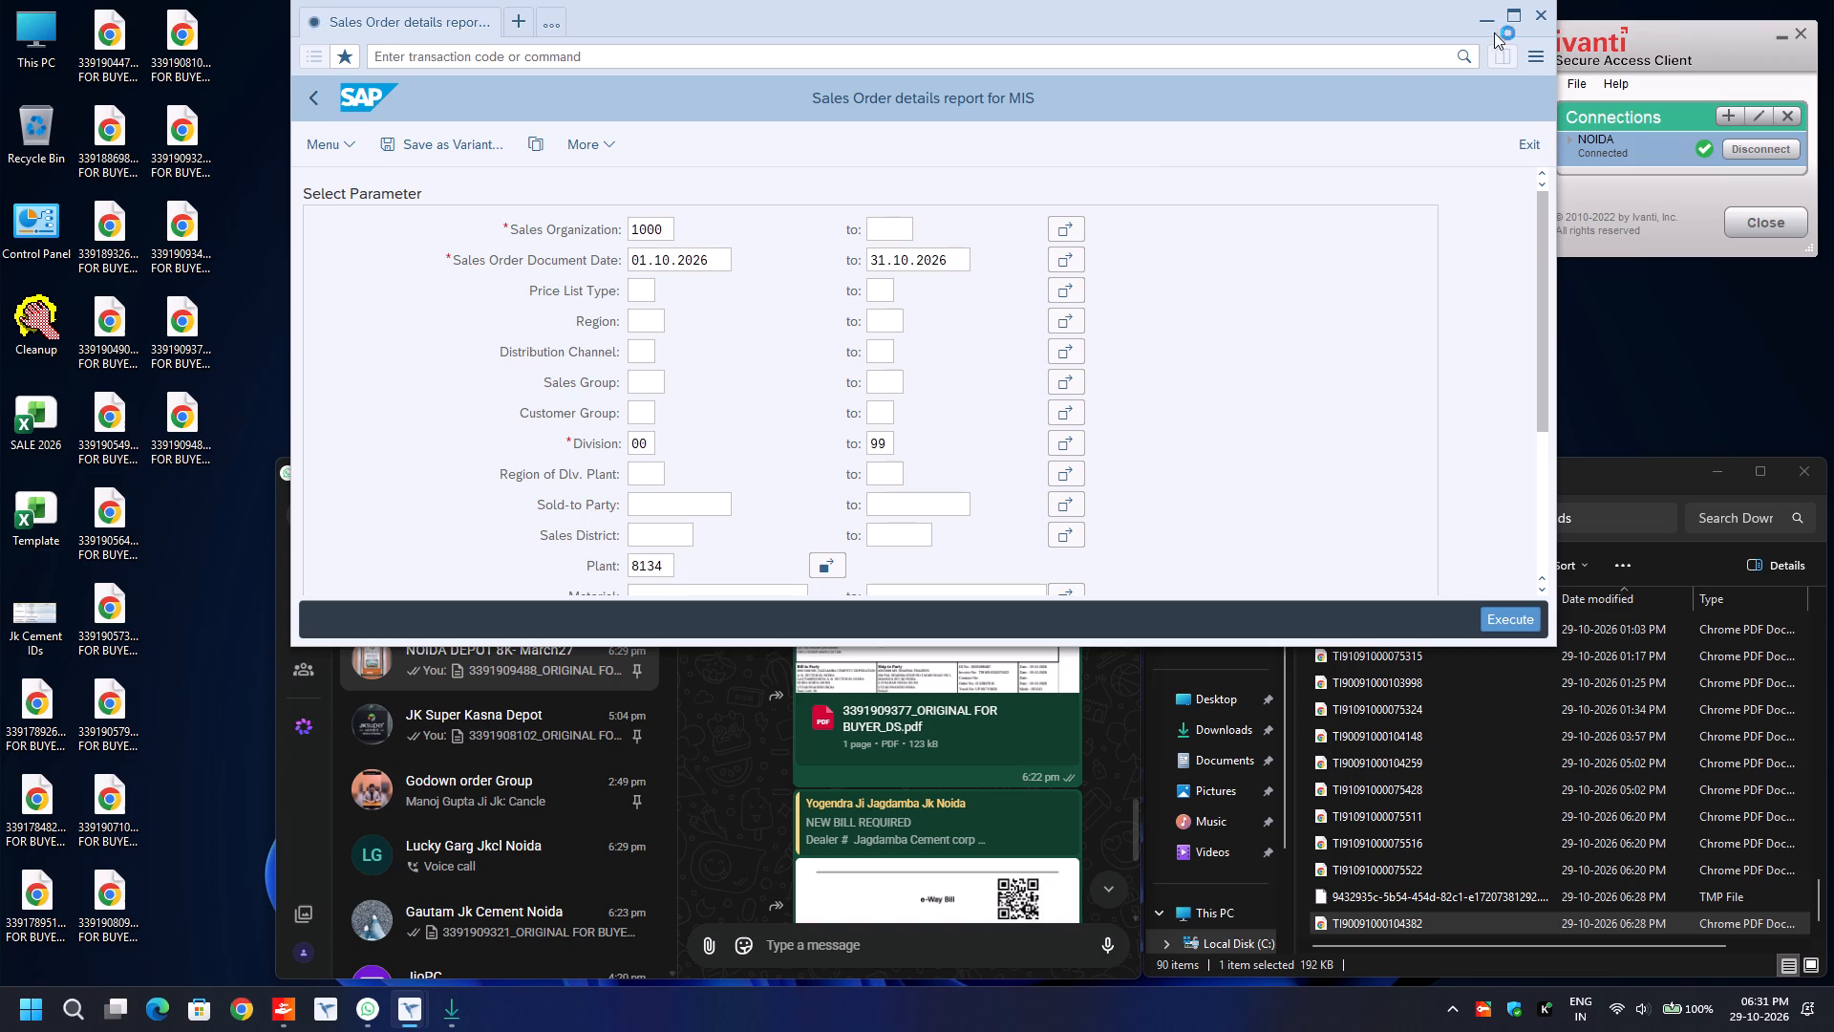
pyautogui.click(1511, 17)
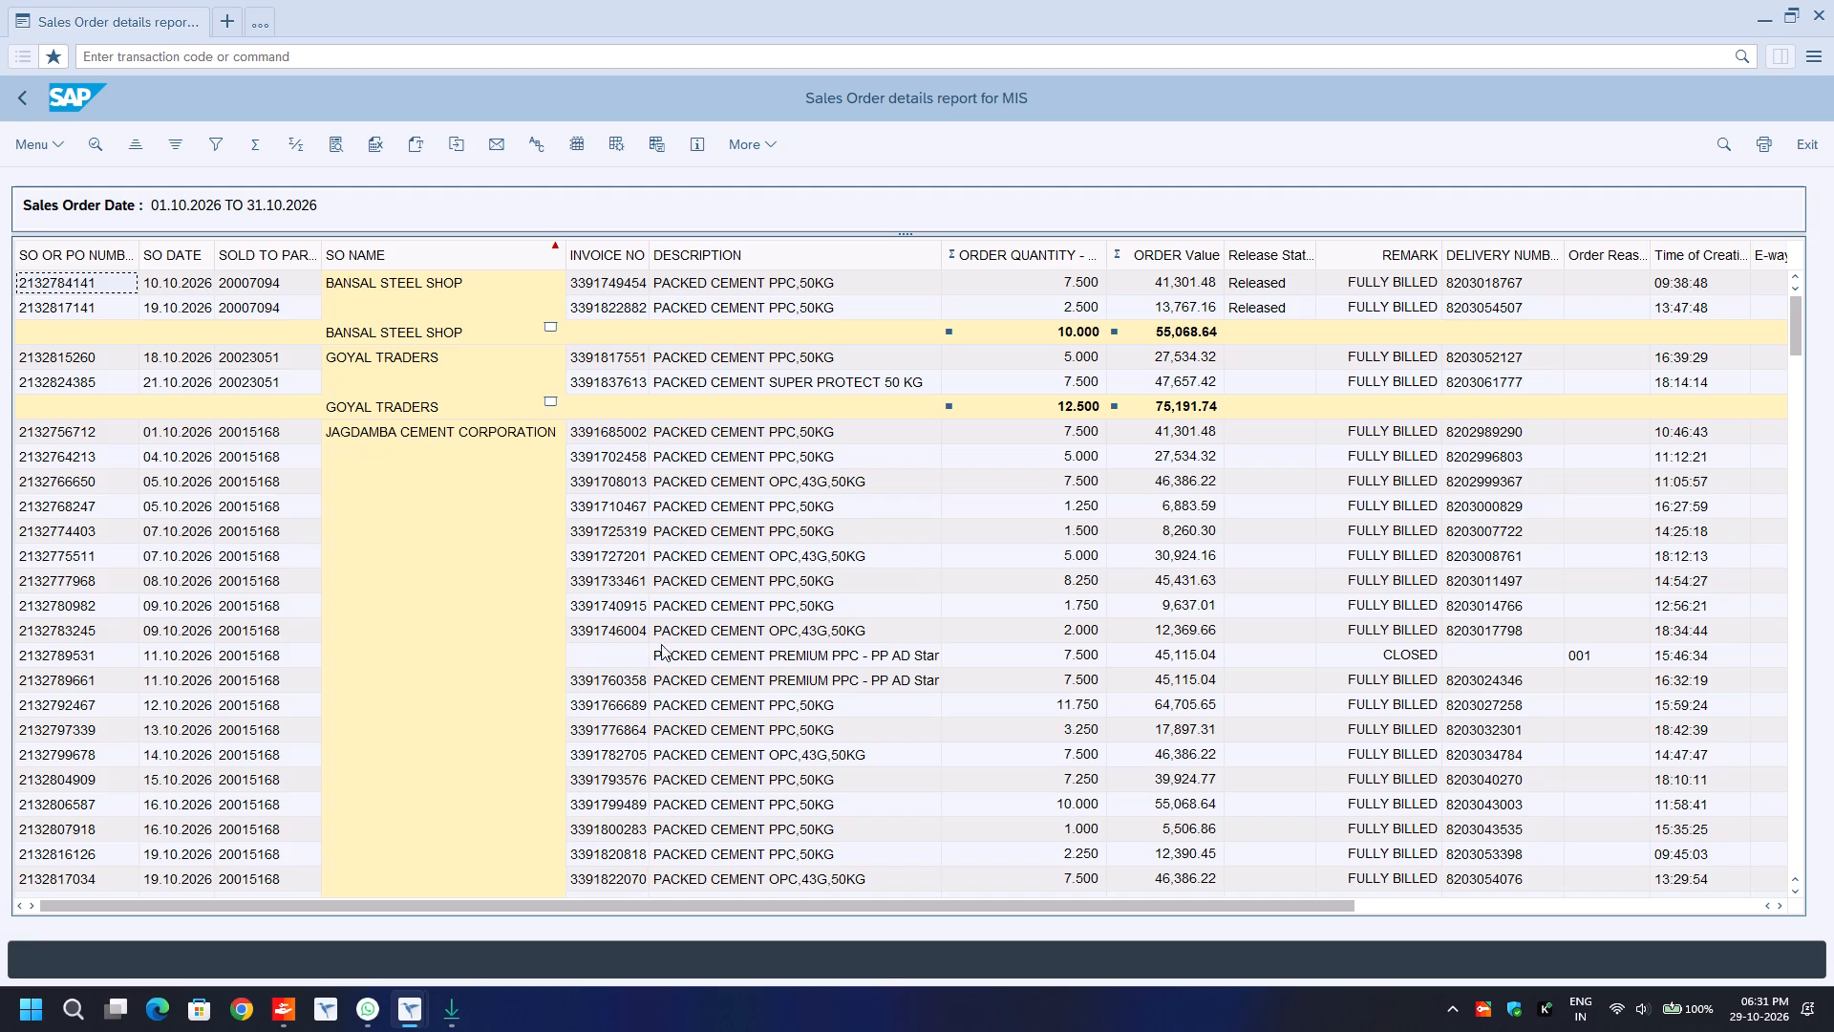
pyautogui.click(80, 651)
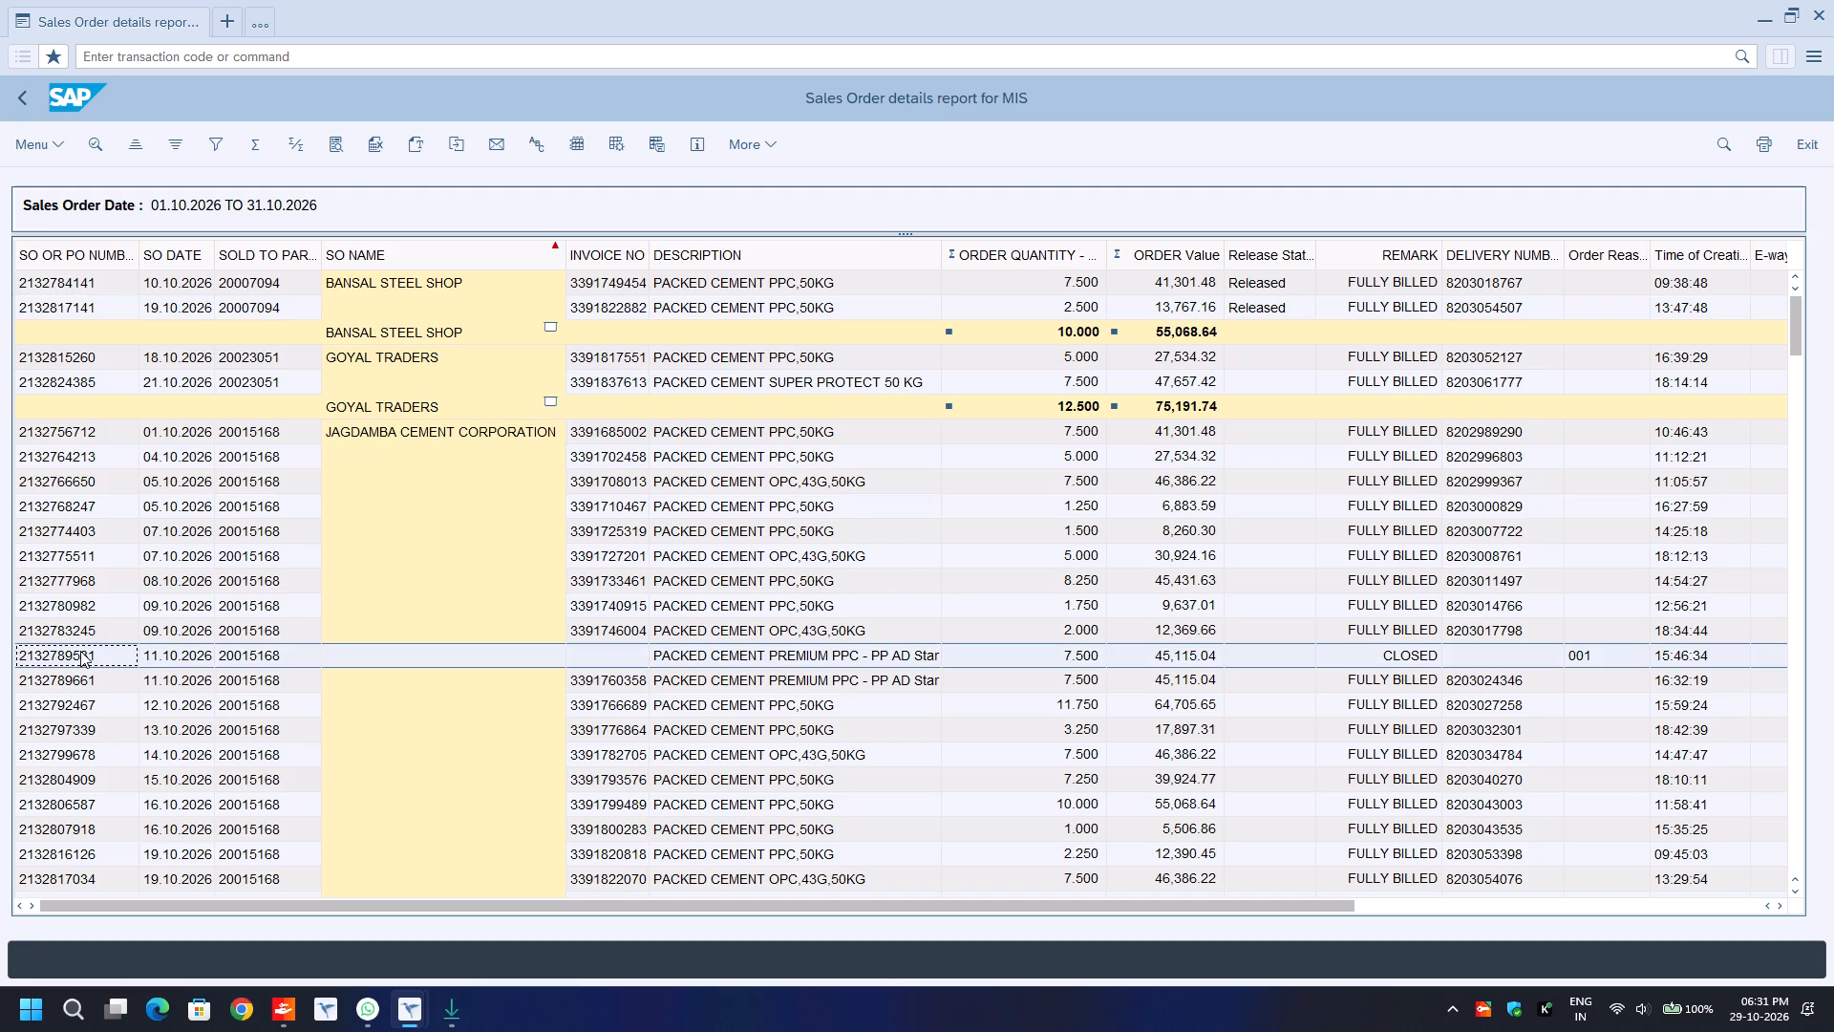
pyautogui.hotkey('ctrl', 'y')
pyautogui.hotkey('ctrl', 'c')
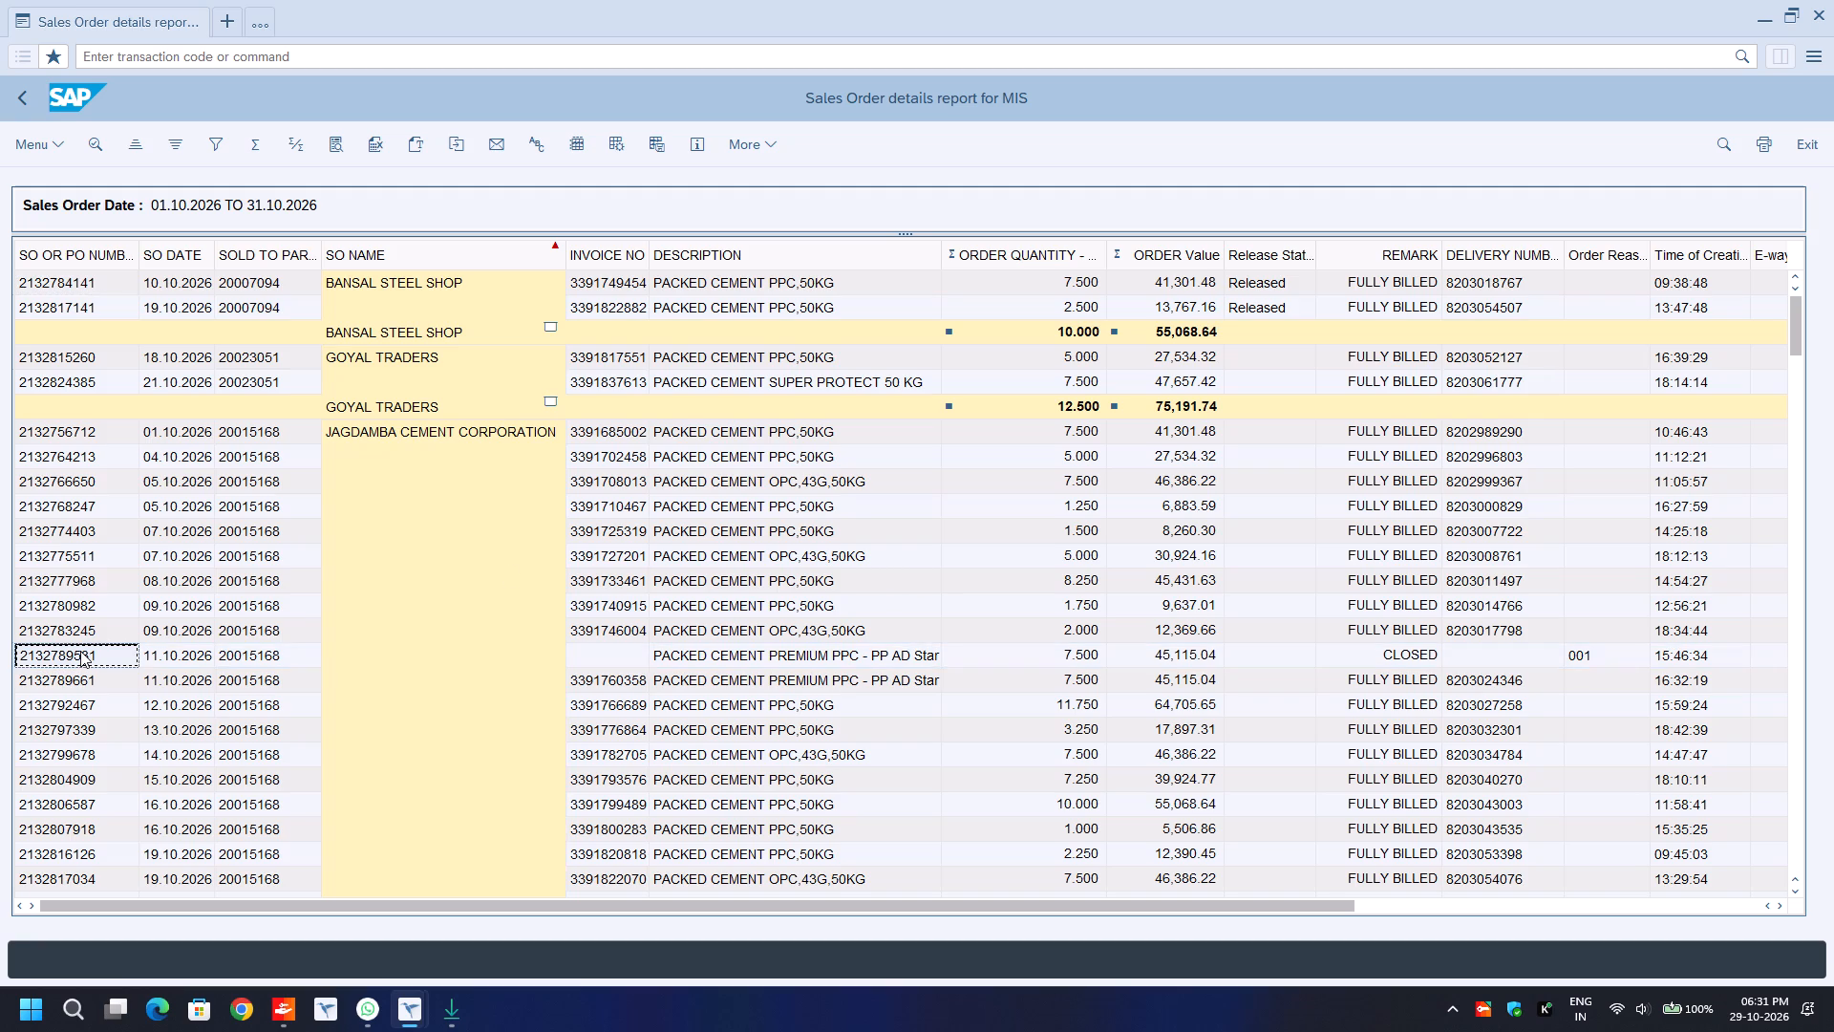
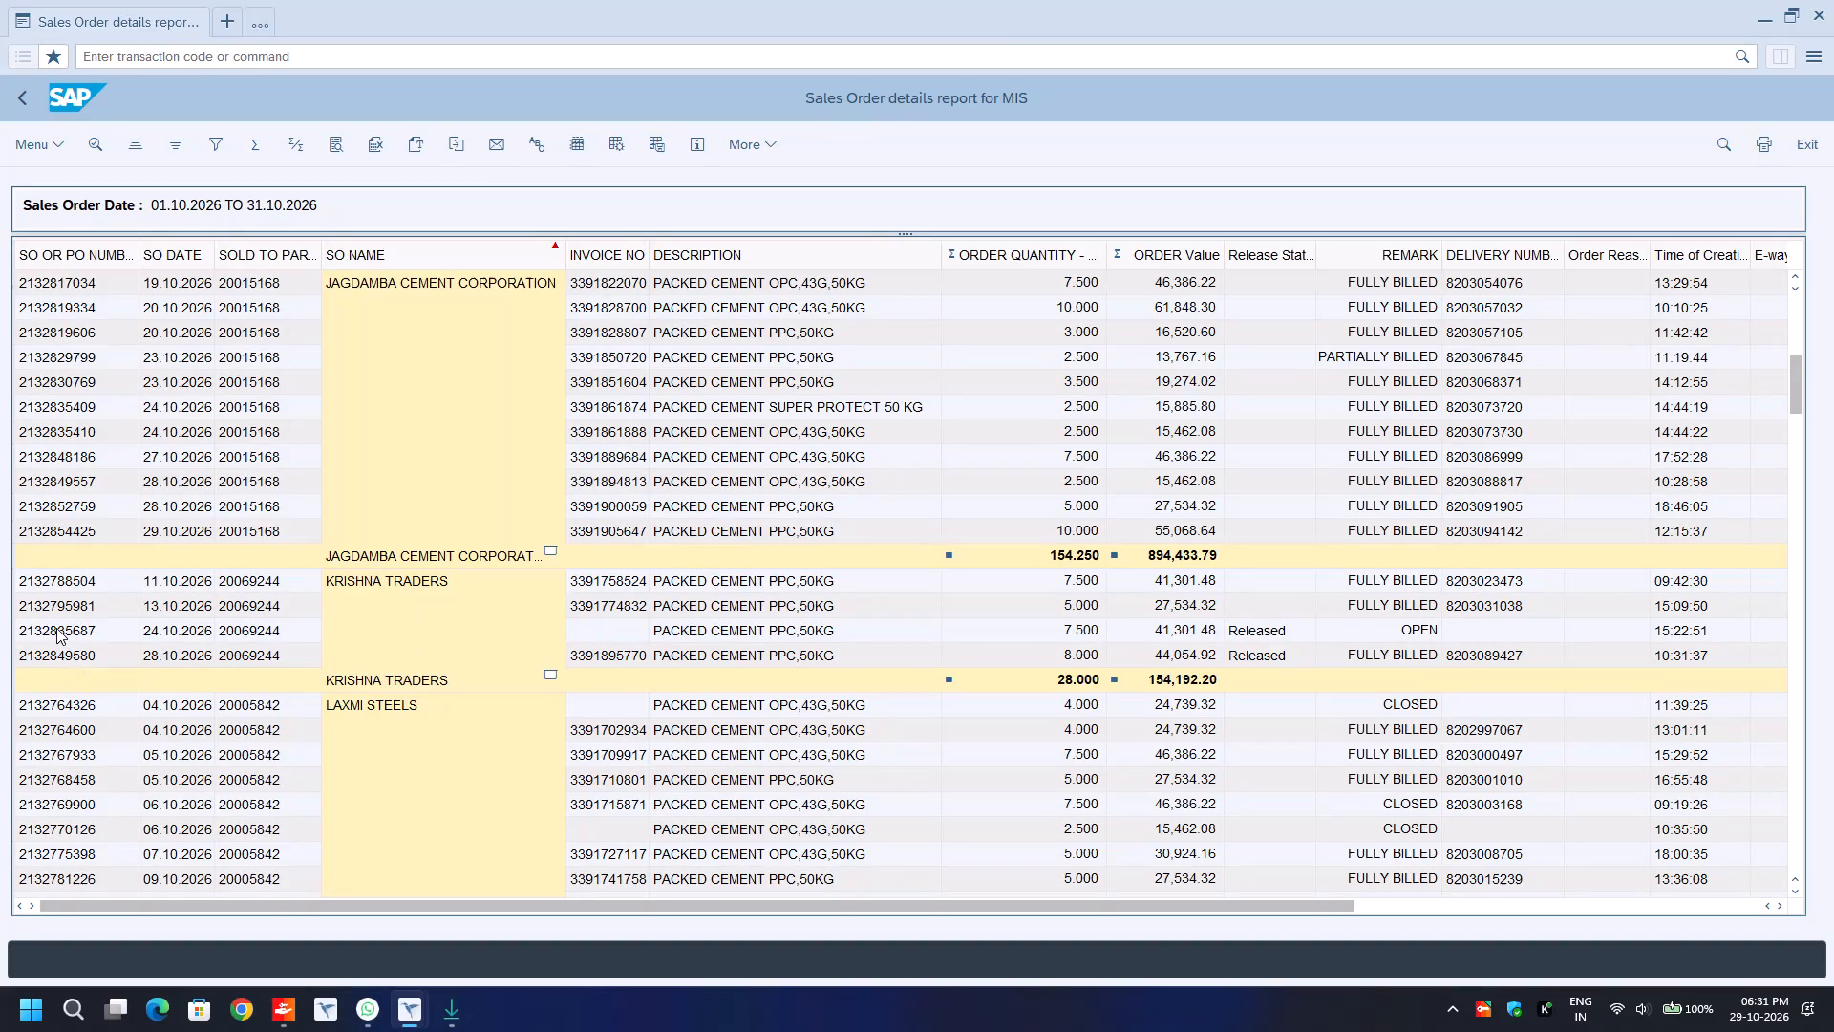
pyautogui.click(56, 627)
pyautogui.hotkey('ctrl', 'y')
pyautogui.hotkey('ctrl', 'c')
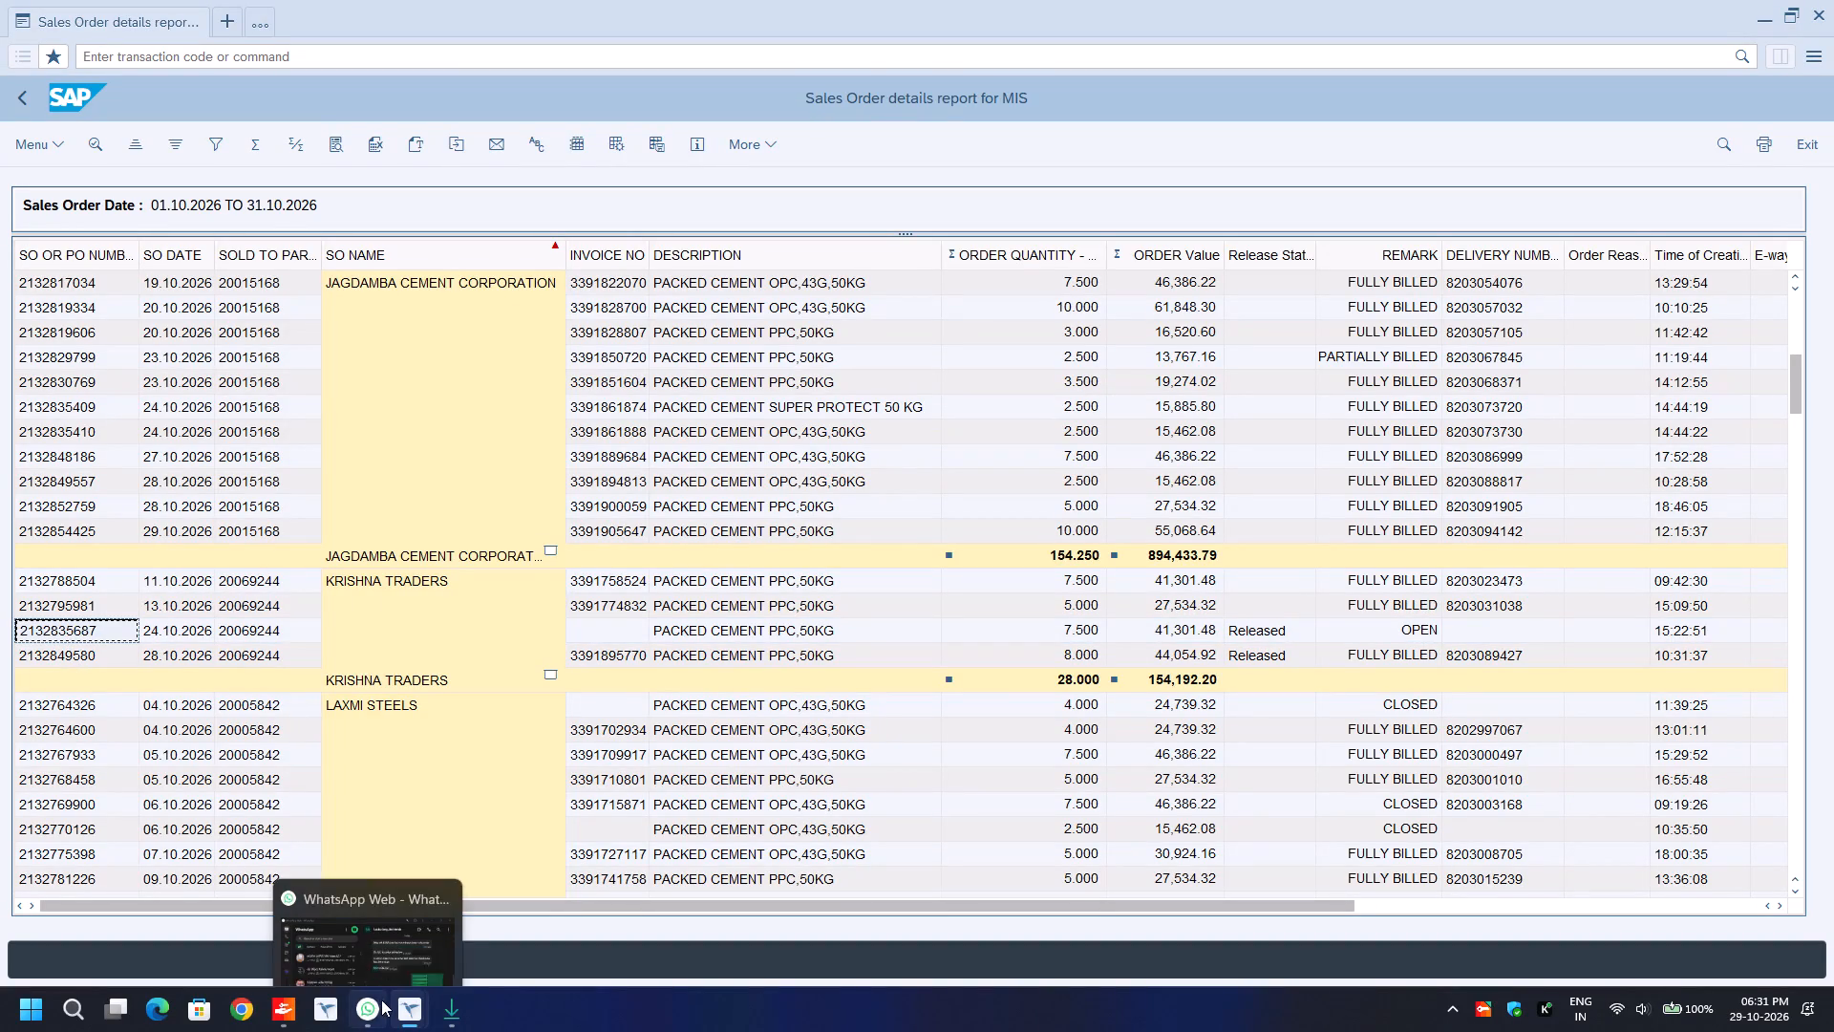
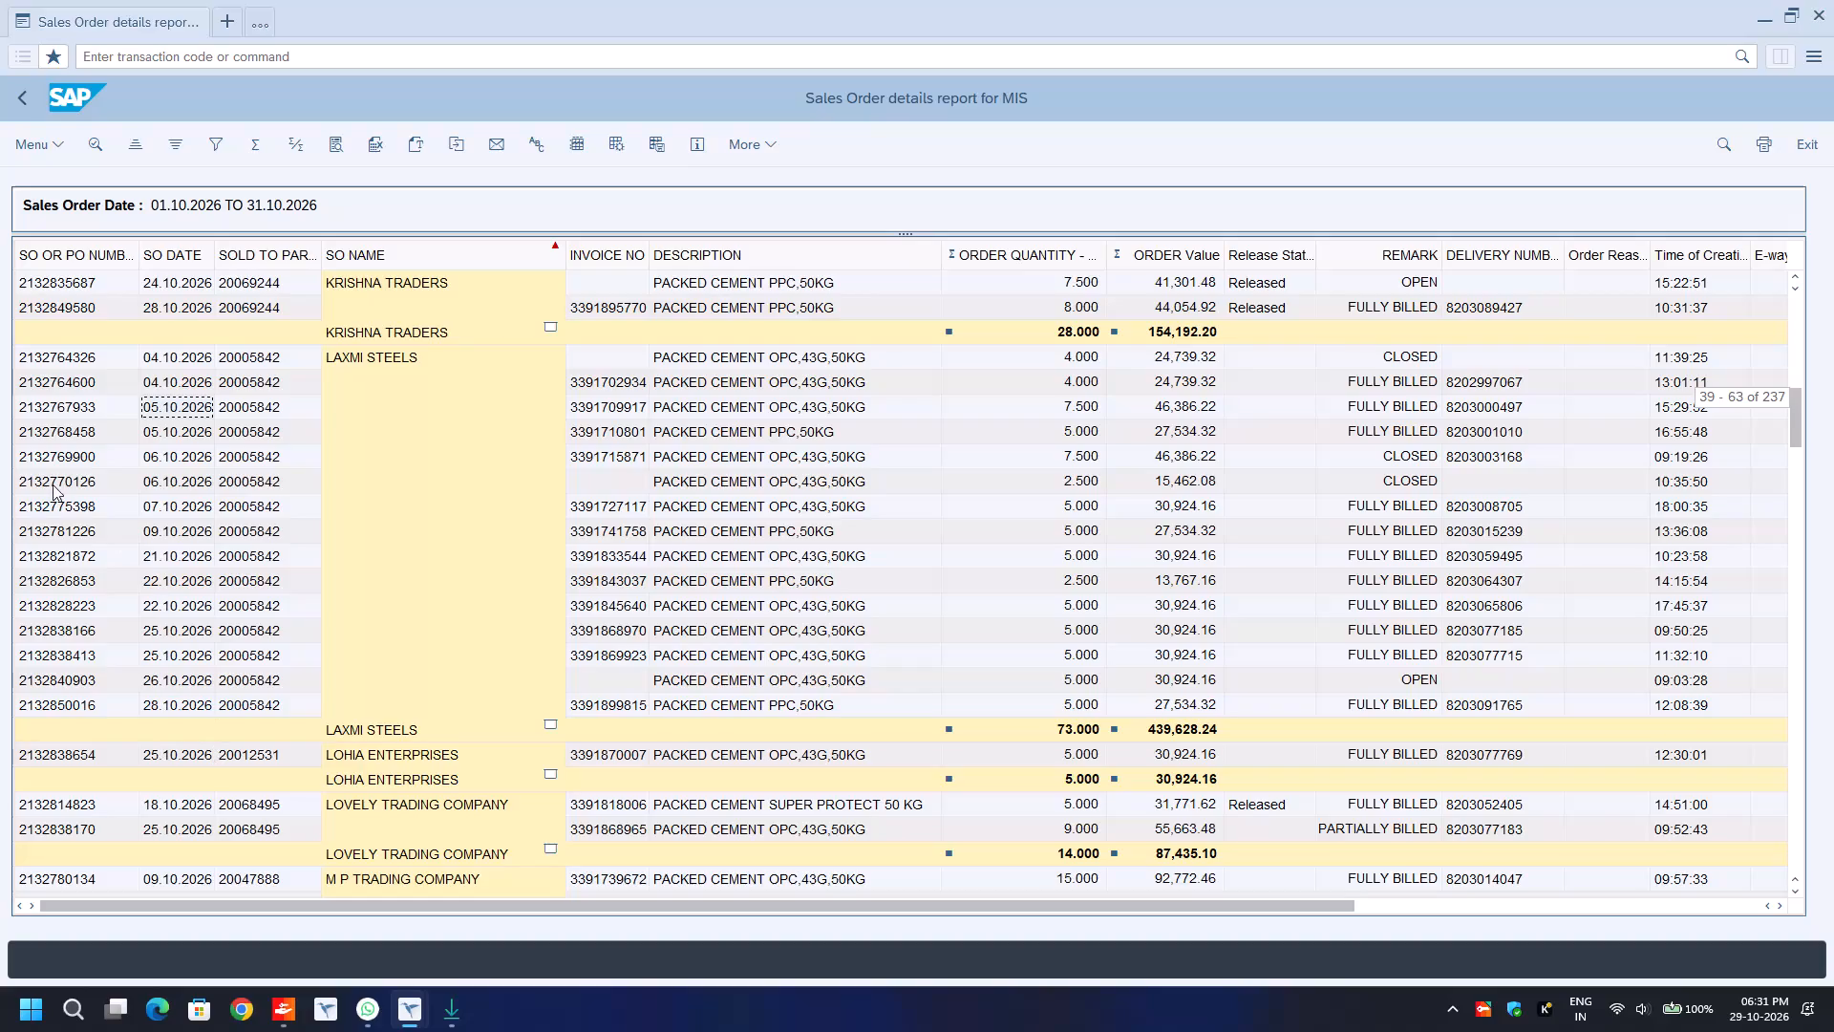
pyautogui.click(58, 356)
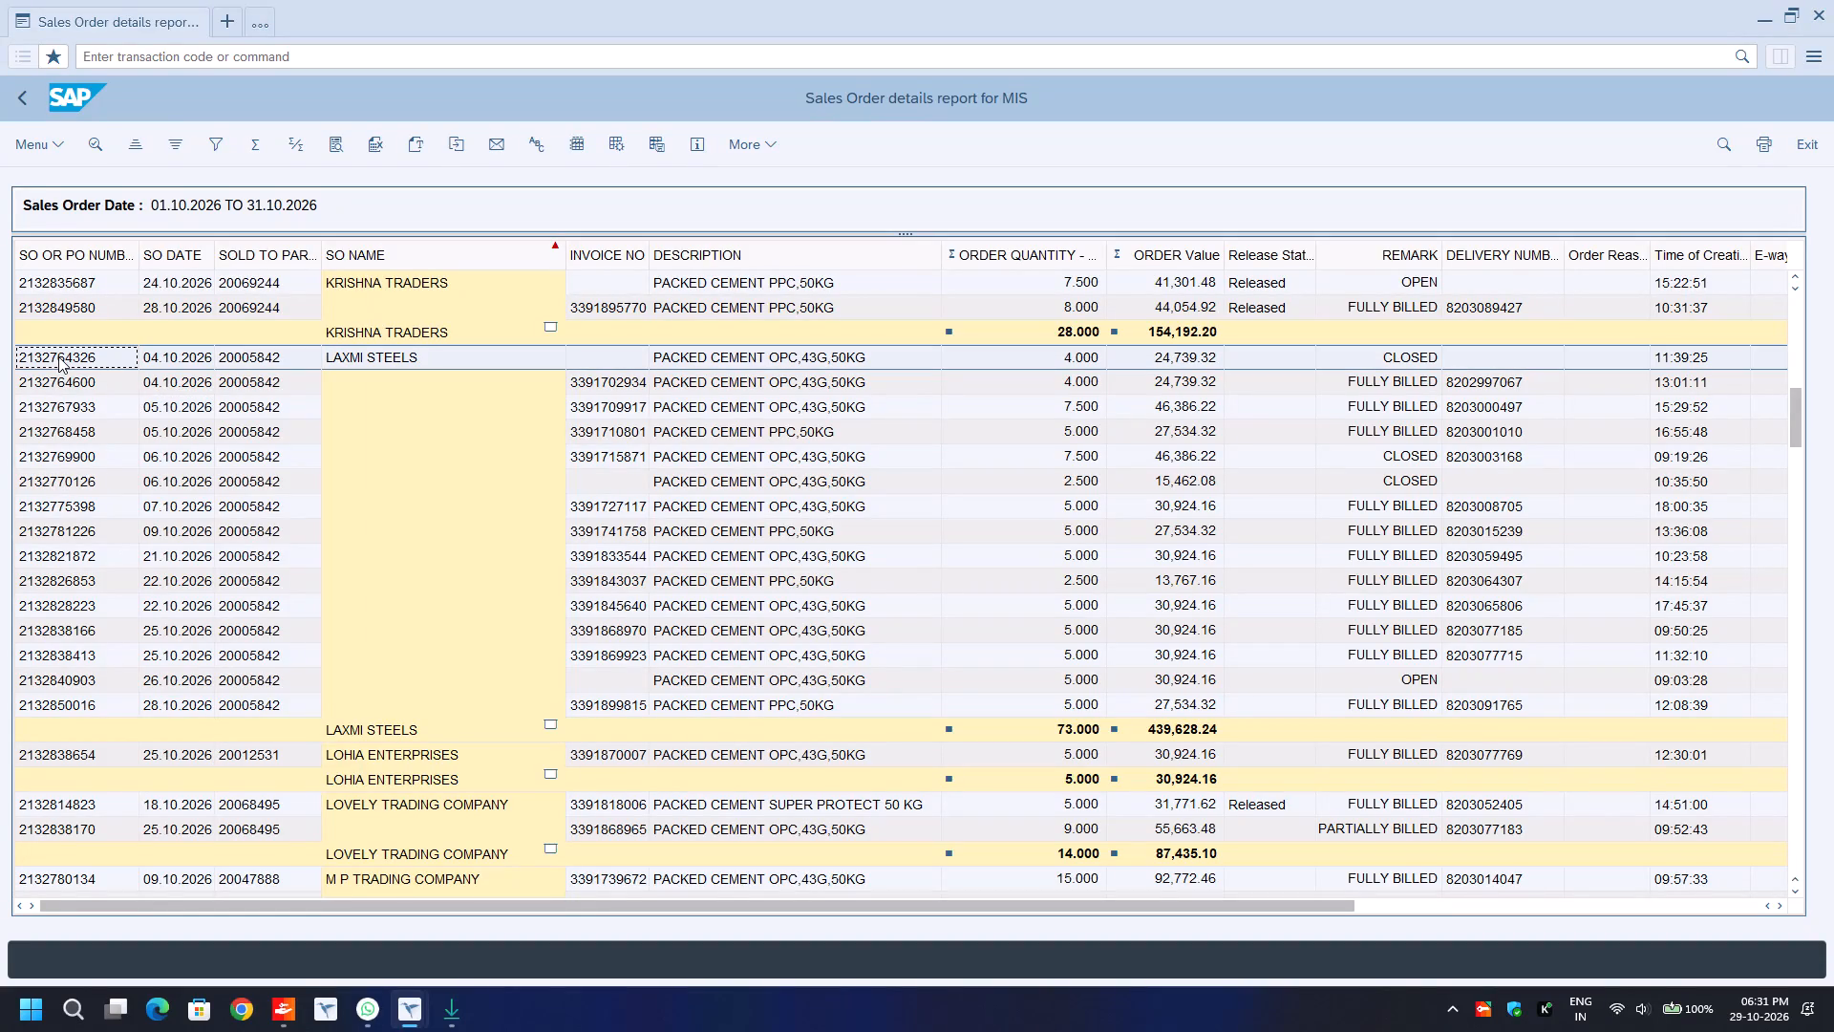
pyautogui.hotkey('ctrl', 'y')
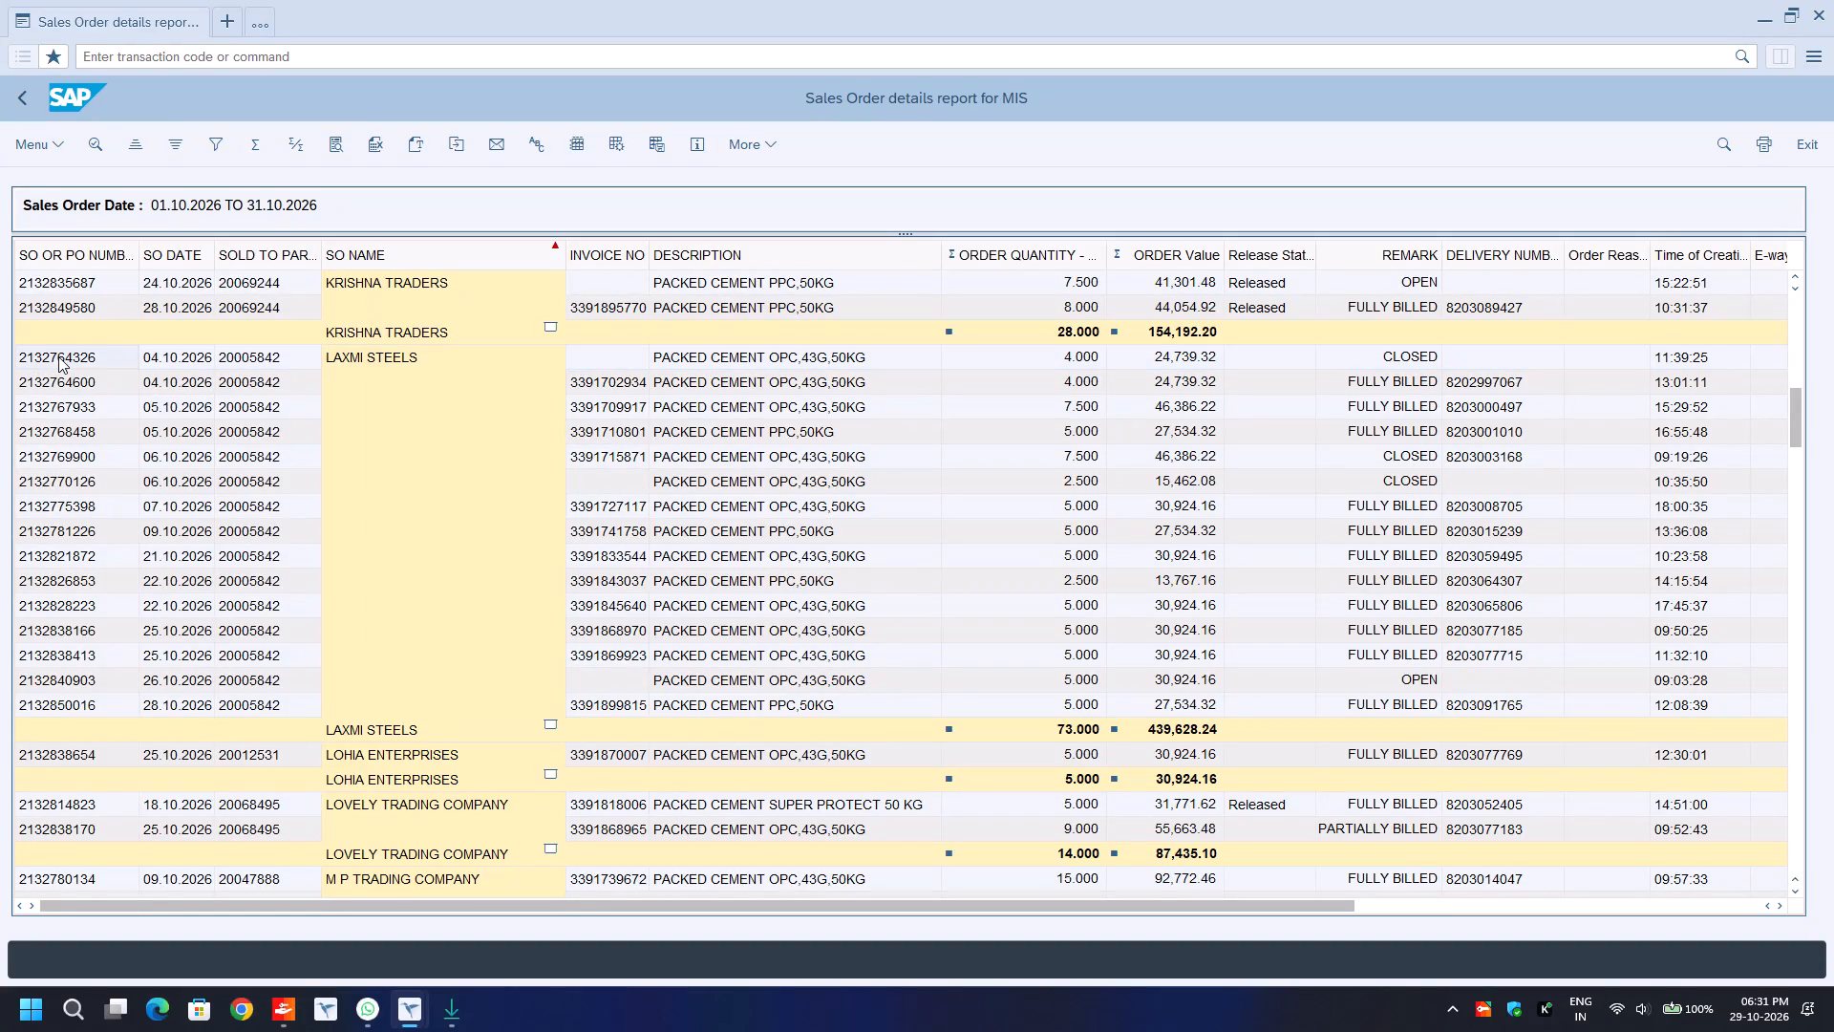
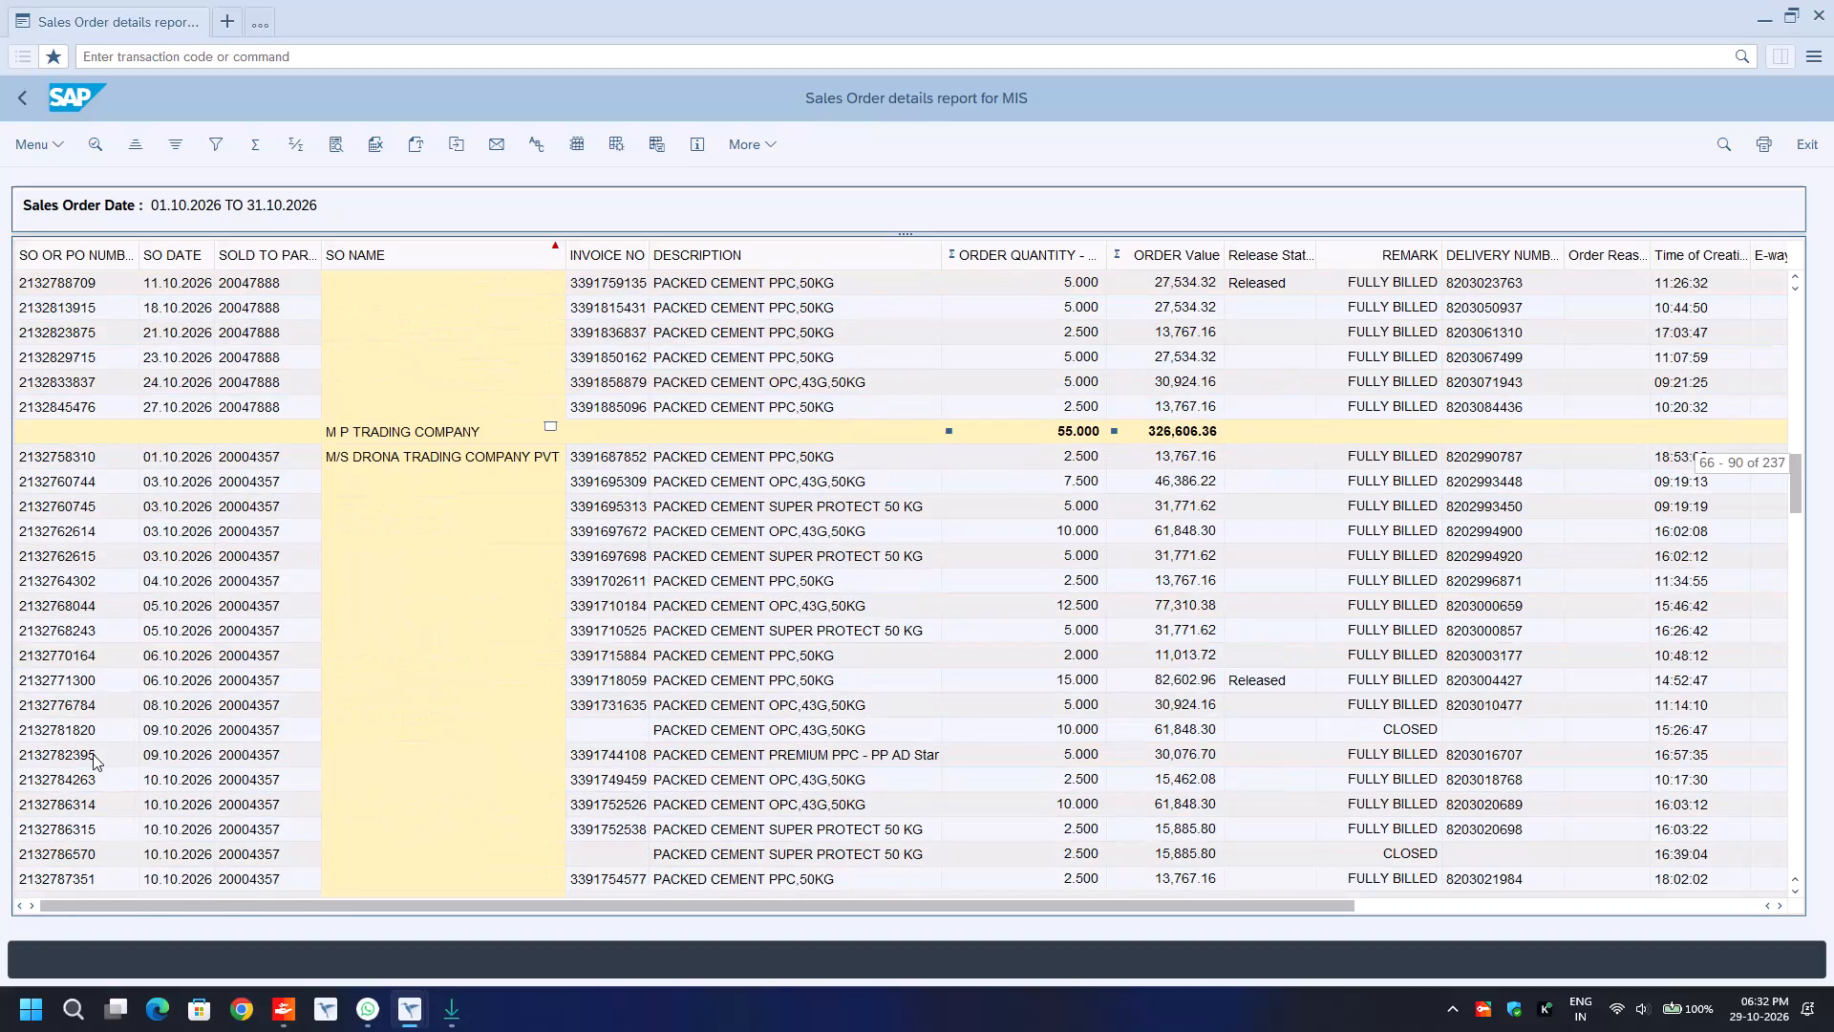
pyautogui.scroll(-1, 93, 754)
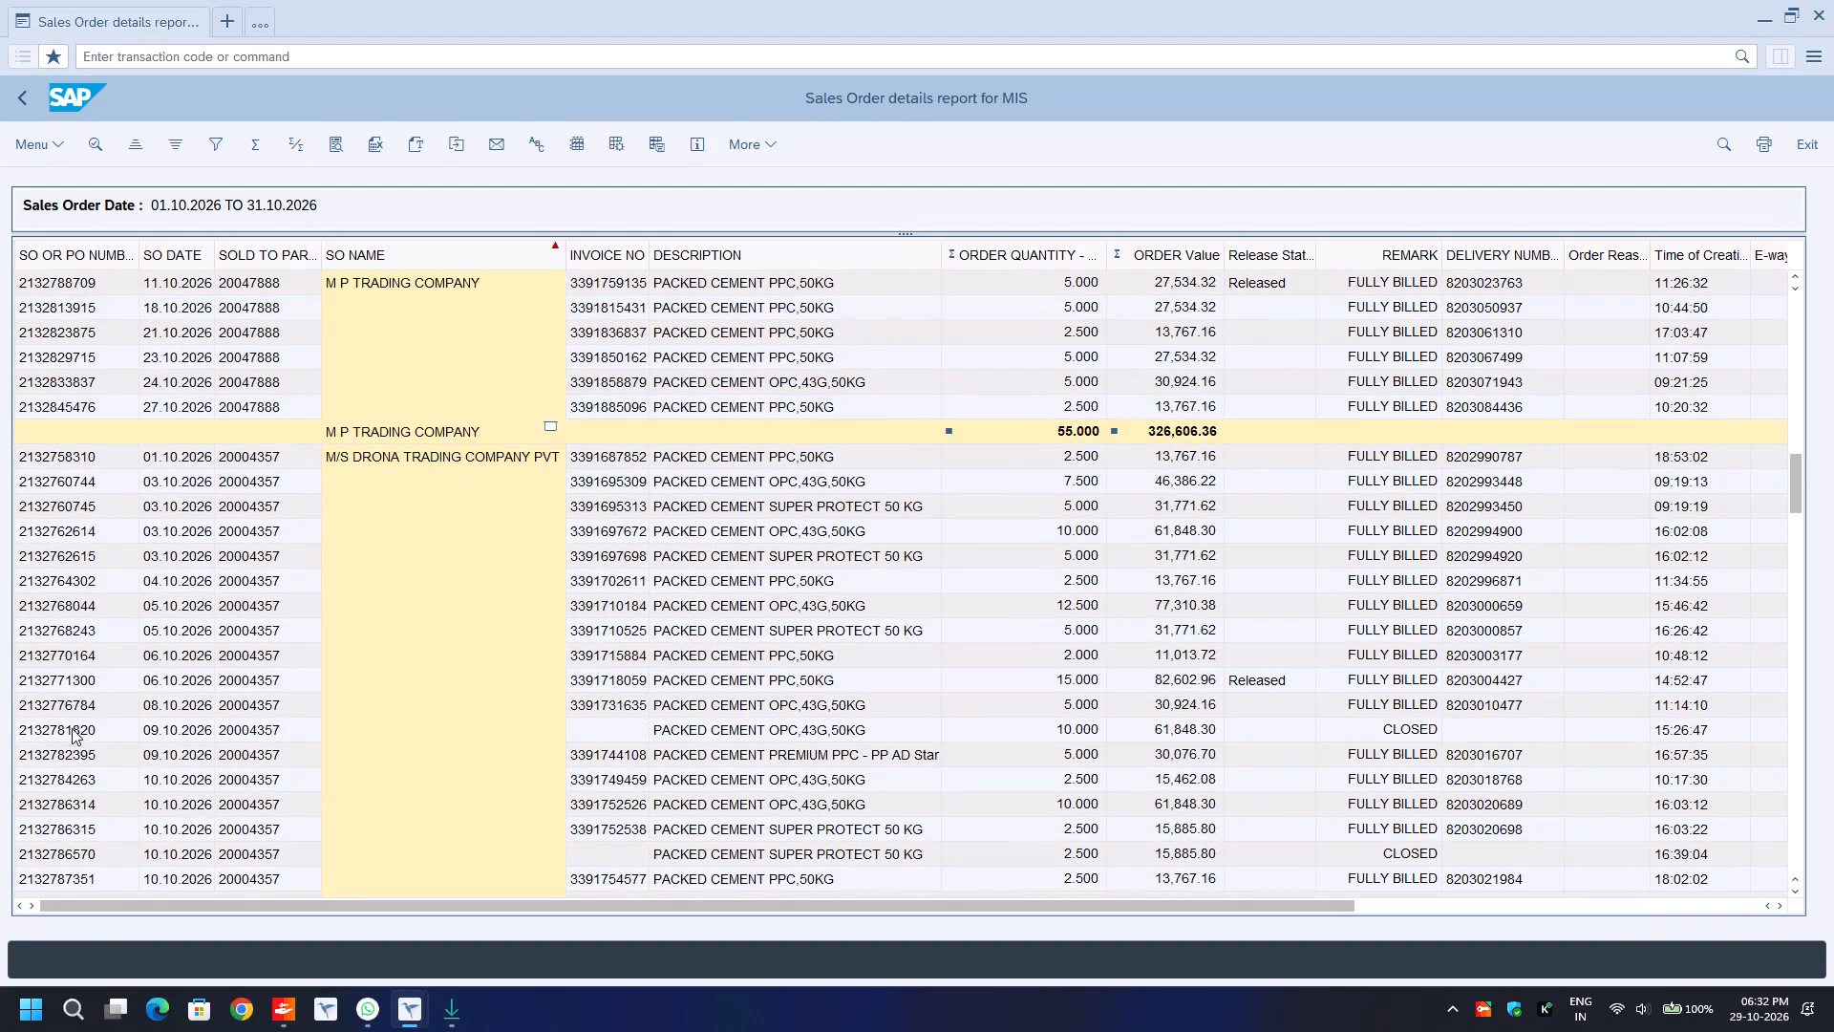
pyautogui.click(72, 728)
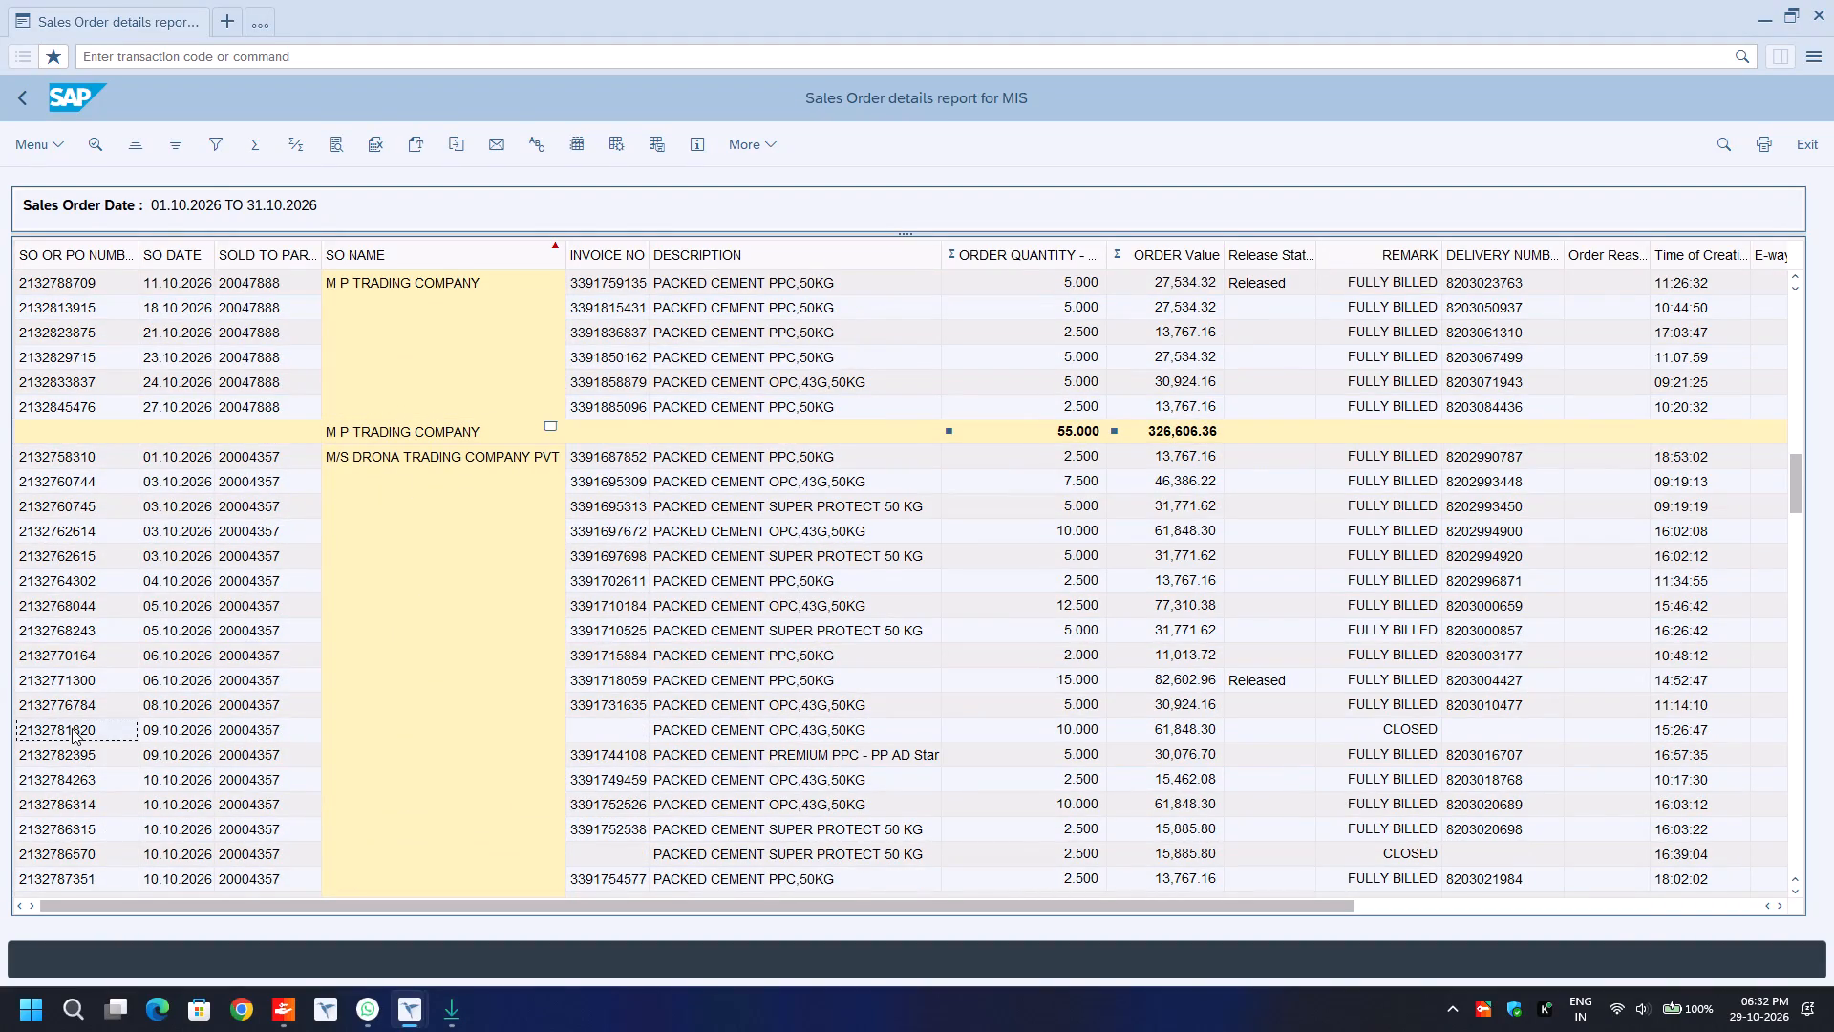
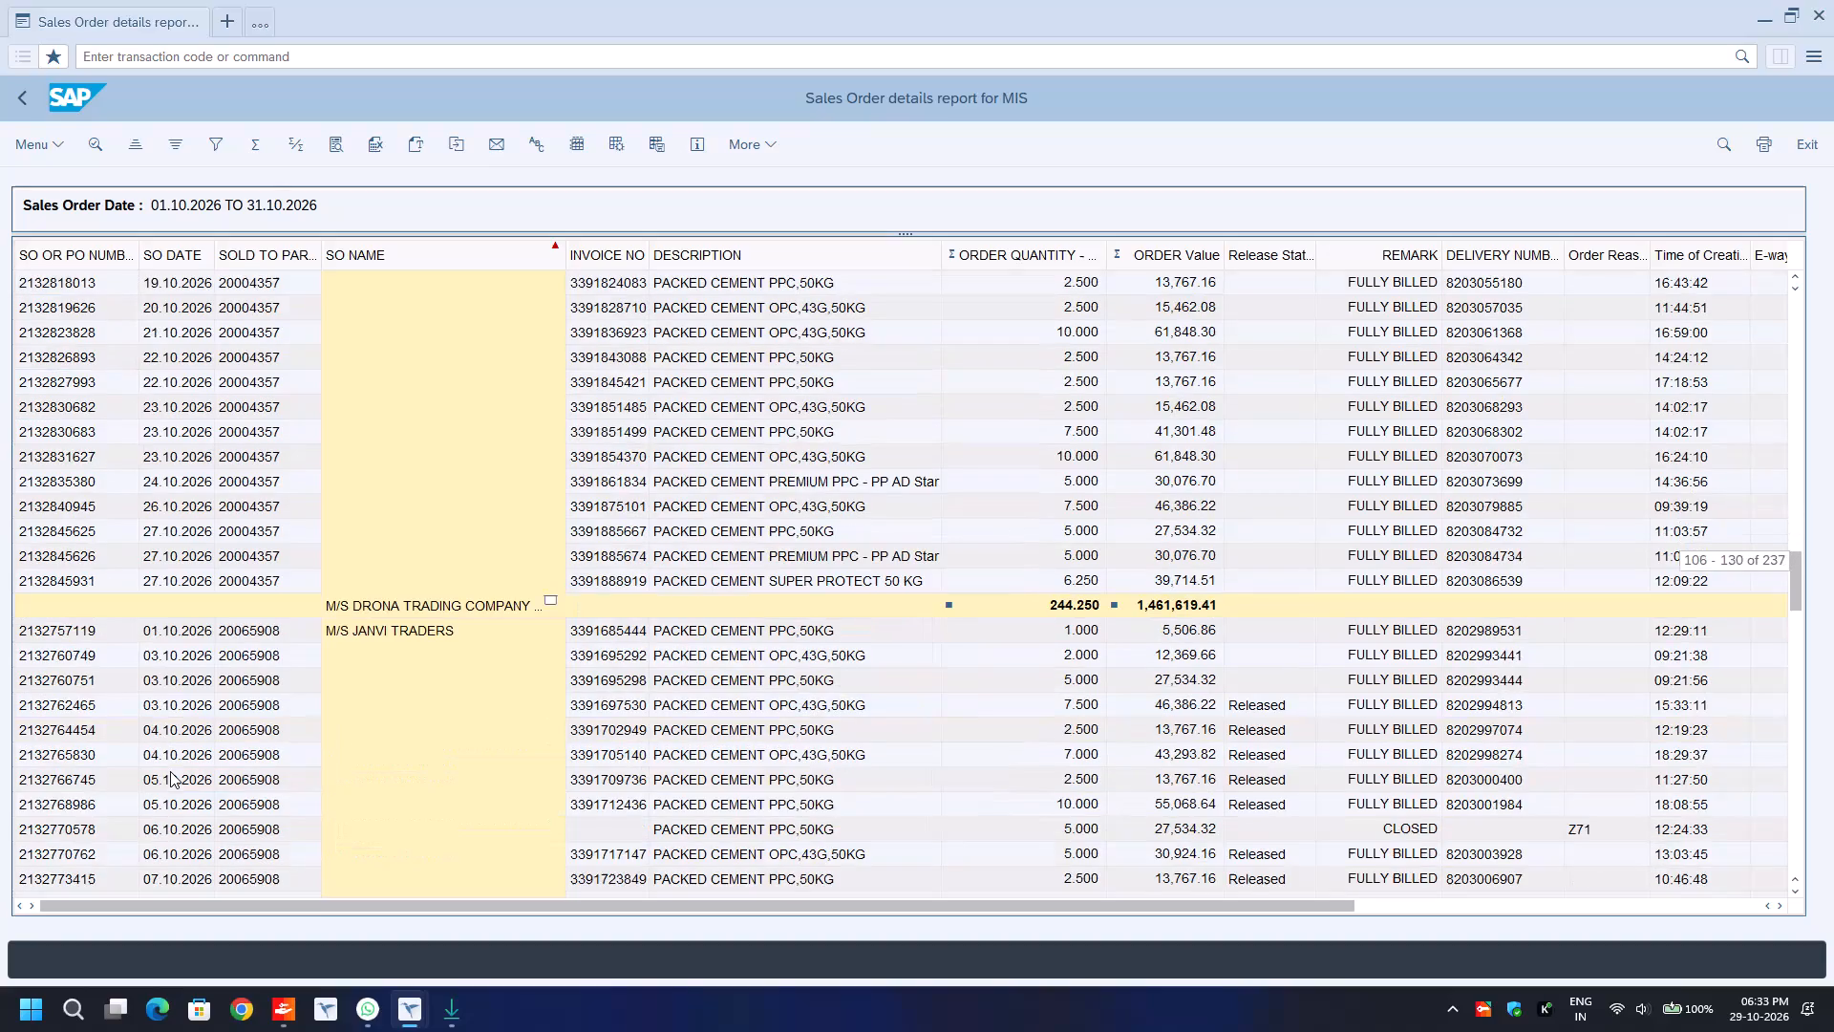
pyautogui.scroll(-3, 170, 771)
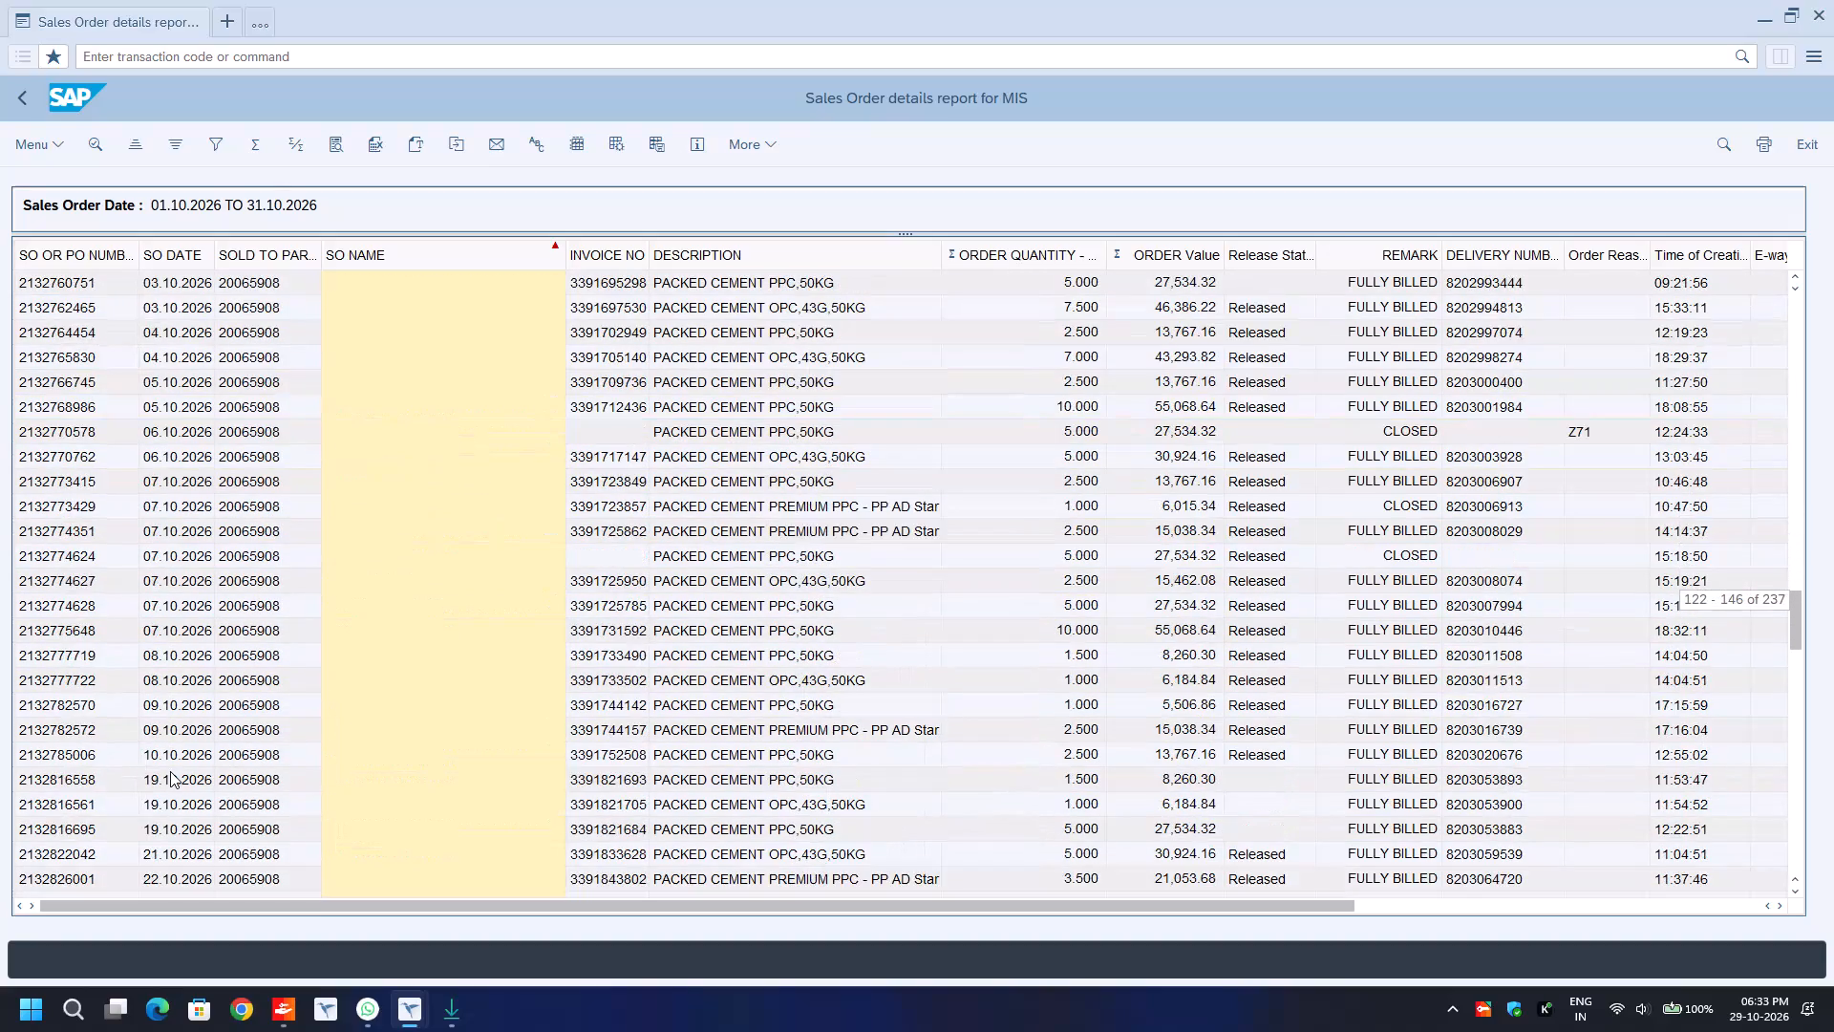
pyautogui.click(69, 423)
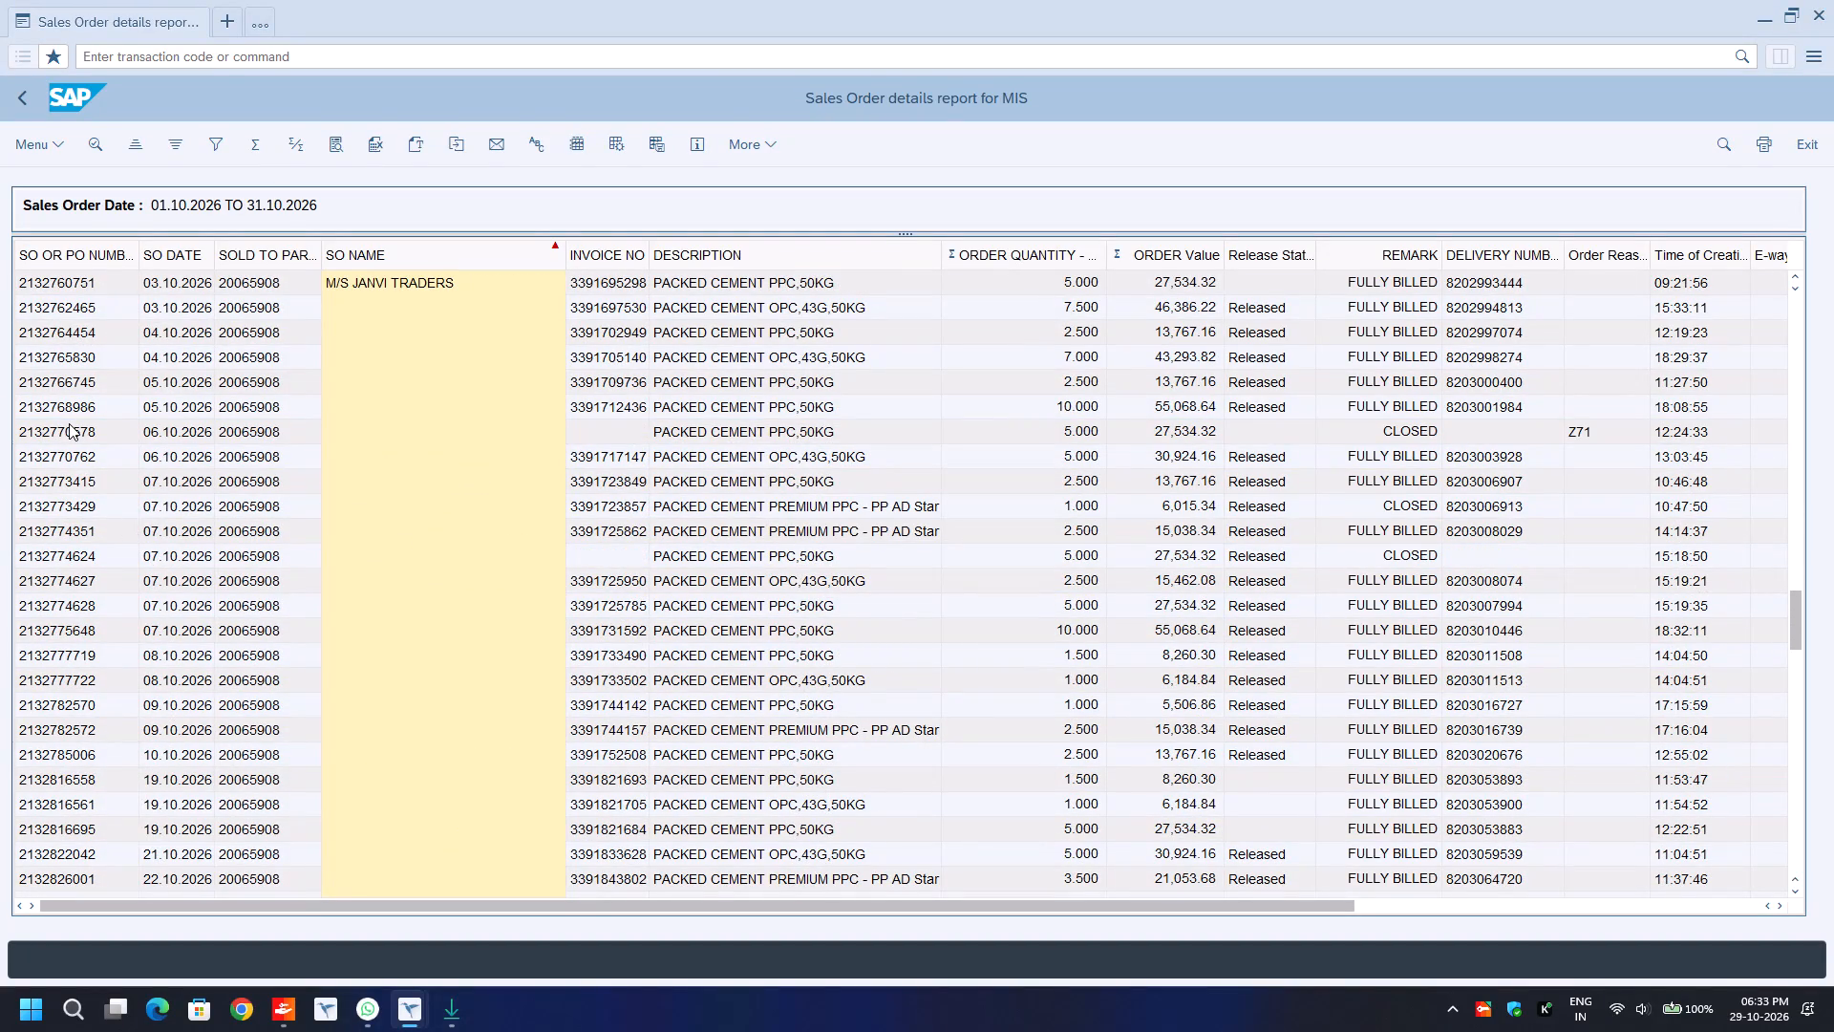
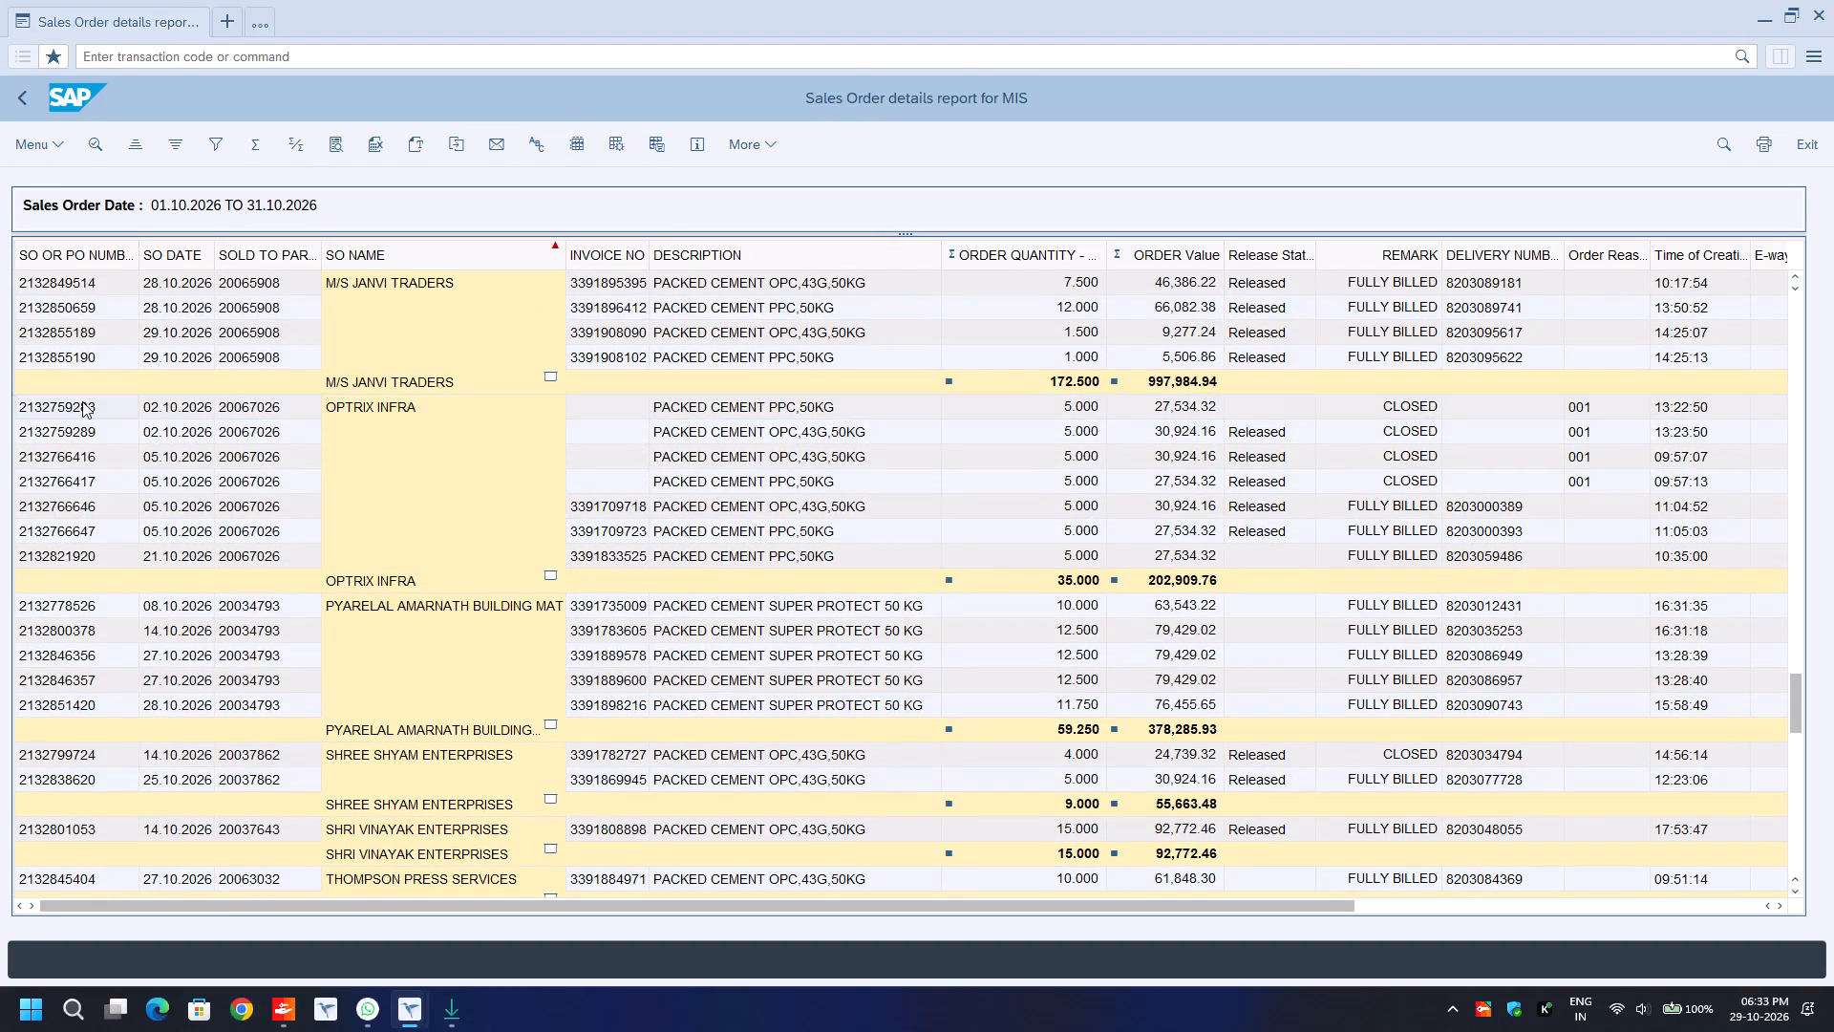
pyautogui.hotkey('shift', 'Down')
pyautogui.hotkey('shift', 'Down')
pyautogui.hotkey('shift', 'Down')
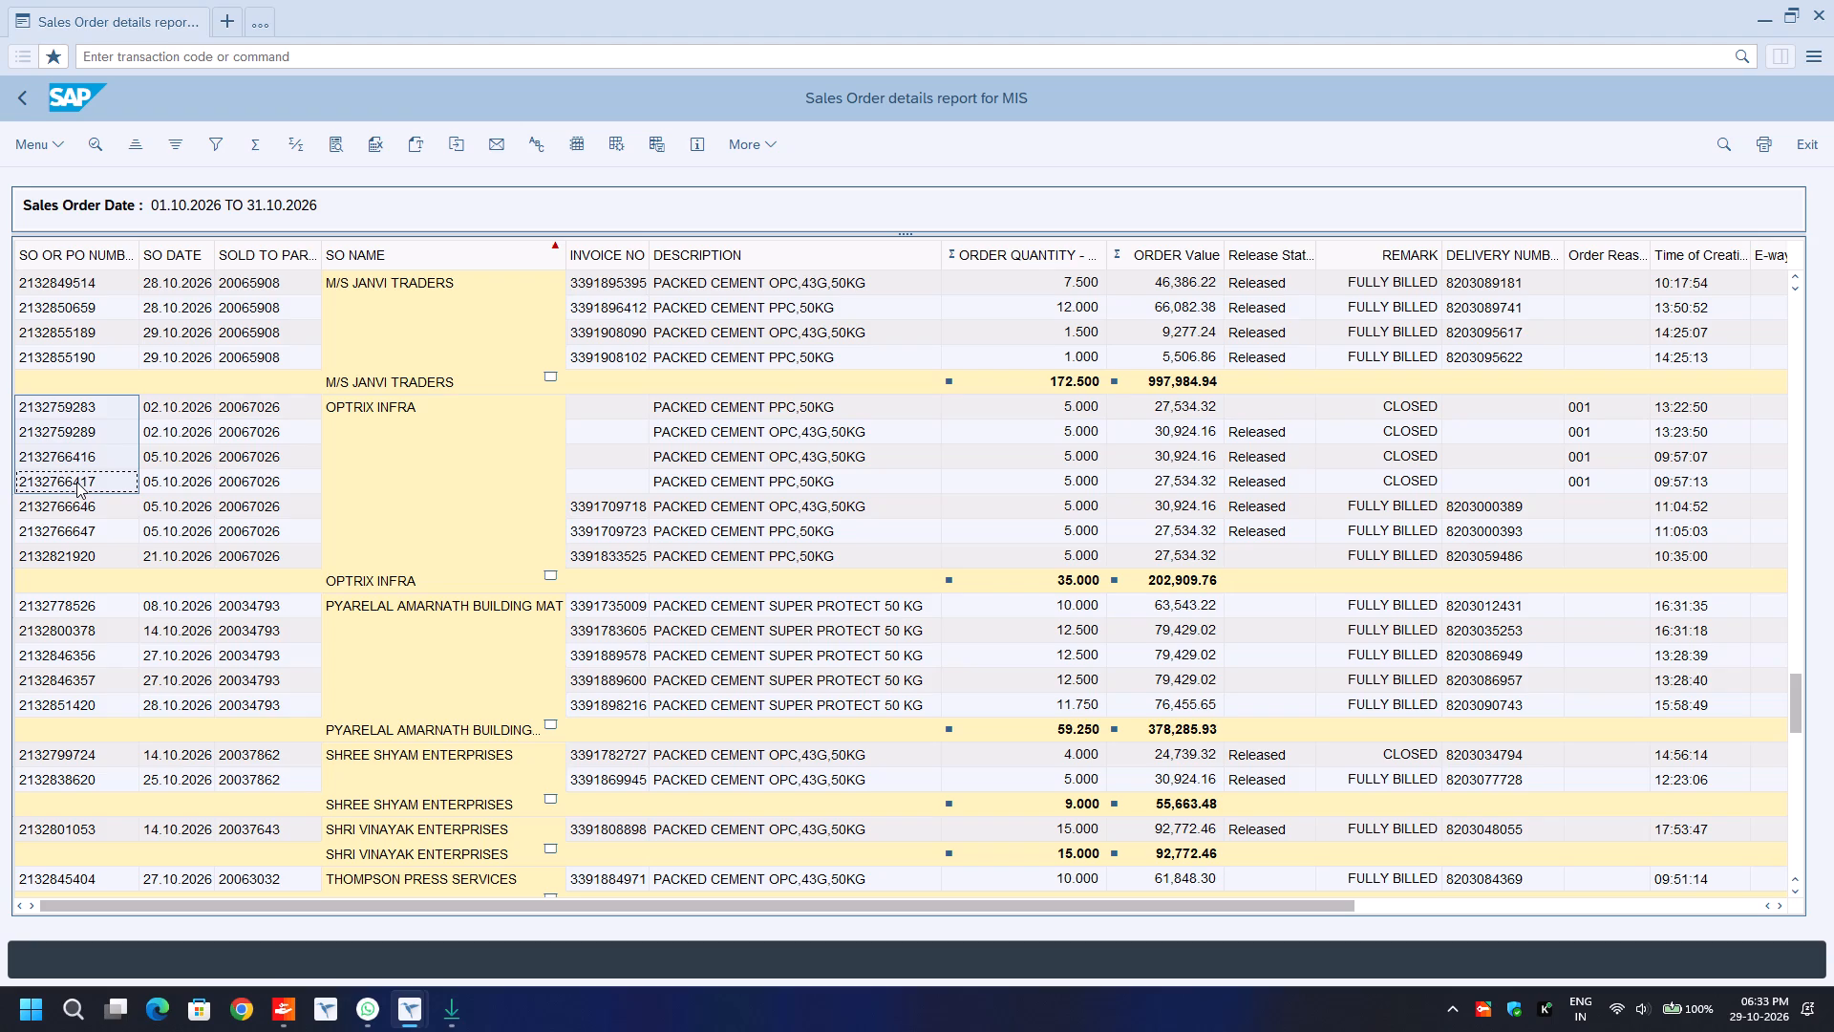
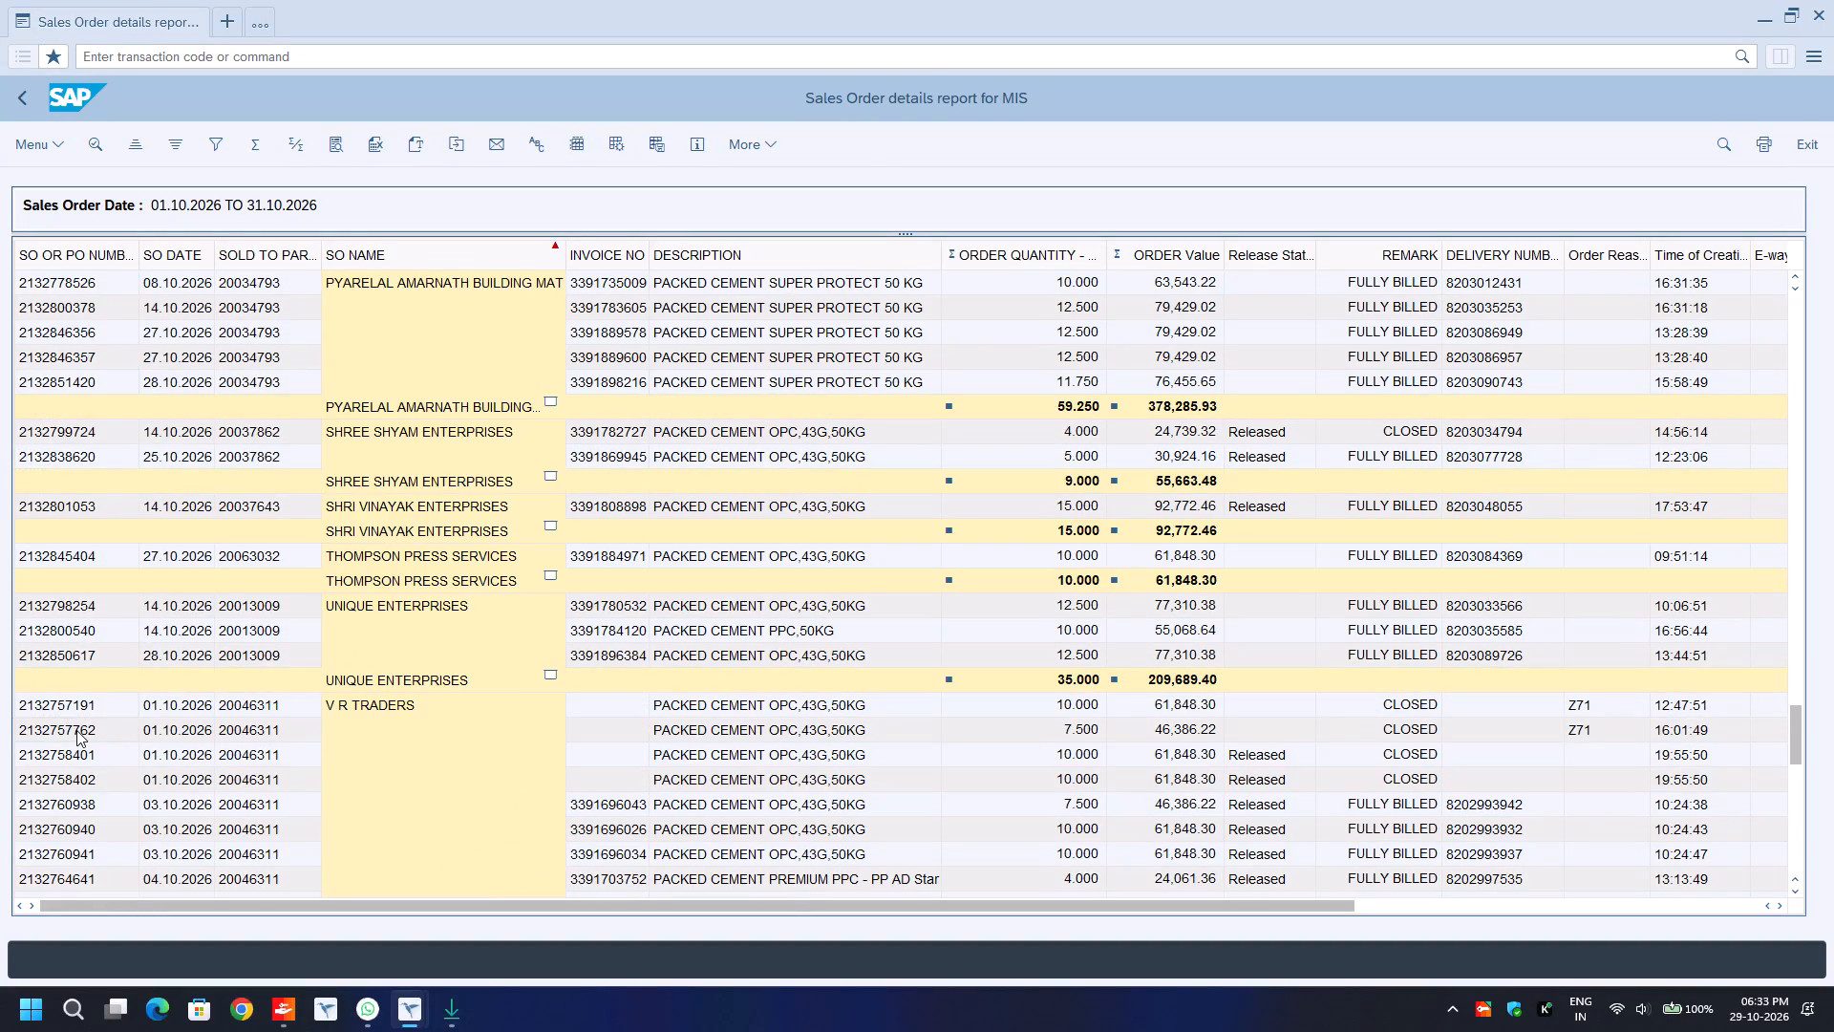
pyautogui.press('Up')
pyautogui.hotkey('ctrl', 'y')
pyautogui.hotkey('shift', 'Down')
pyautogui.hotkey('shift', 'Down')
pyautogui.hotkey('shift', 'Down')
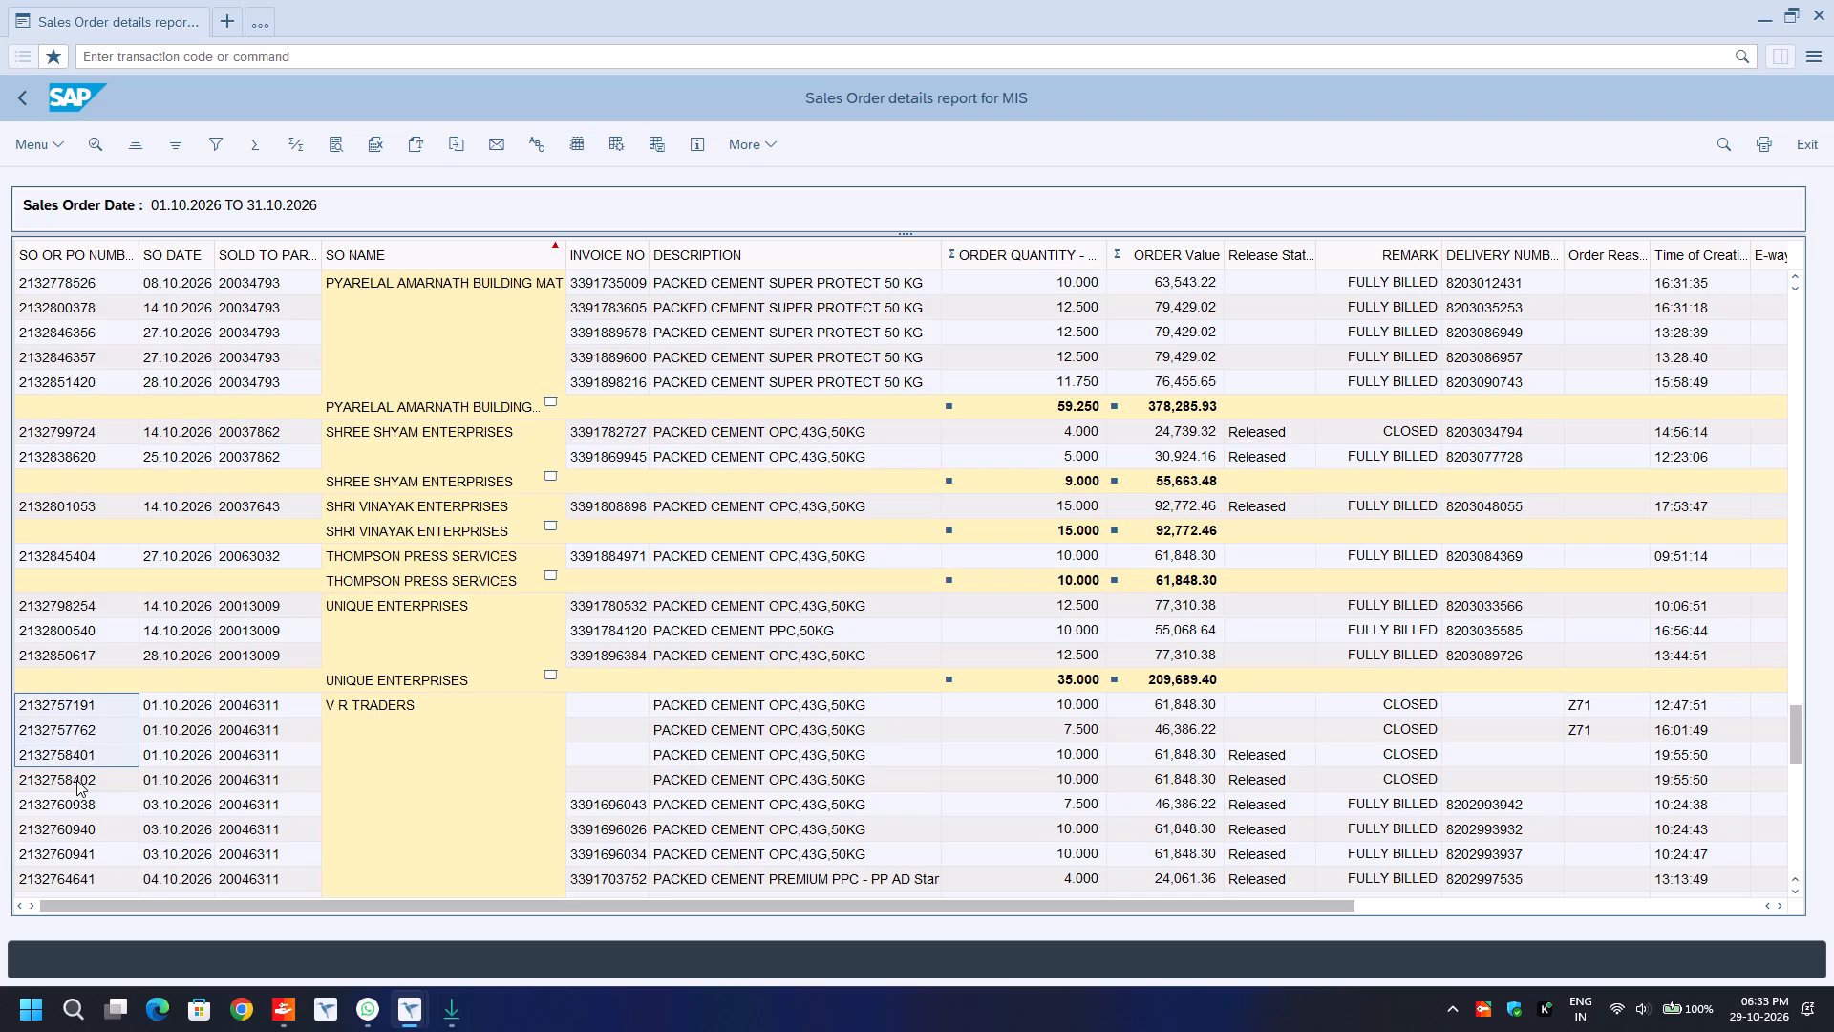
pyautogui.hotkey('ctrl', 'c')
pyautogui.scroll(-10, 59, 702)
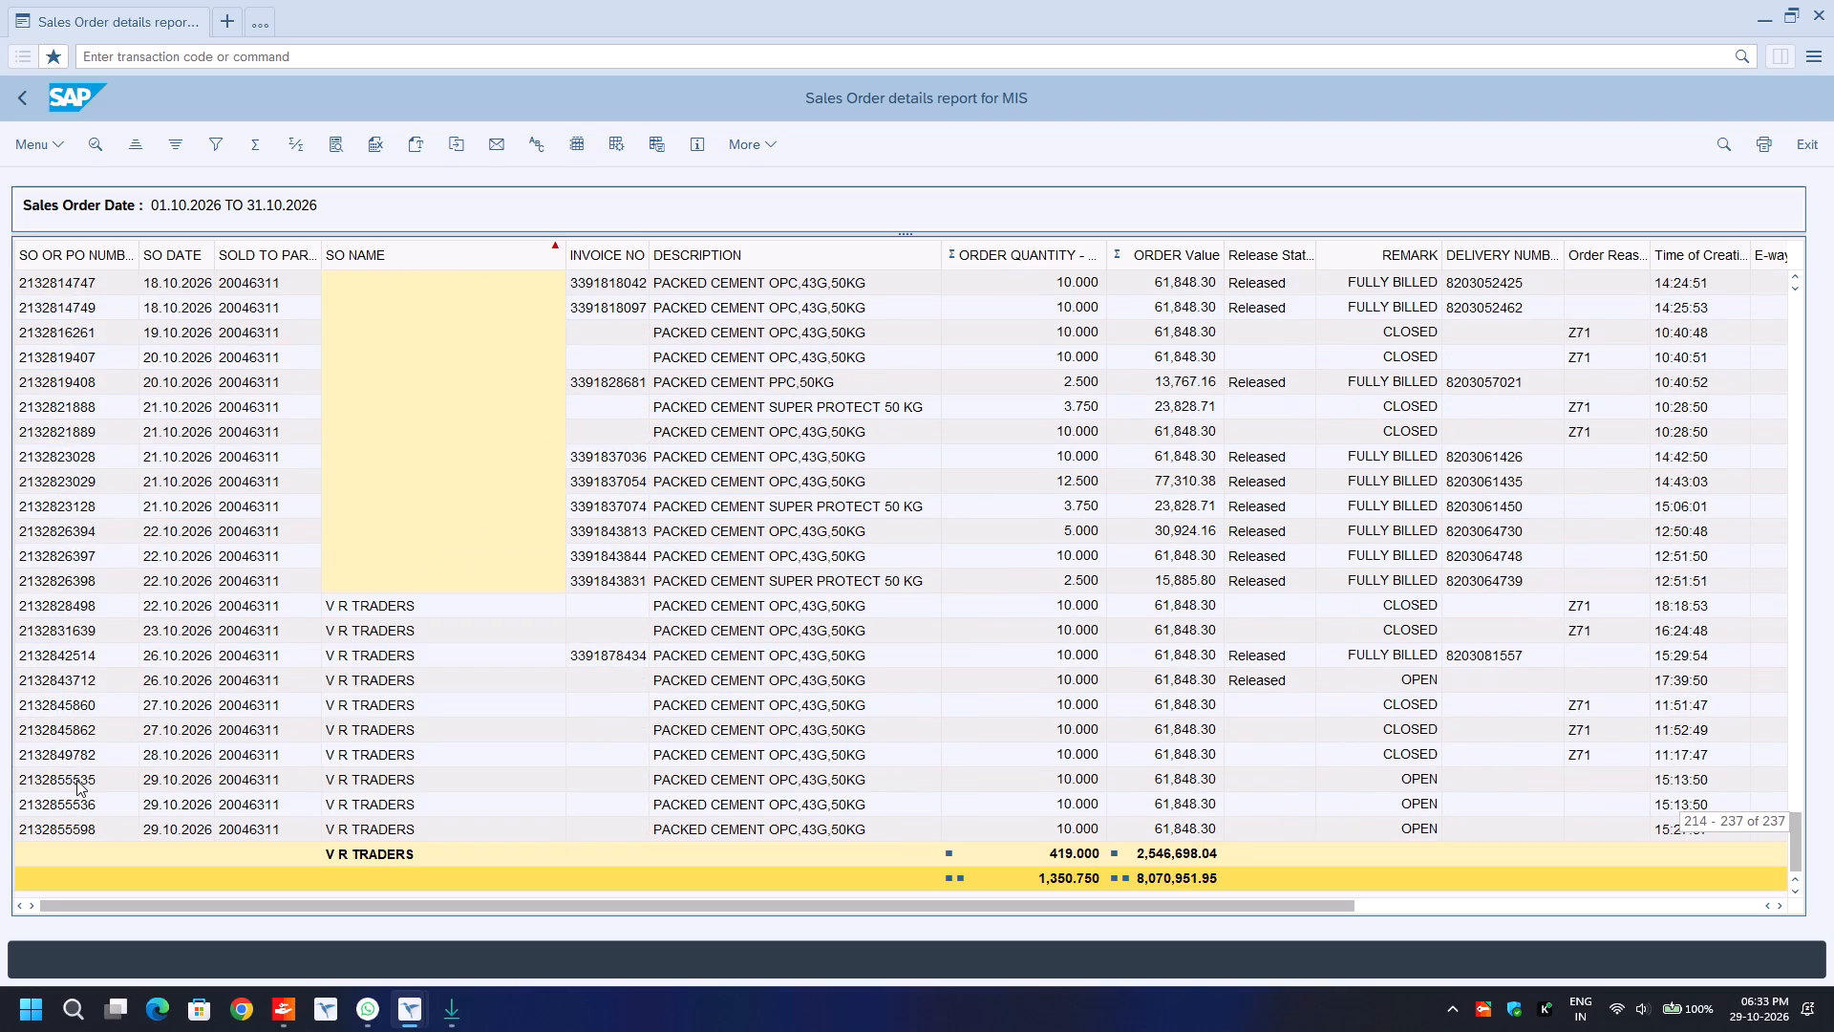
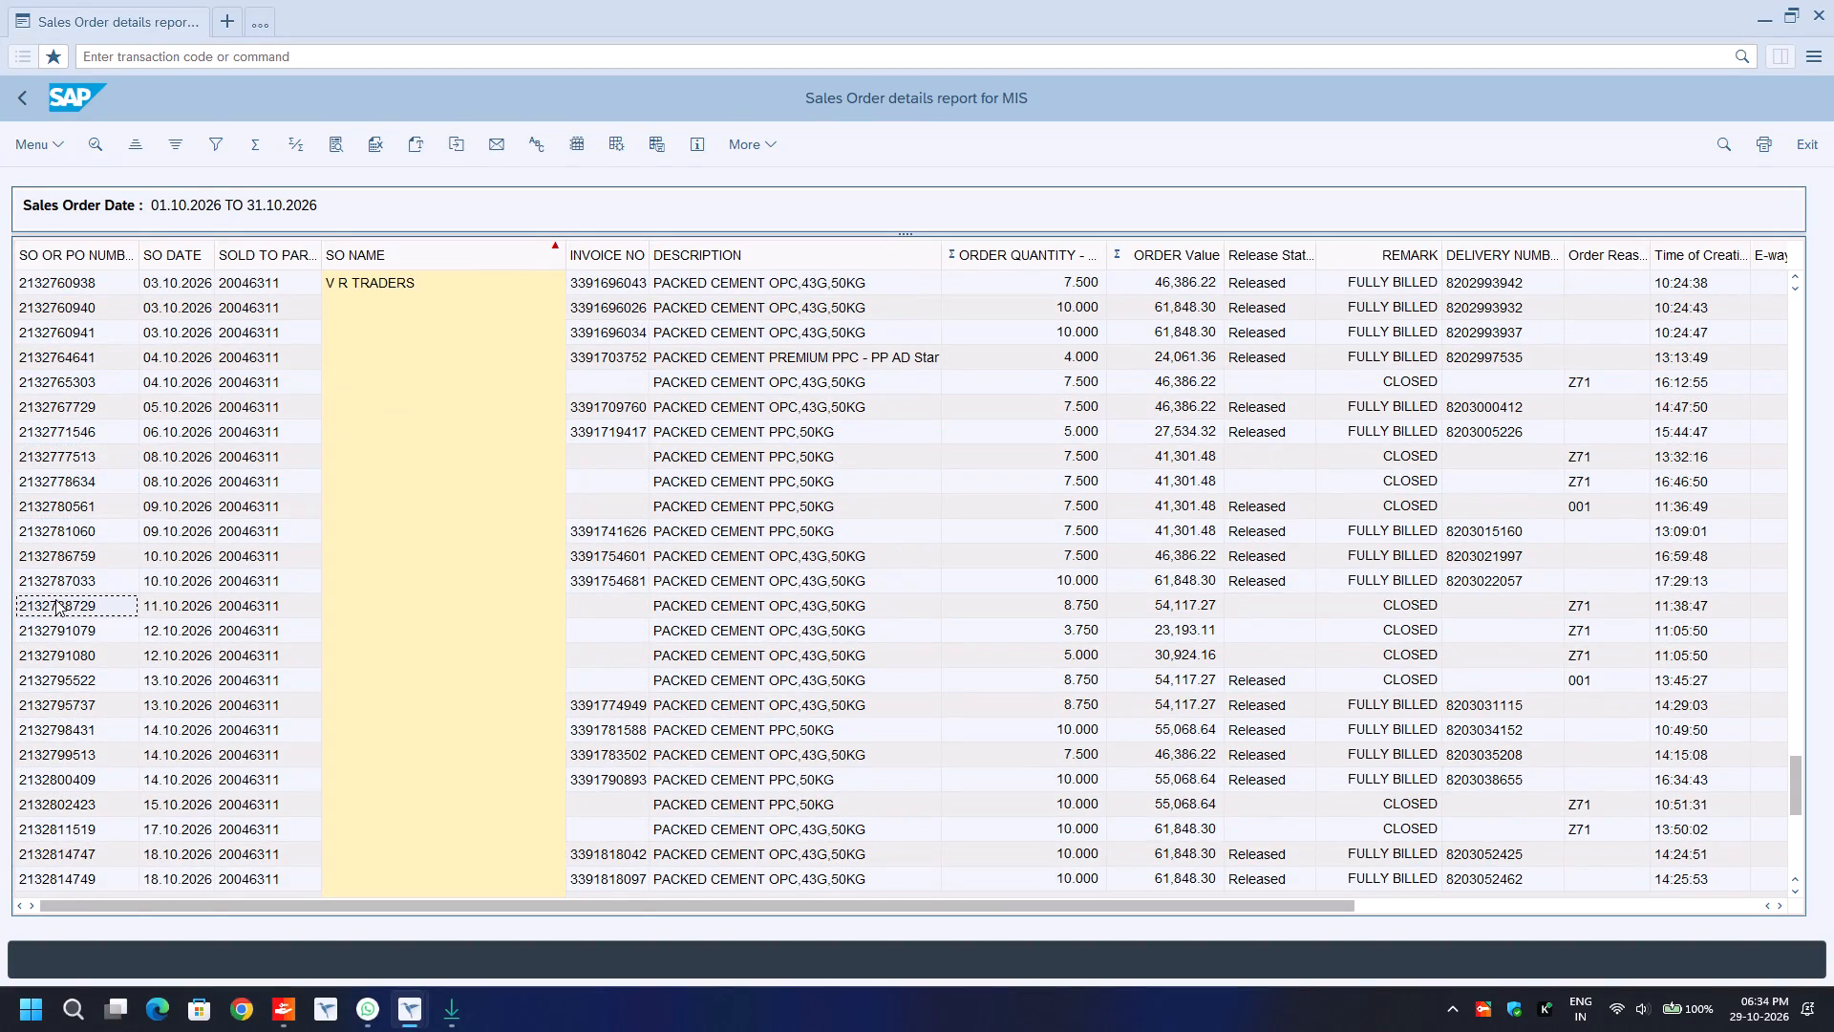
pyautogui.hotkey('shift', 'Down')
pyautogui.press('Up')
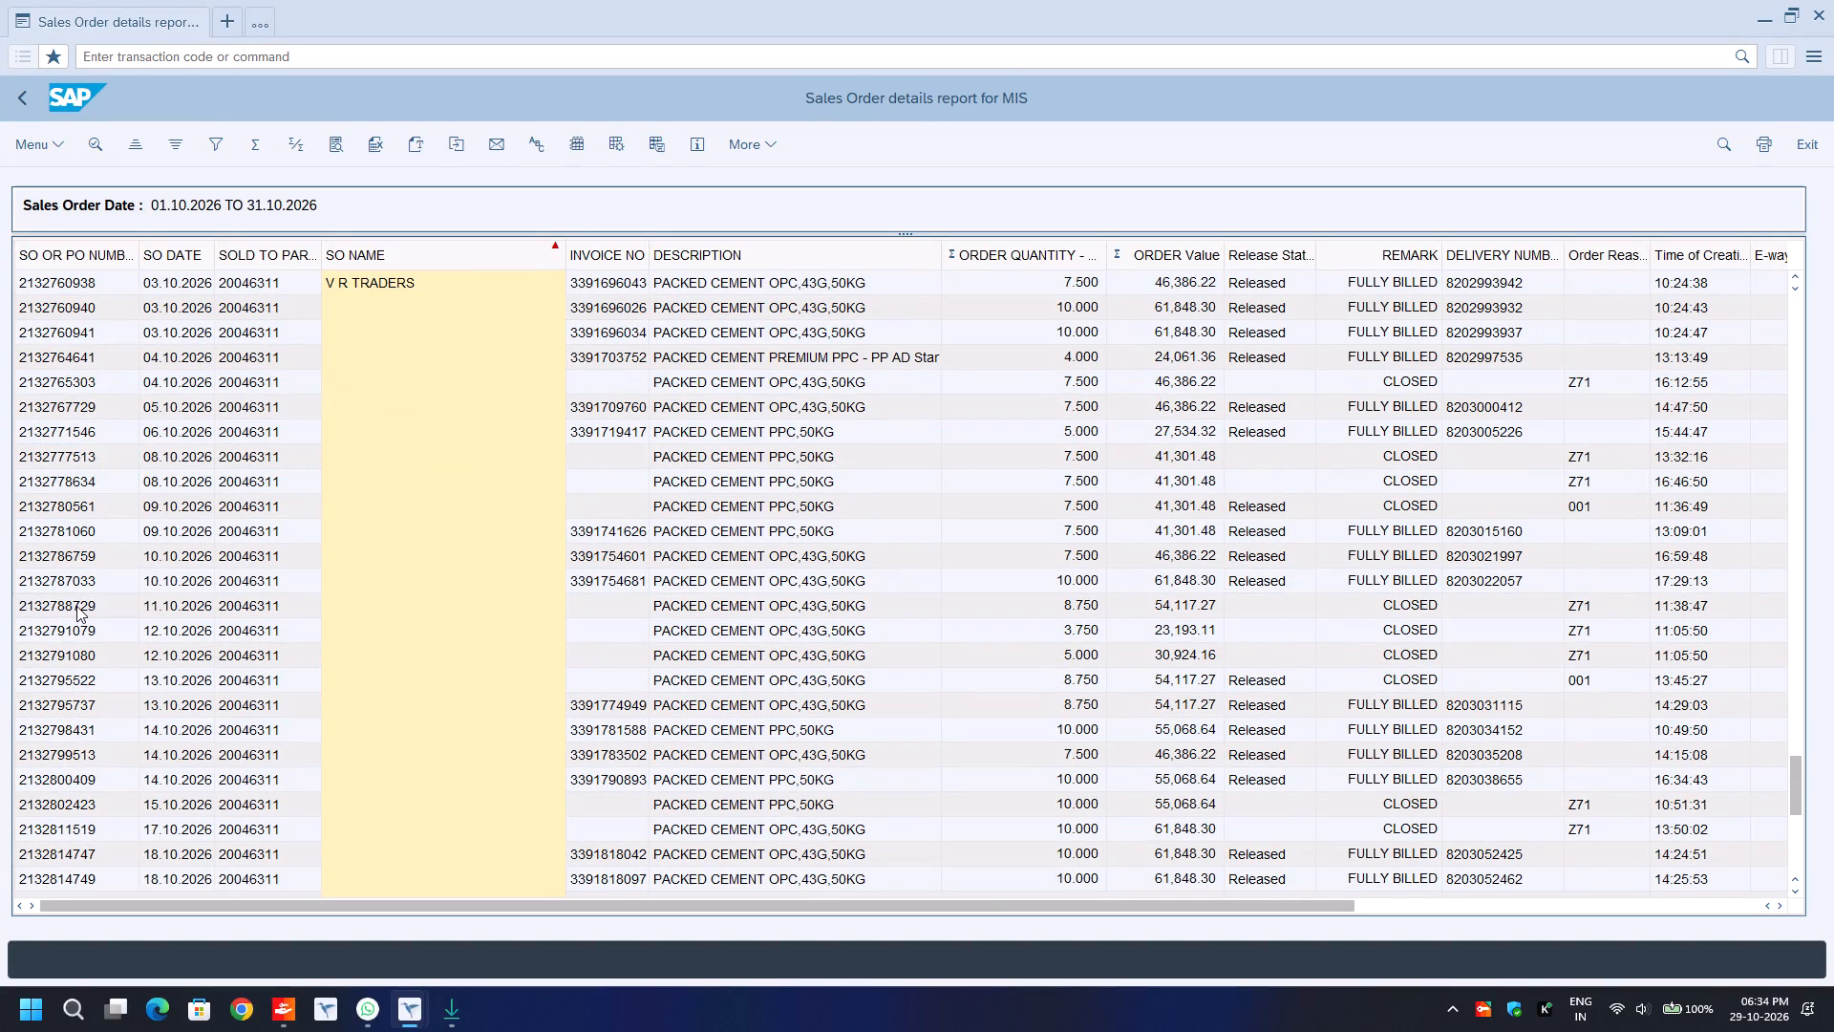
pyautogui.hotkey('ctrl', 'y')
pyautogui.hotkey('shift', 'Down')
pyautogui.hotkey('shift', 'Down')
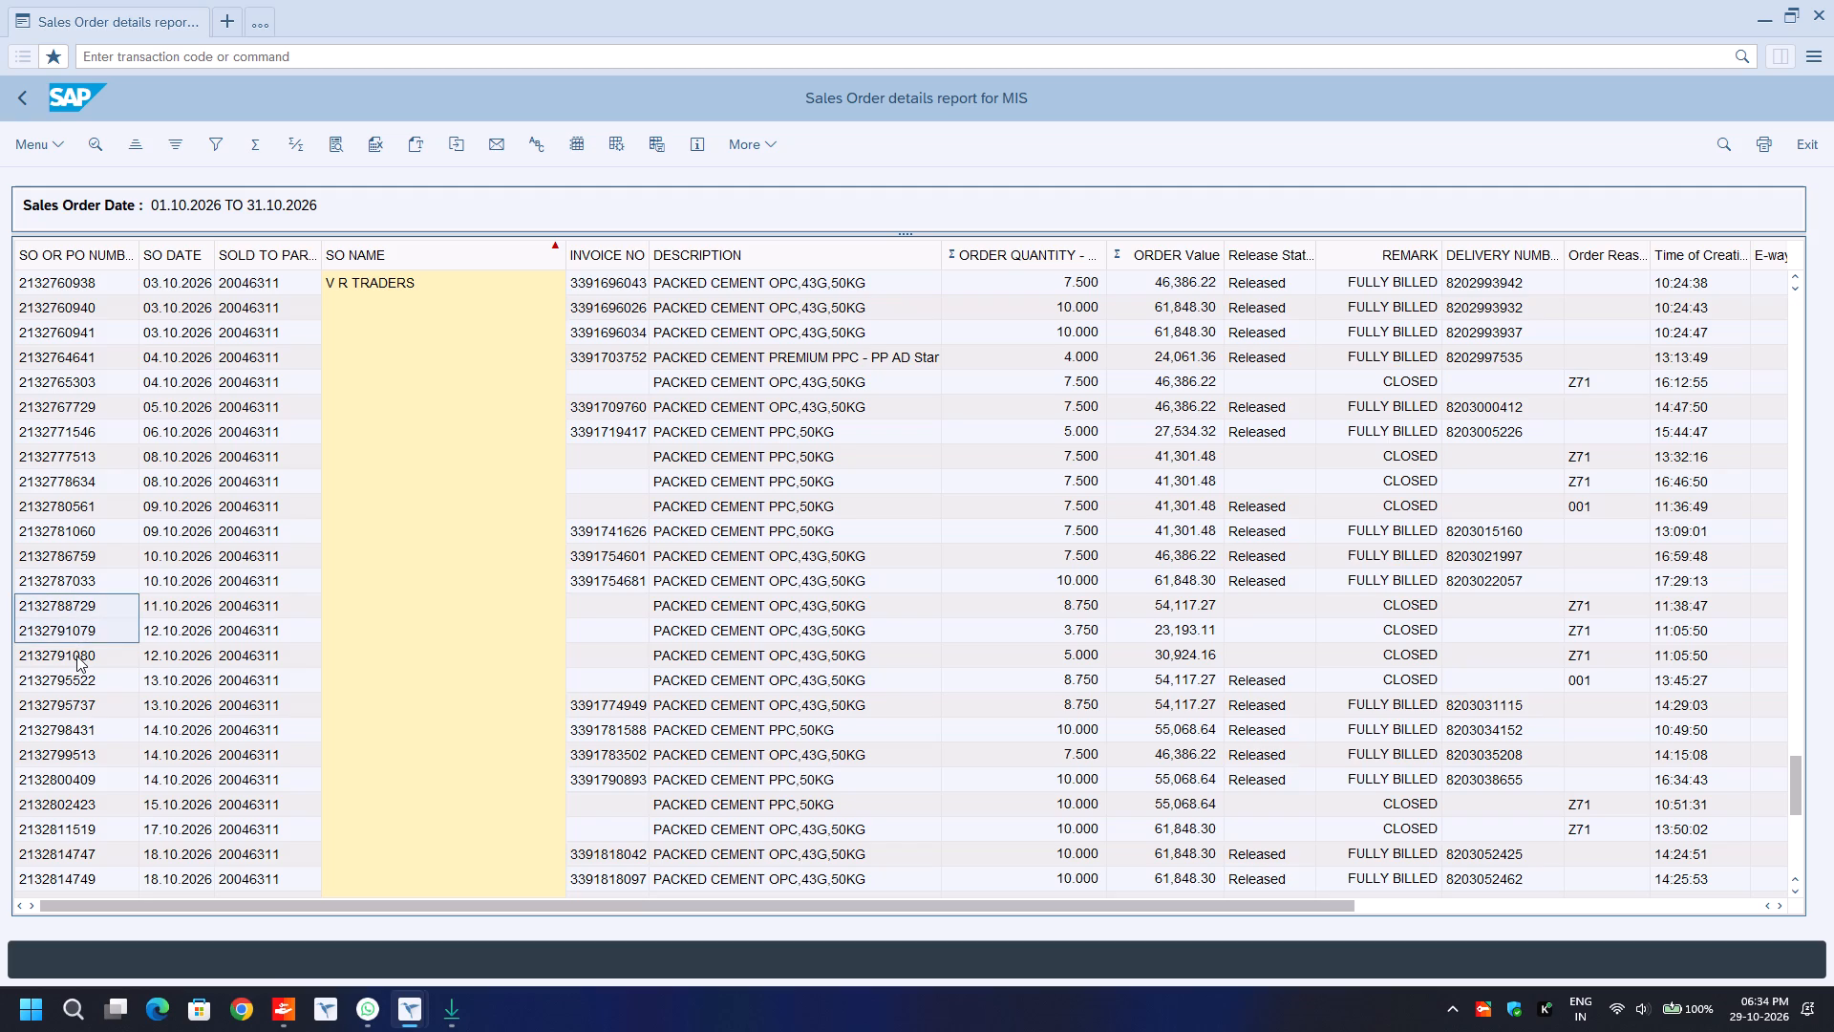